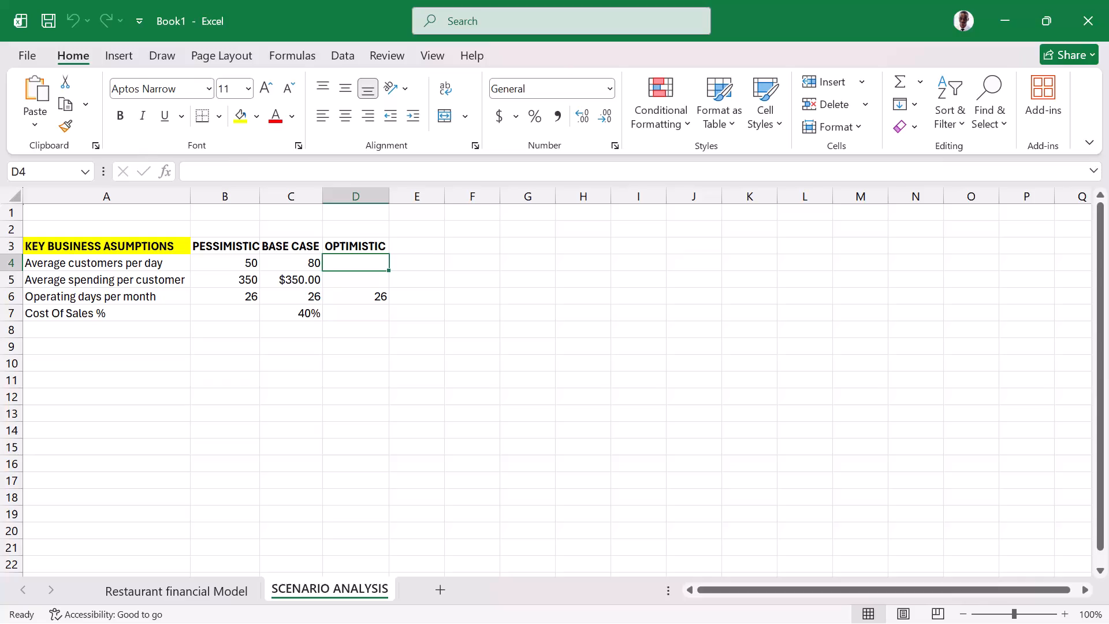
# Fill the Optimistic column with 110 average customers per day, 400 average spending per customer and 38 for Cost Of Sales %.
pyautogui.write('110')
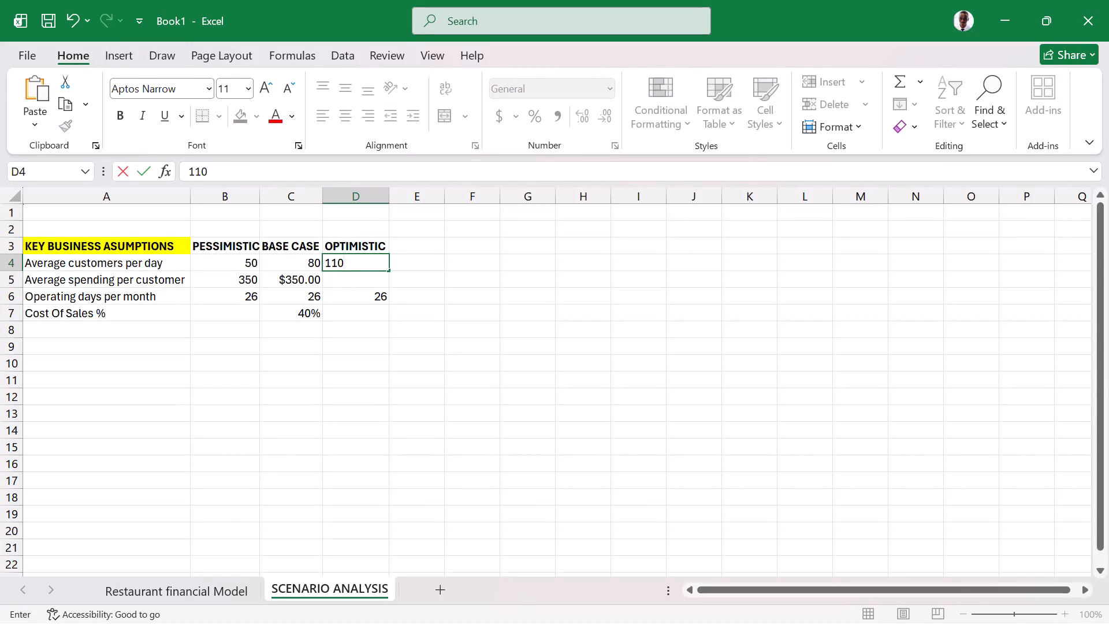
pyautogui.press('Return')
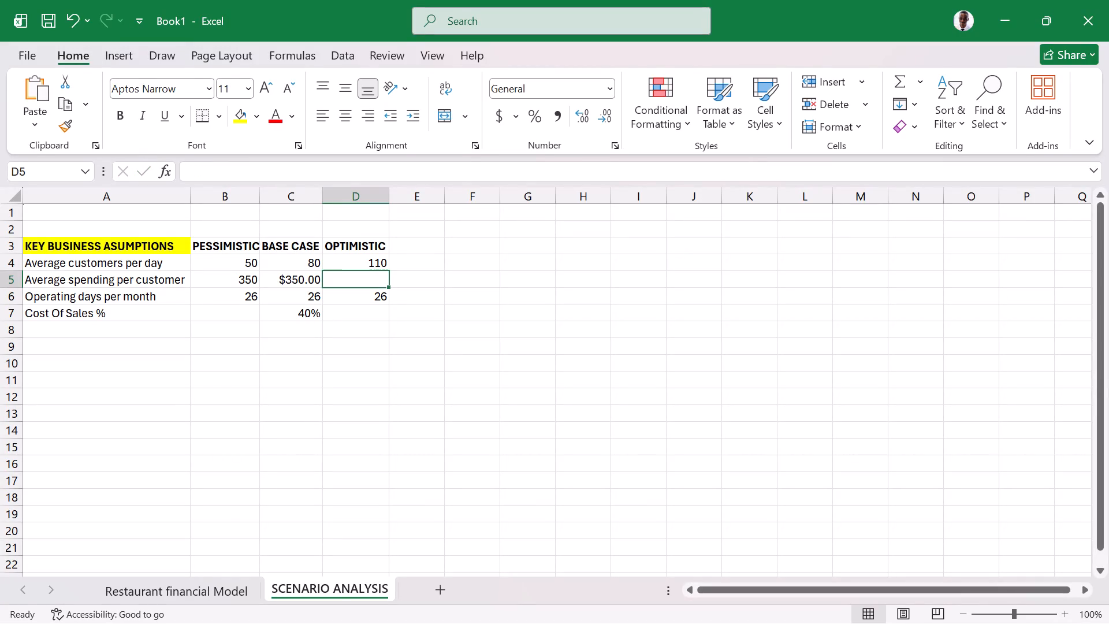
pyautogui.write('400')
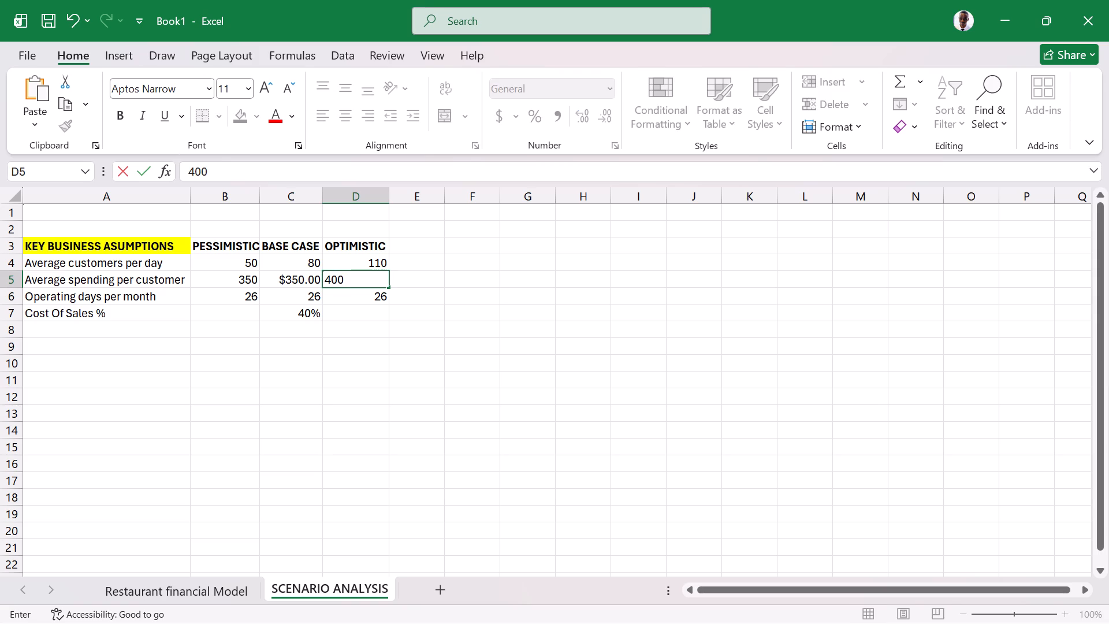
pyautogui.click(347, 311)
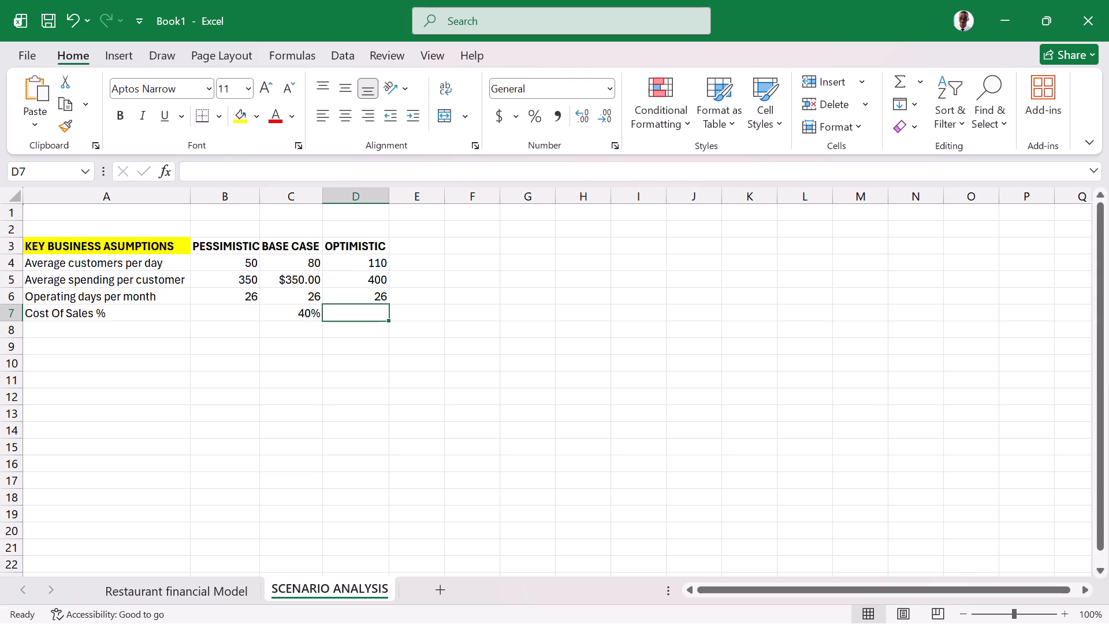
pyautogui.write('38')
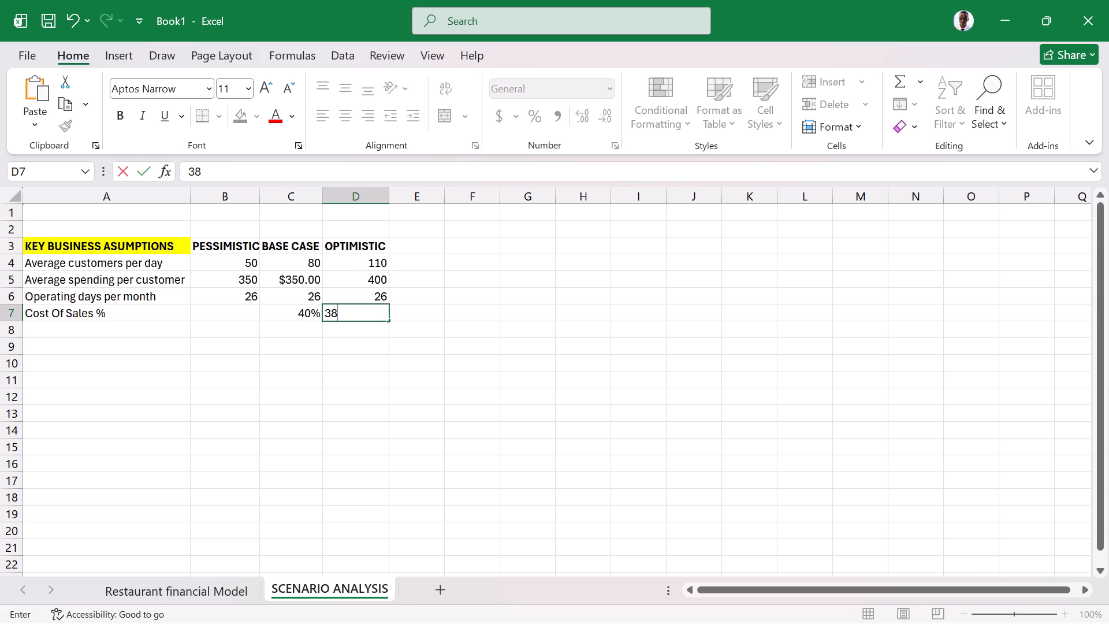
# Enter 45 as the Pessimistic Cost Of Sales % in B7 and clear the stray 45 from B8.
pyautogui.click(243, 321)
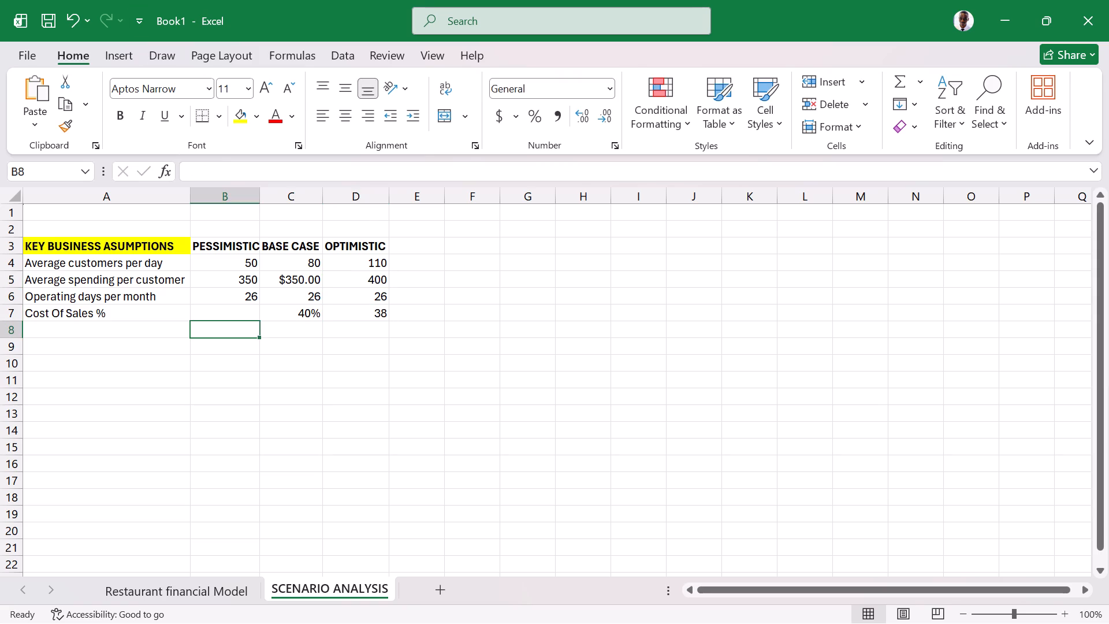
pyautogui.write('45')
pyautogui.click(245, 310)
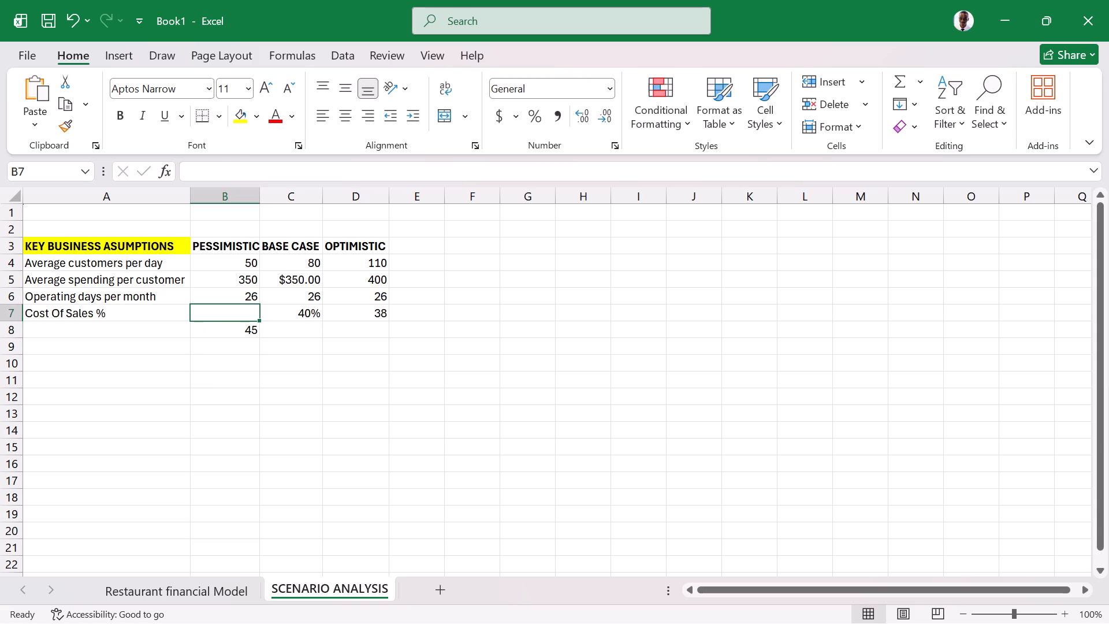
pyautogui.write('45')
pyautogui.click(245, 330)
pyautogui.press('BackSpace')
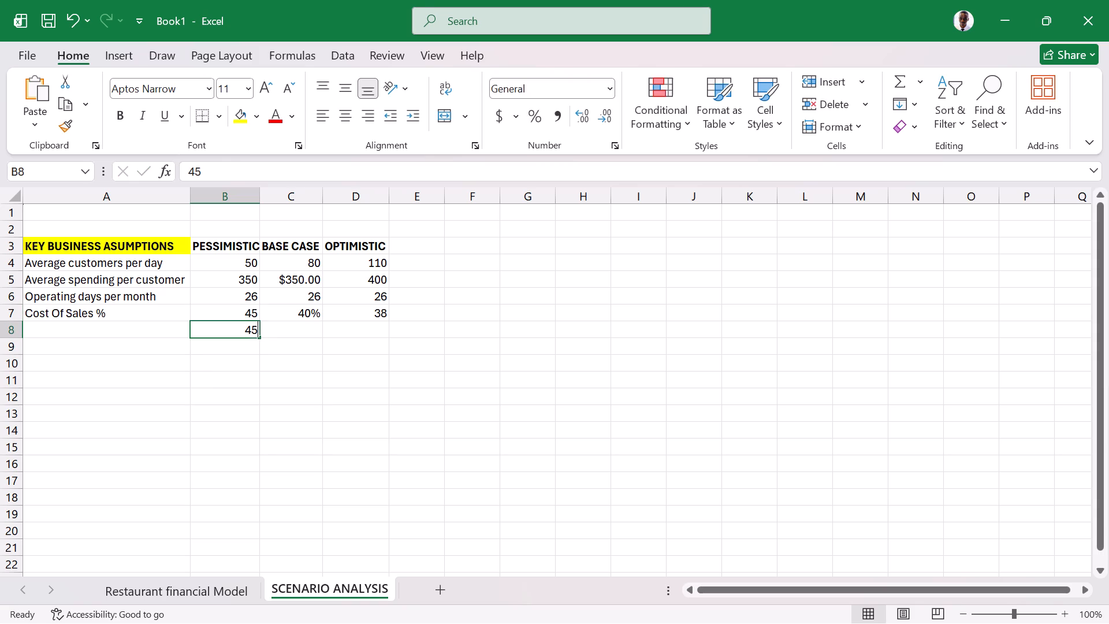
# Format the Pessimistic Cost Of Sales % cell B7 as a percentage and clear its value.
pyautogui.click(244, 315)
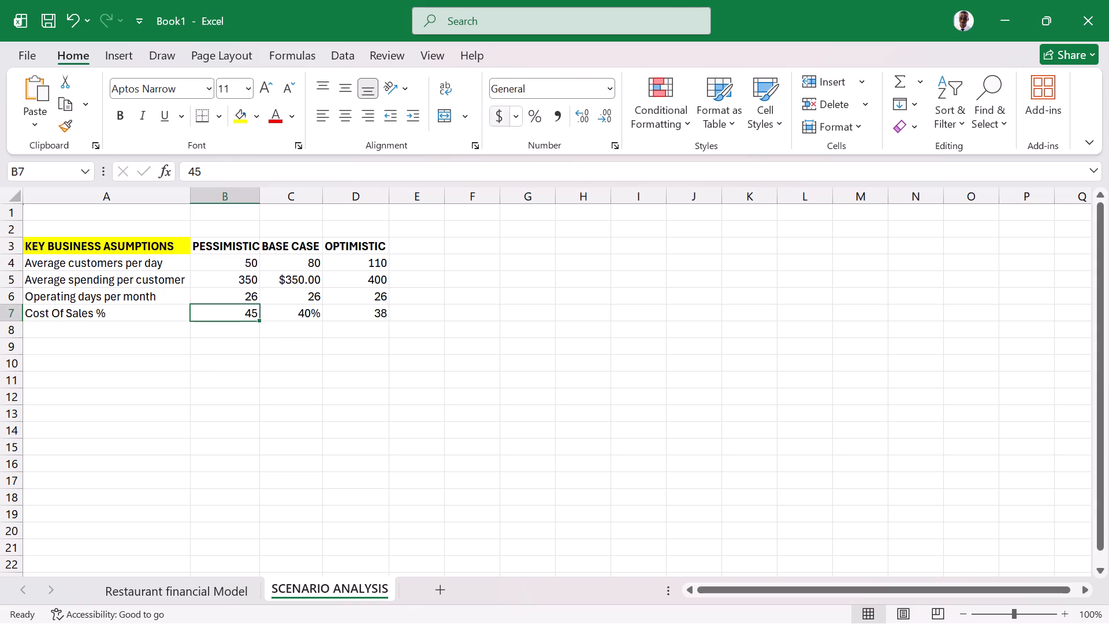
pyautogui.click(533, 114)
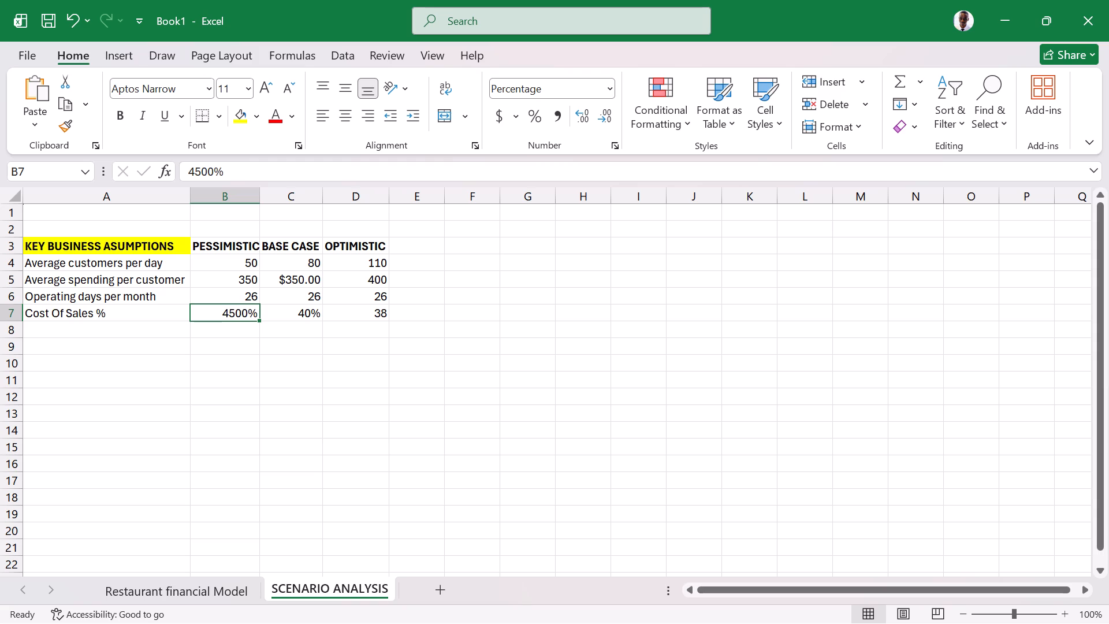
pyautogui.click(538, 118)
pyautogui.click(538, 118)
pyautogui.click(247, 313)
pyautogui.press('BackSpace')
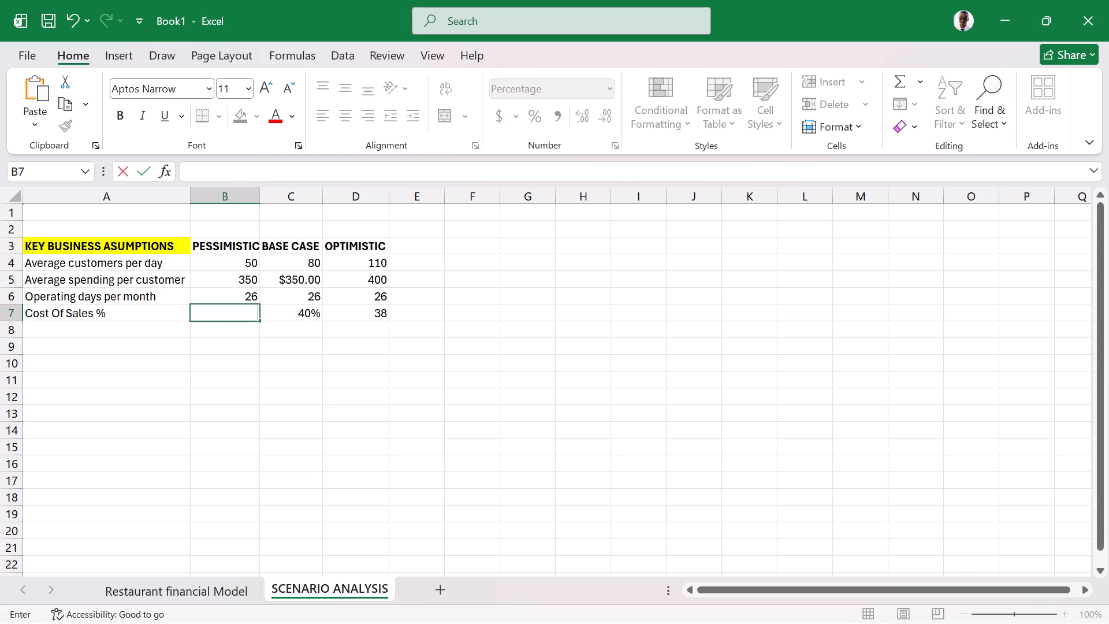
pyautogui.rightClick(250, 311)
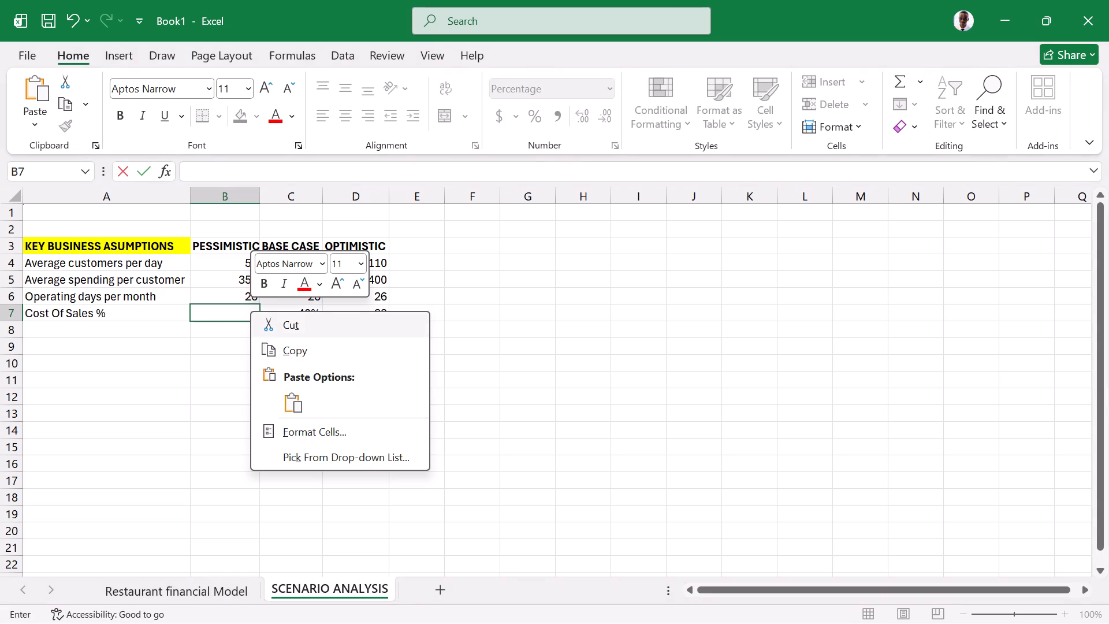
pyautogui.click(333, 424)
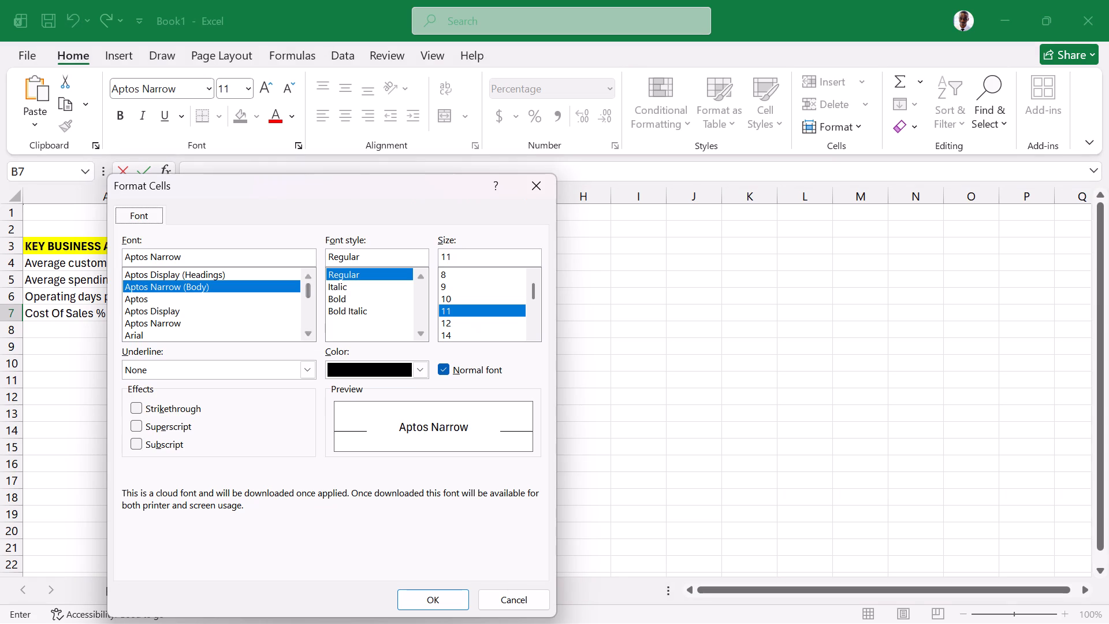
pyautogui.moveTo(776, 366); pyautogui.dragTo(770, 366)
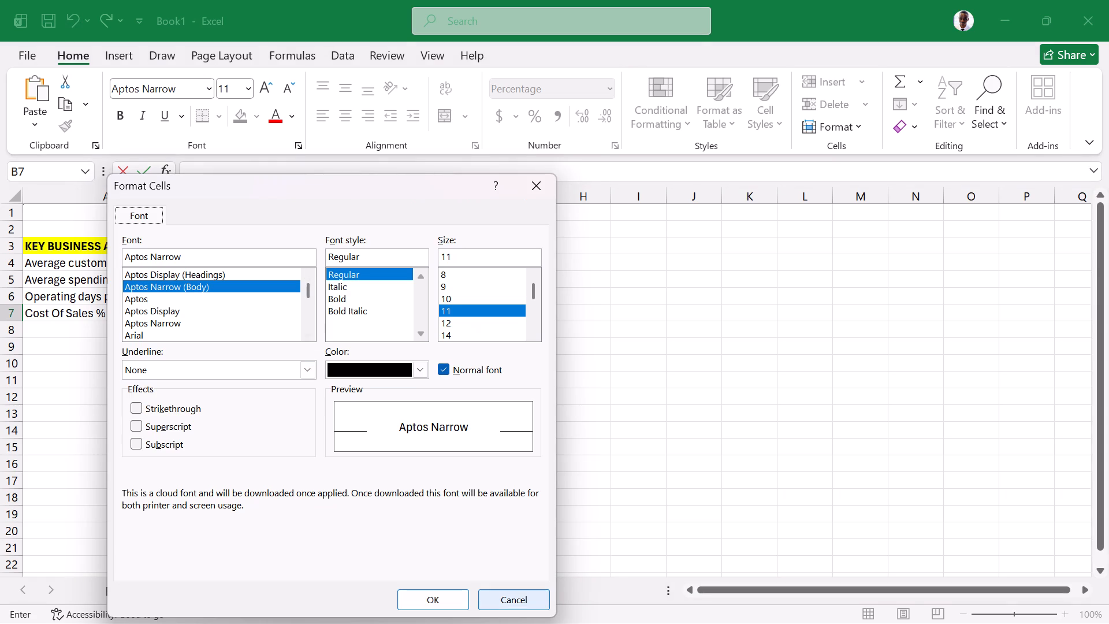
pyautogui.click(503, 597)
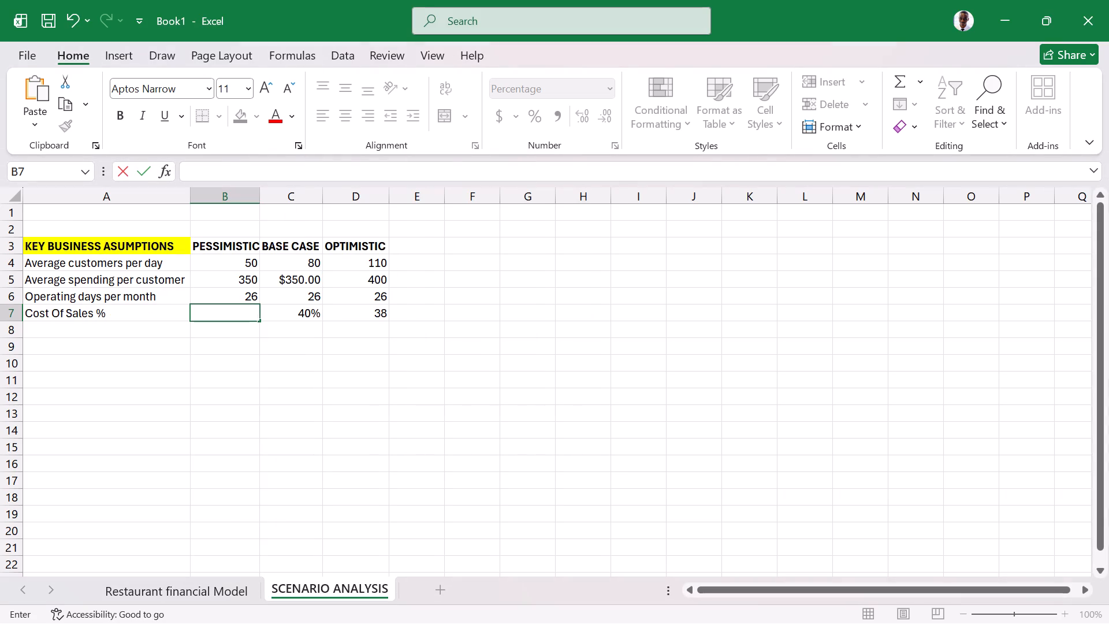
# Enter 0.45 as the Pessimistic Cost Of Sales % in B7, keeping the percentage format.
pyautogui.write('0.')
pyautogui.write('45')
pyautogui.press('Return')
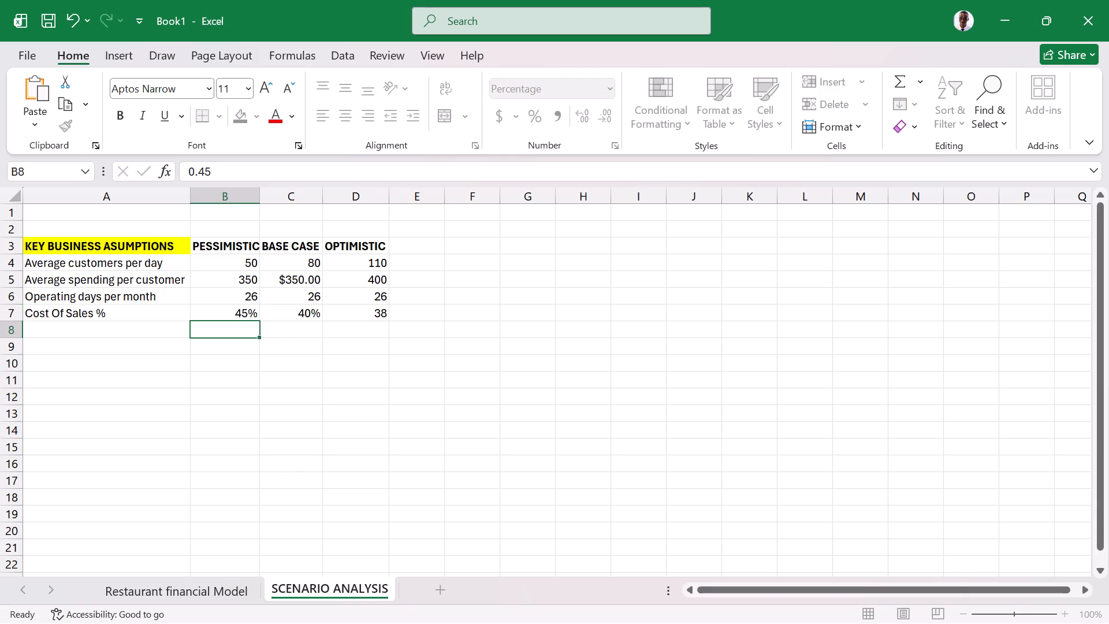
pyautogui.click(247, 315)
pyautogui.click(539, 113)
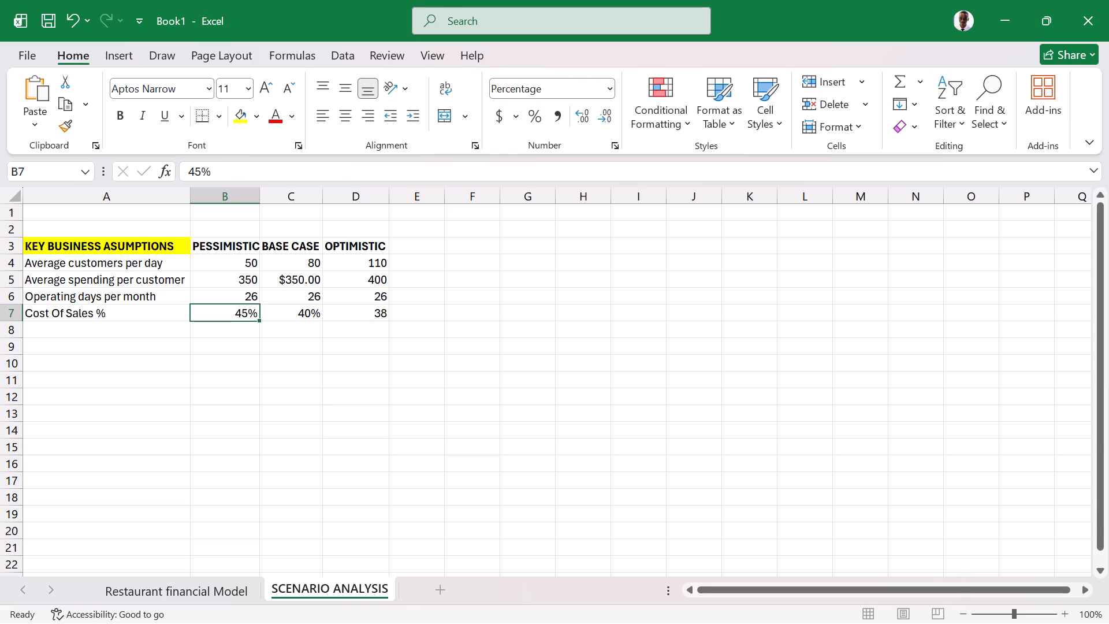
# Change the Optimistic Cost Of Sales % in D7 to 0.38 and format it as a percentage.
pyautogui.click(363, 320)
pyautogui.click(381, 311)
pyautogui.click(374, 317)
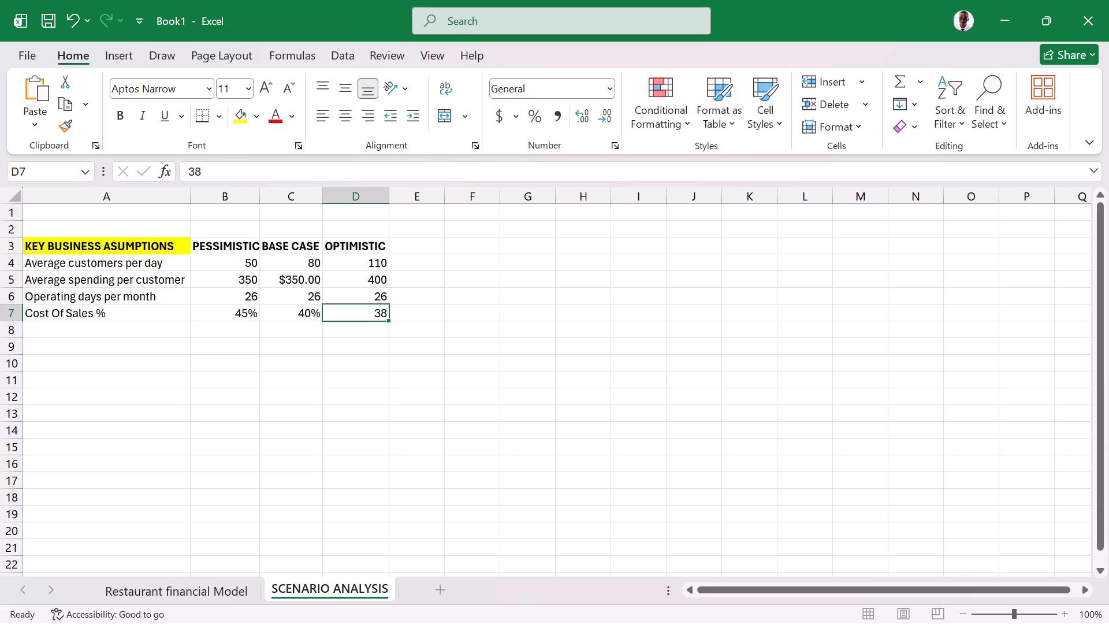
pyautogui.click(187, 171)
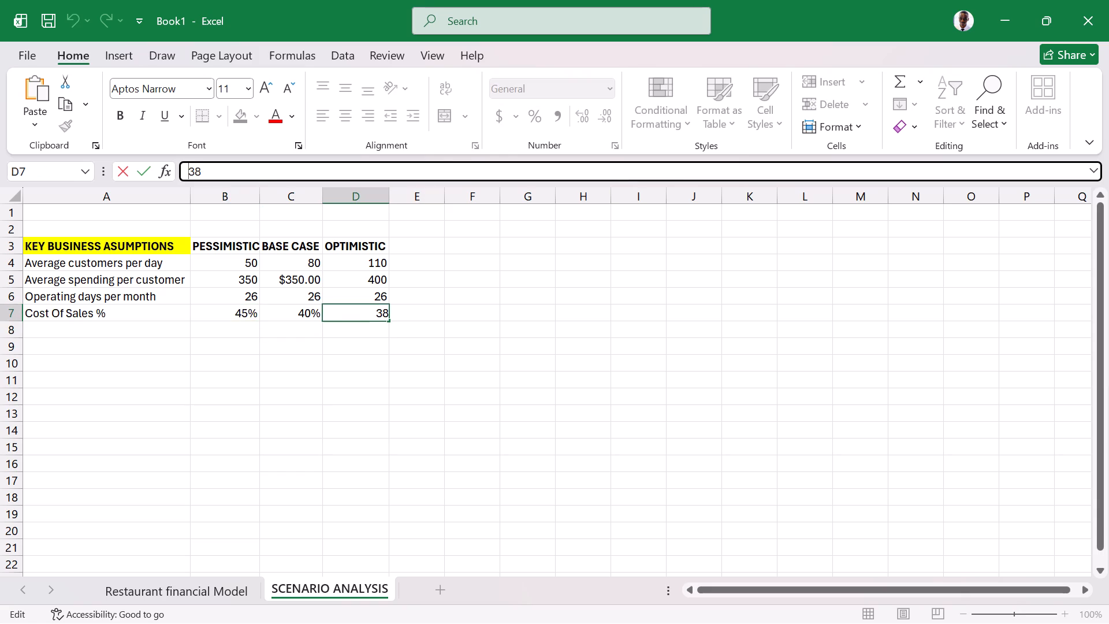
pyautogui.write('0.')
pyautogui.press('Return')
pyautogui.click(375, 309)
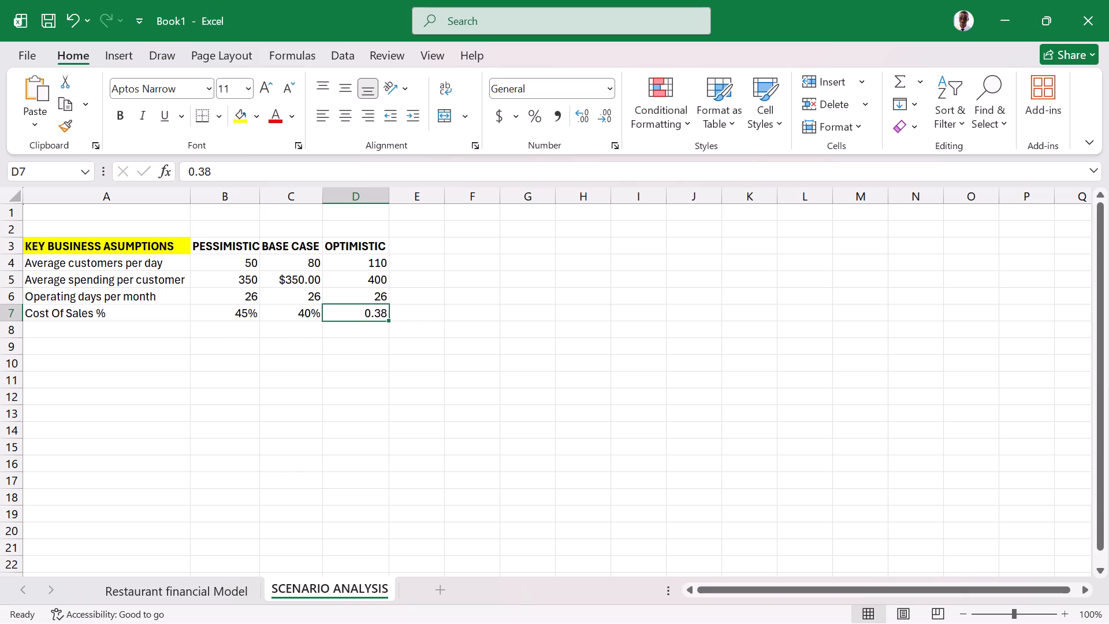
pyautogui.click(541, 114)
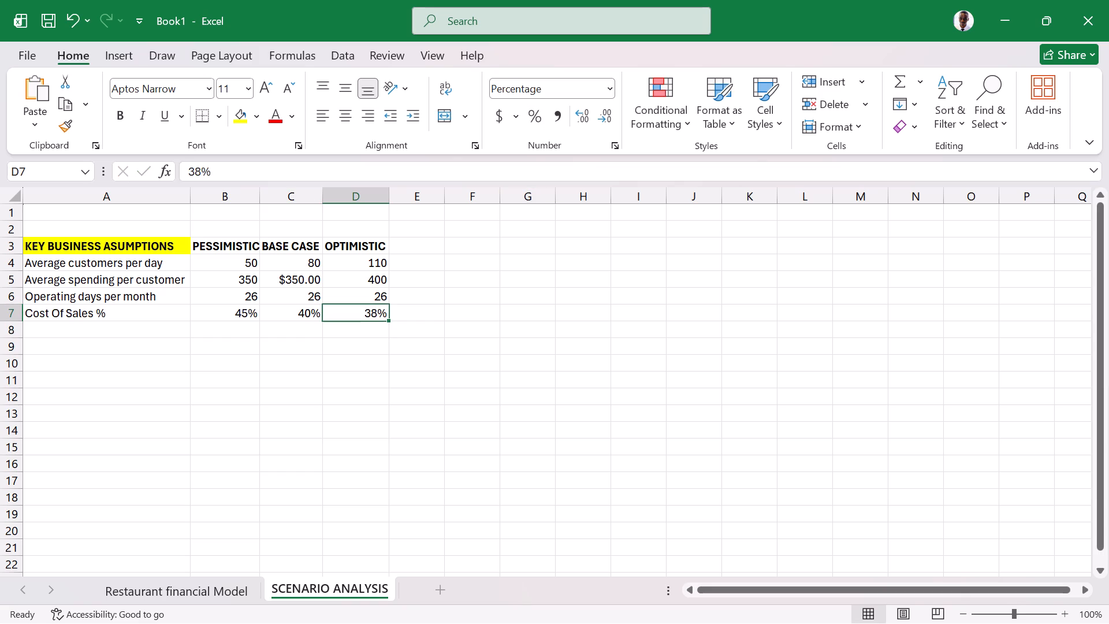
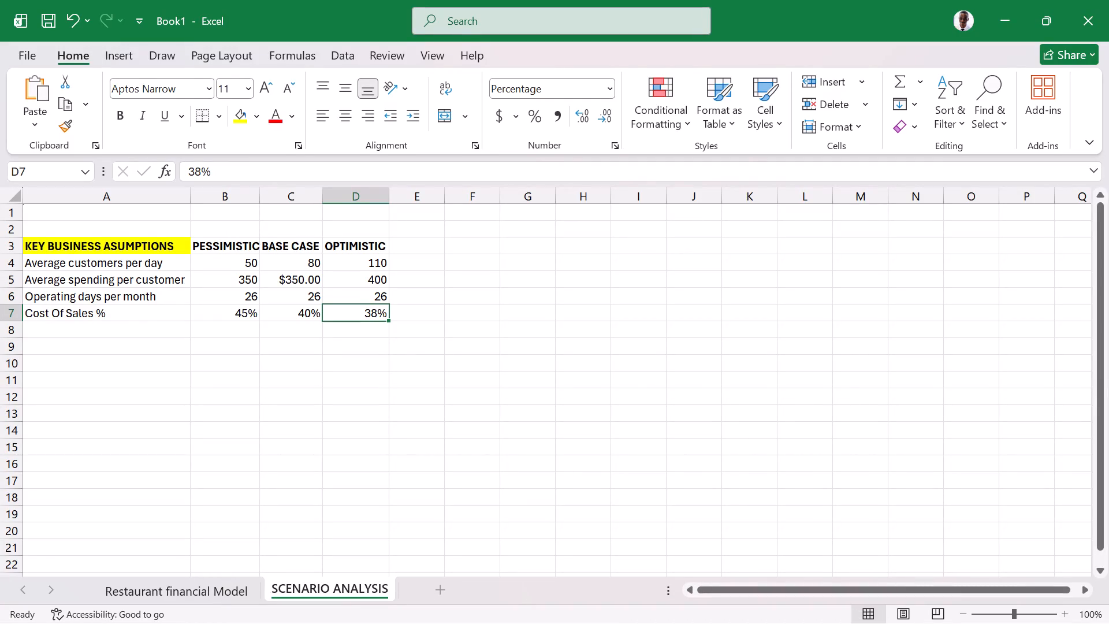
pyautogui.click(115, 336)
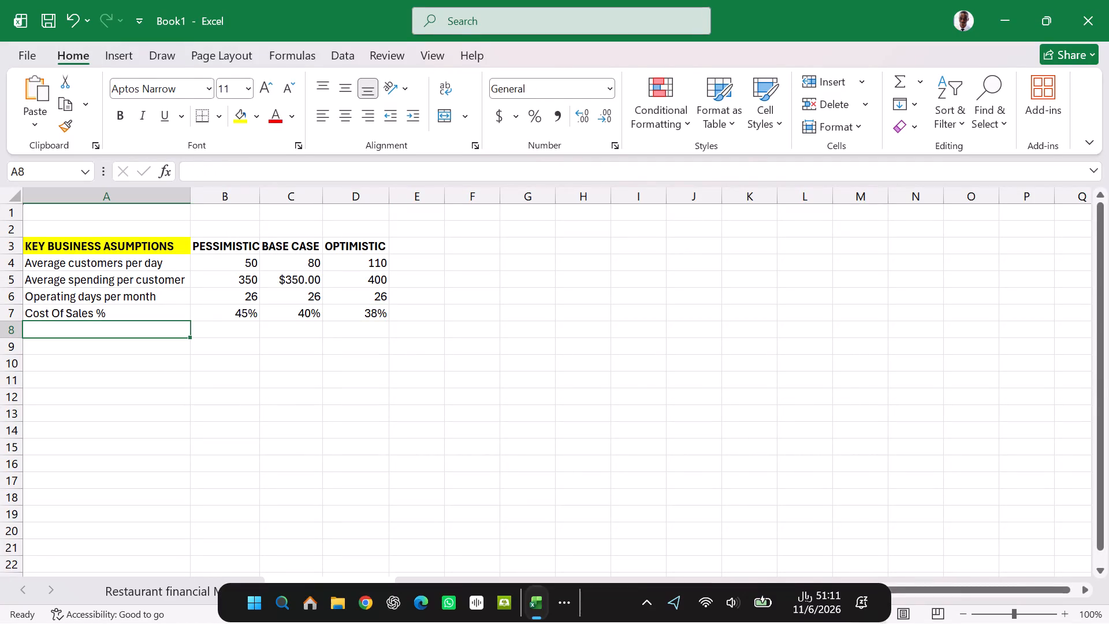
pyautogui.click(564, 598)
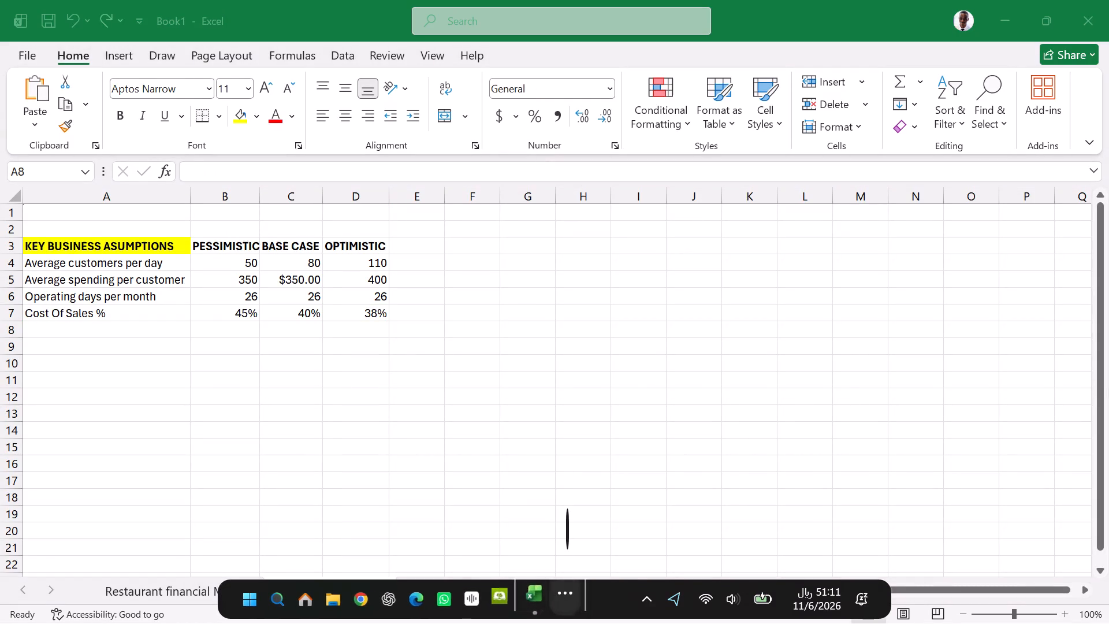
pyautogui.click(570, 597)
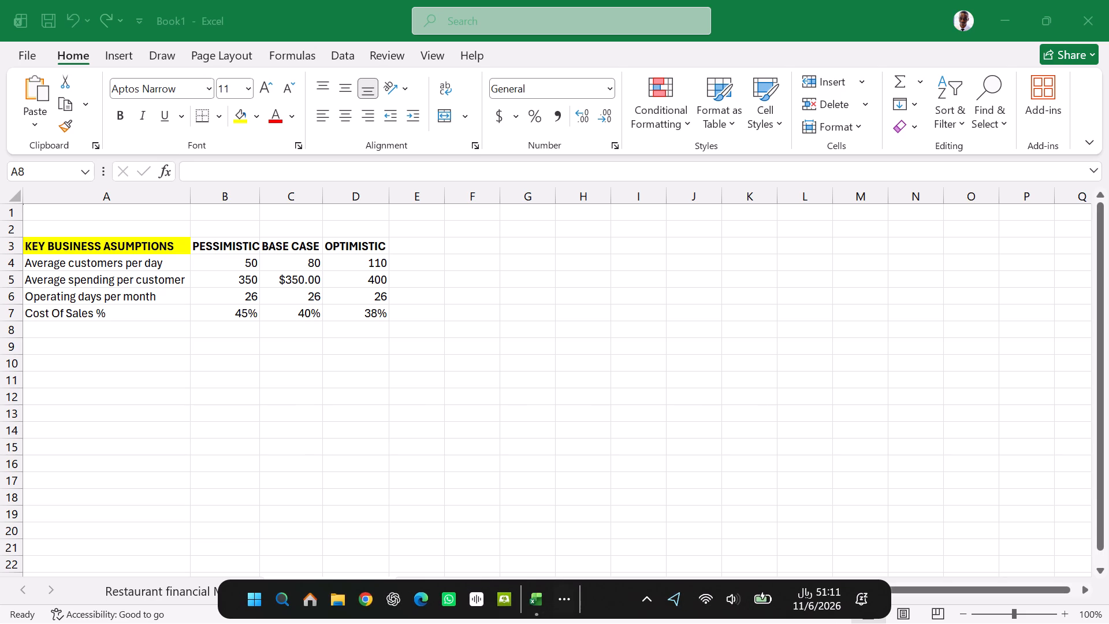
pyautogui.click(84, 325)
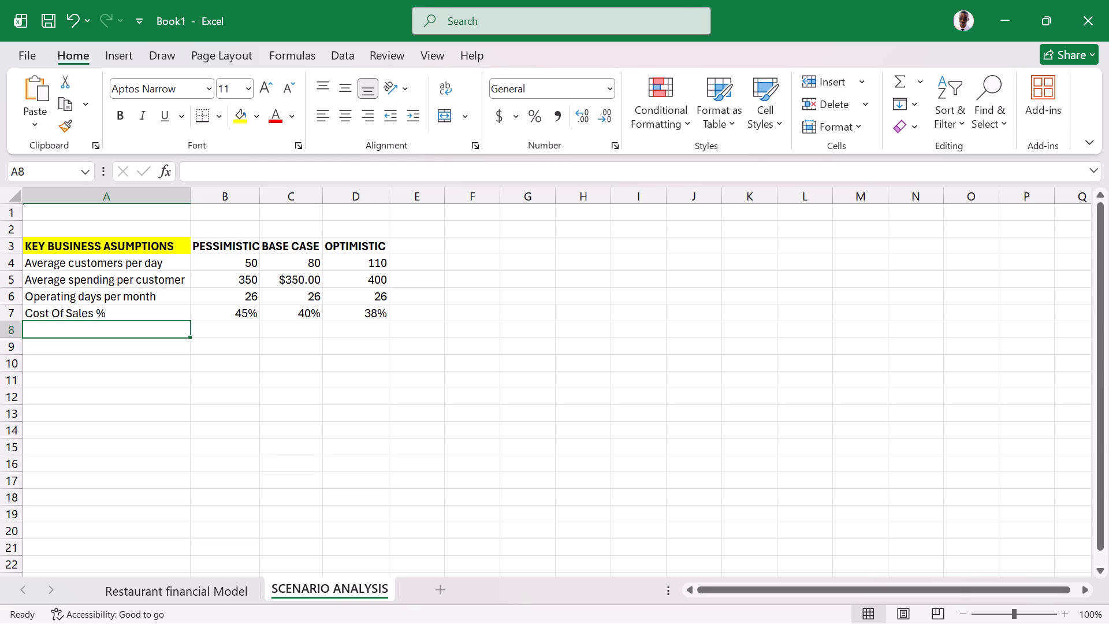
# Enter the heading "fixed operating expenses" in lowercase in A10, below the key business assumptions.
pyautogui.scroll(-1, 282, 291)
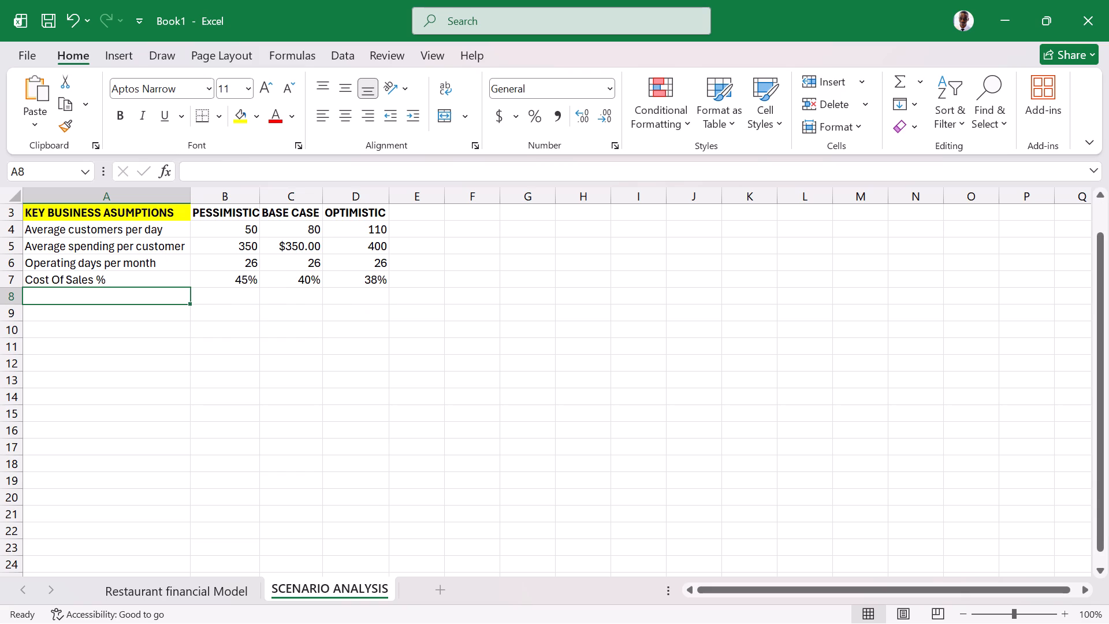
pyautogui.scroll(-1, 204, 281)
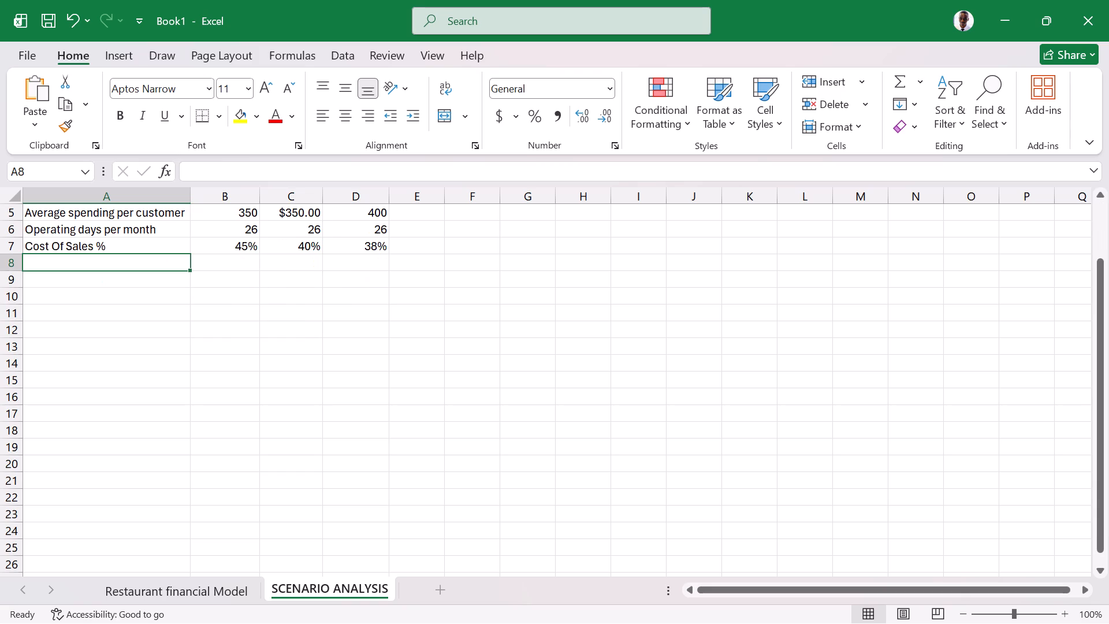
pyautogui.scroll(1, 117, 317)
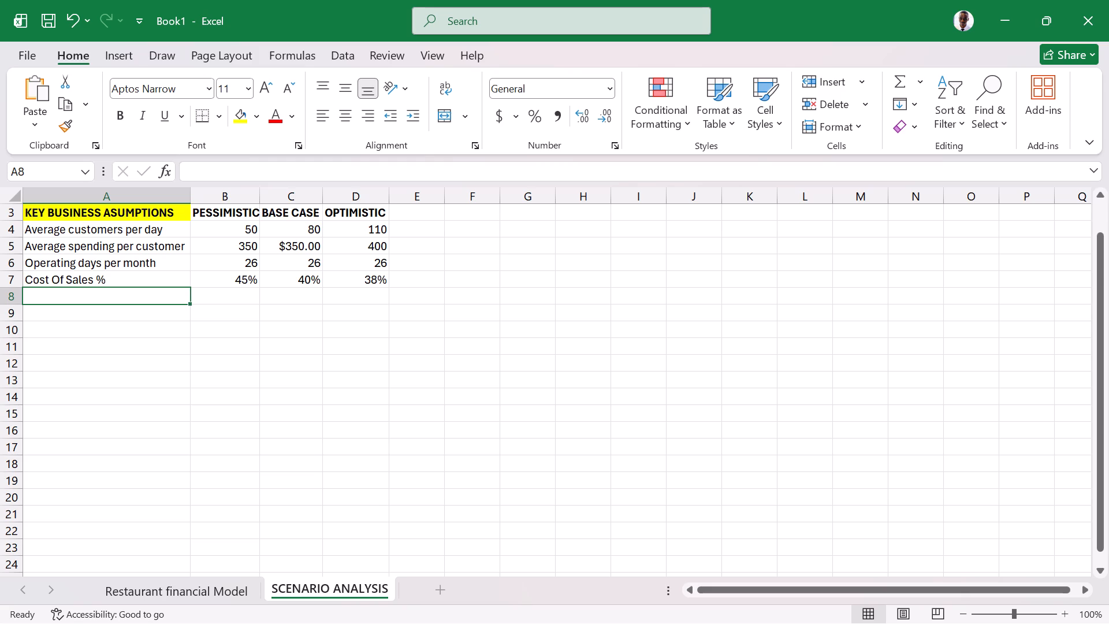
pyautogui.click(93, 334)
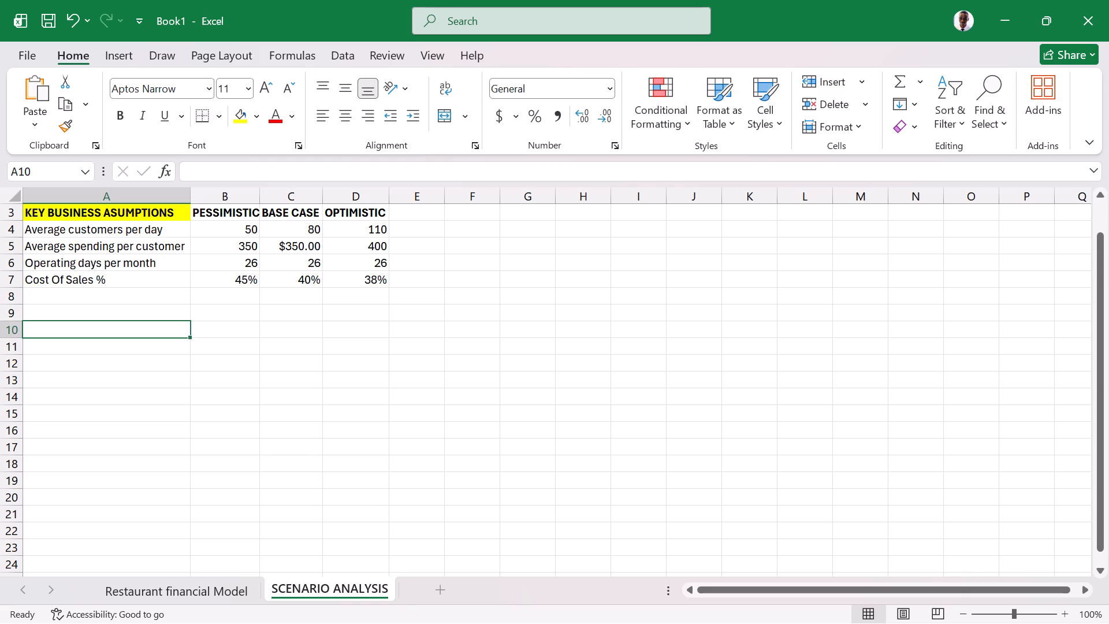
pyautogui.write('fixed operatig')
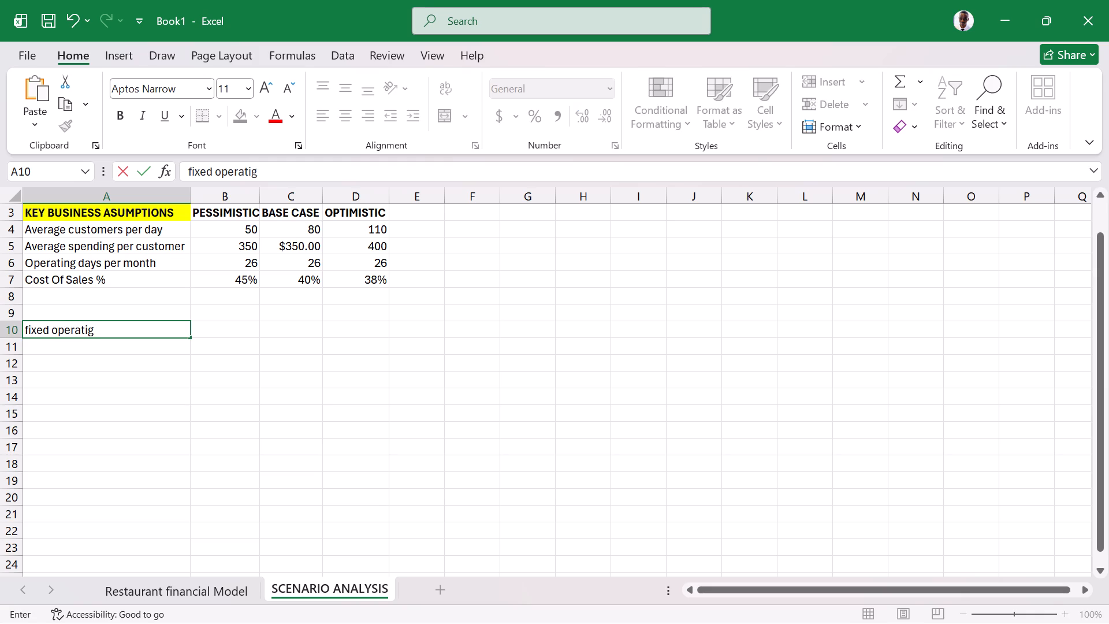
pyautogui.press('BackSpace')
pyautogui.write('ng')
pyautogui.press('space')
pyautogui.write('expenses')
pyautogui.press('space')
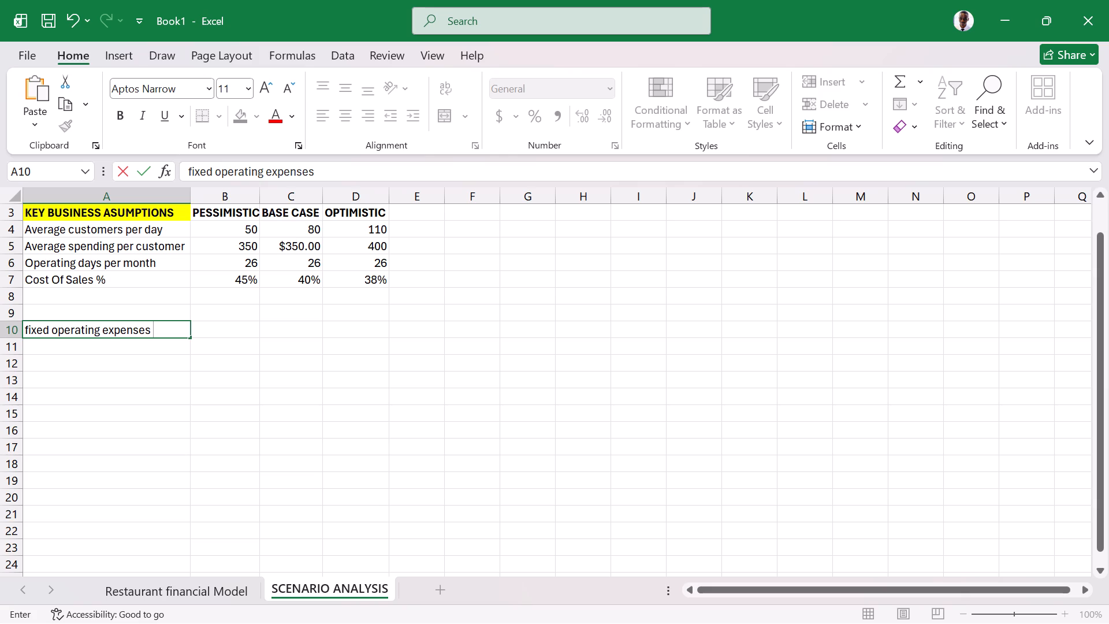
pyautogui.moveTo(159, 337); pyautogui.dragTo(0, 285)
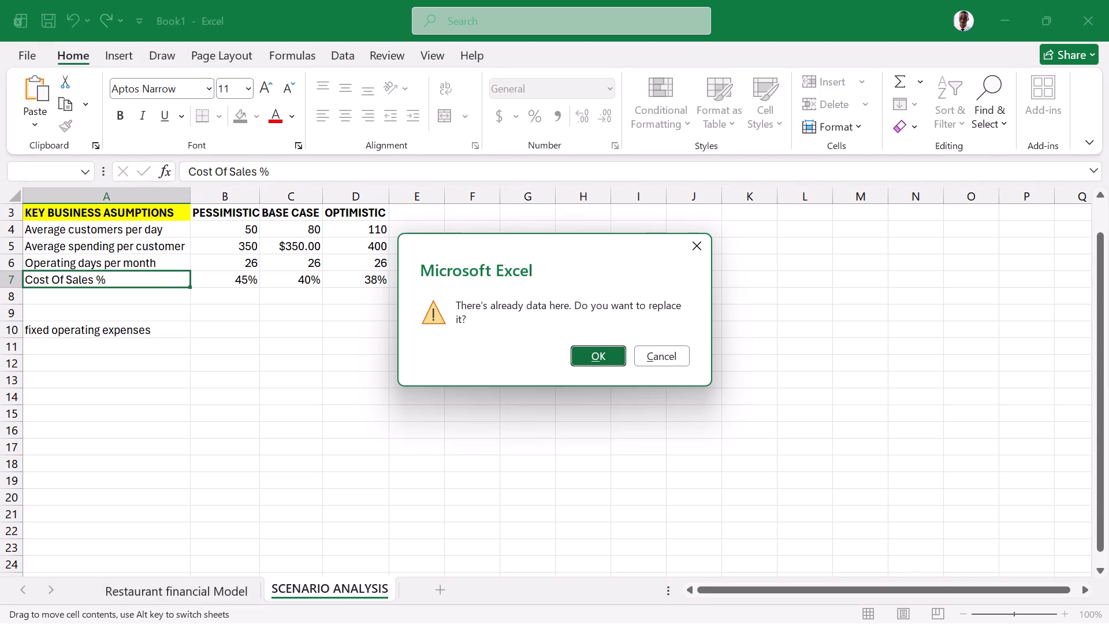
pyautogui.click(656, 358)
# Replace the heading in A10 with FIXED OPERATING EXPENSES in capital letters.
pyautogui.click(176, 331)
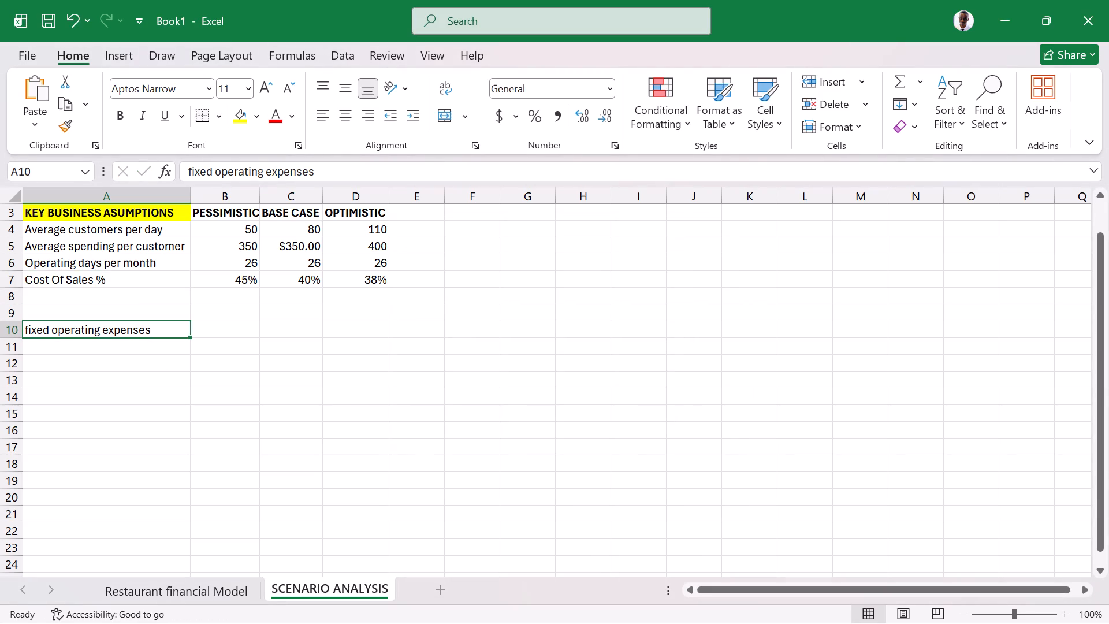
pyautogui.press('BackSpace')
pyautogui.write('FIXED')
pyautogui.press('space')
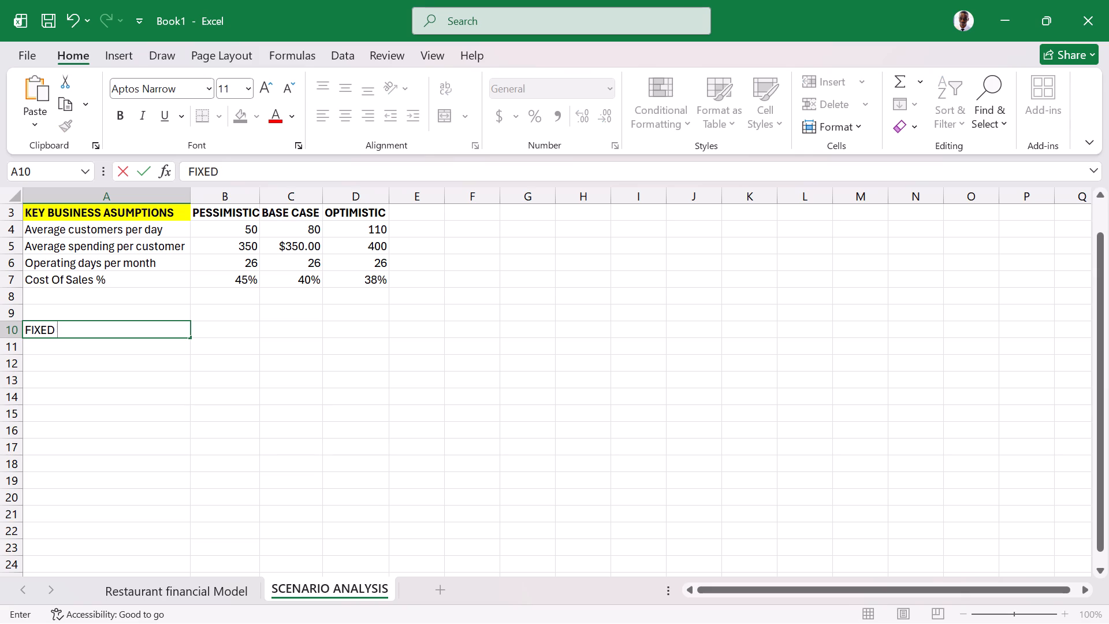
pyautogui.write('OPERATING')
pyautogui.press('space')
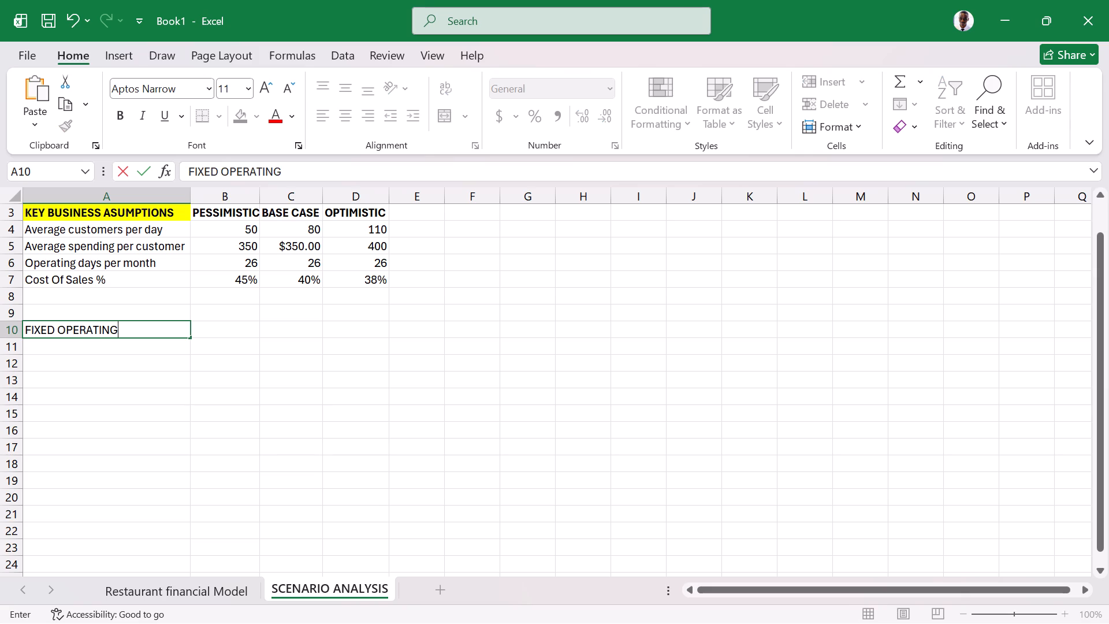
pyautogui.write('XP')
pyautogui.press('BackSpace')
pyautogui.press('BackSpace')
pyautogui.write('XPENSES')
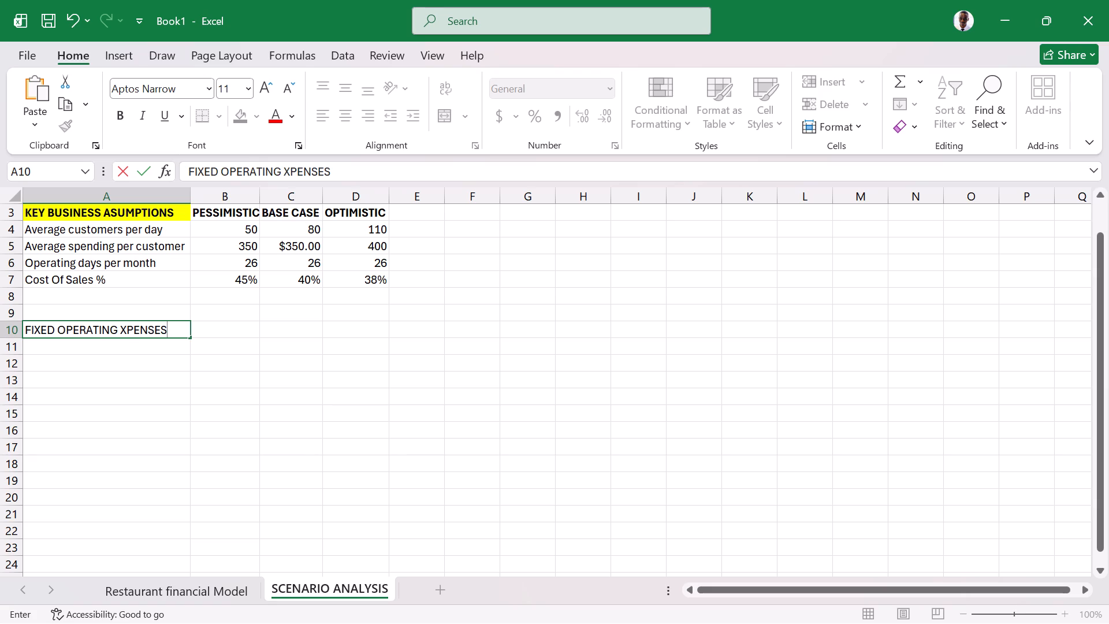
pyautogui.press('Left')
pyautogui.press('Left')
pyautogui.press('Left')
pyautogui.press('Left')
pyautogui.press('Left')
pyautogui.press('Left')
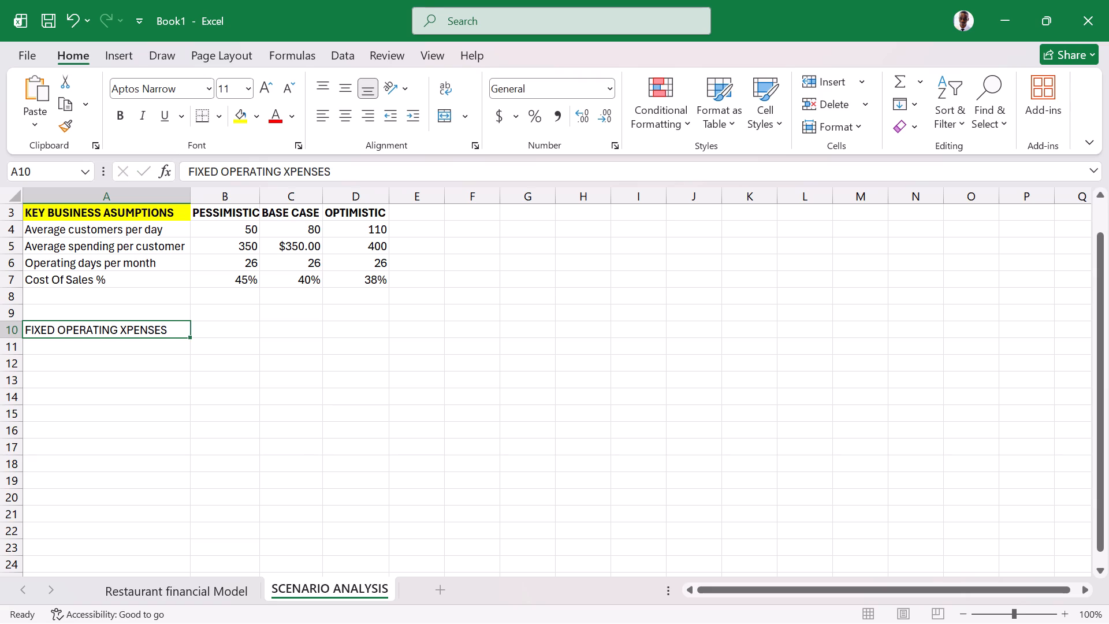
pyautogui.click(123, 330)
pyautogui.click(285, 167)
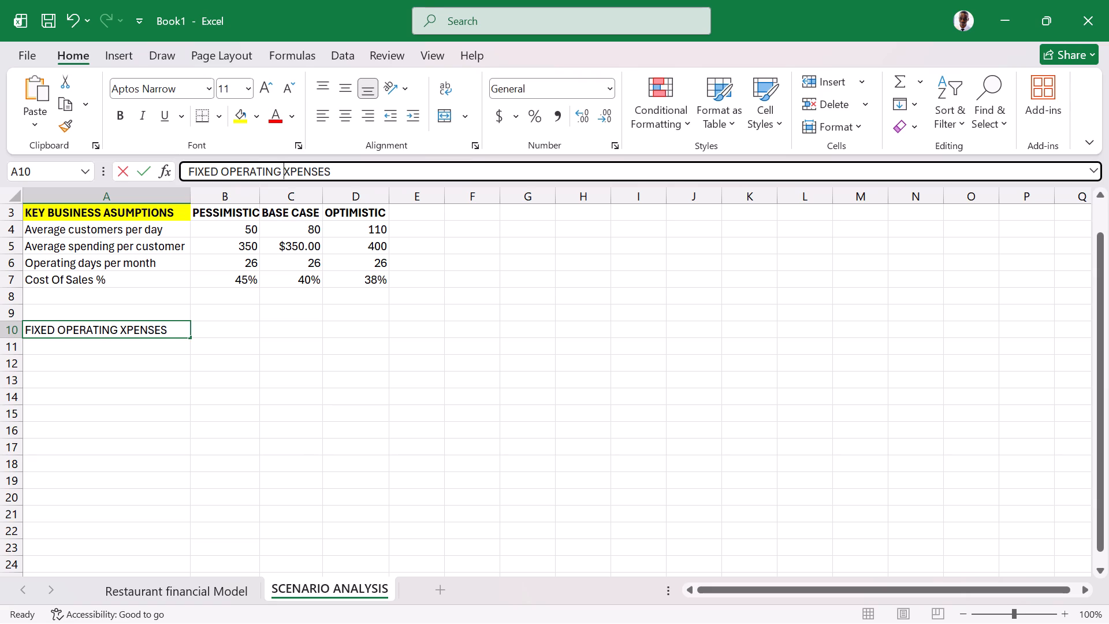
pyautogui.press('e')
pyautogui.click(341, 172)
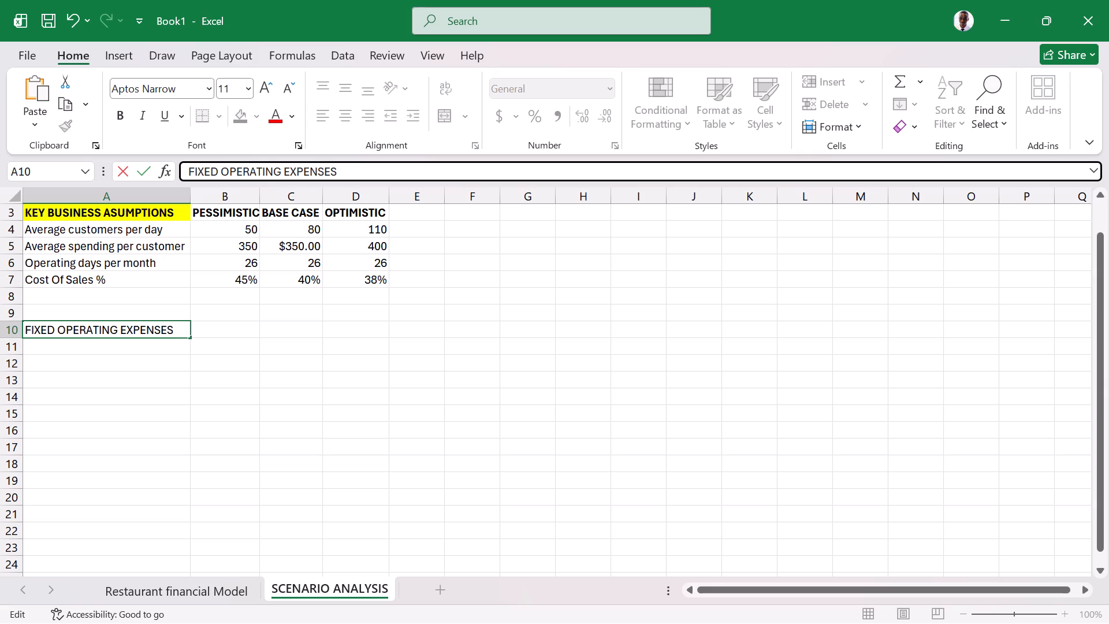
# List the first two fixed expense labels under the heading: Rent in A11 and Salaries in A12.
pyautogui.click(157, 350)
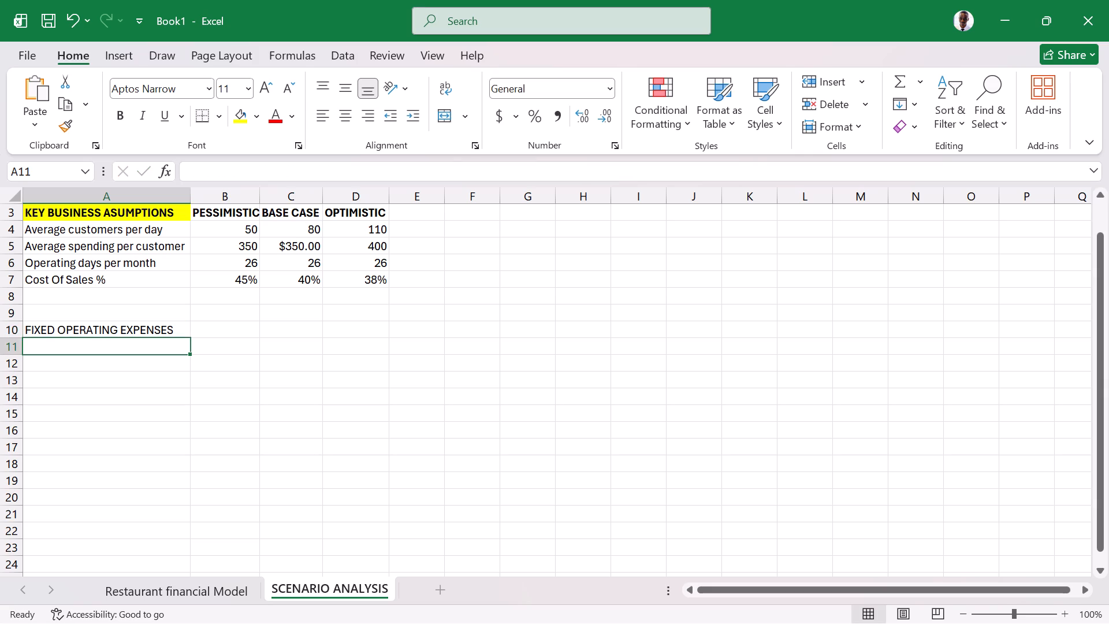
pyautogui.press('r')
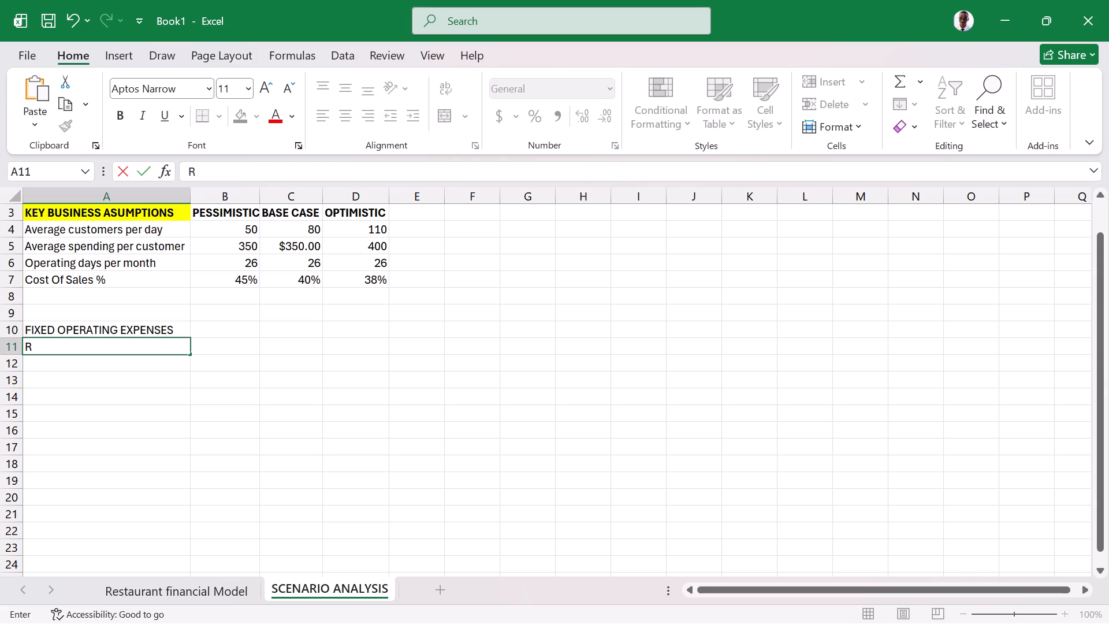
pyautogui.write('ent')
pyautogui.click(84, 365)
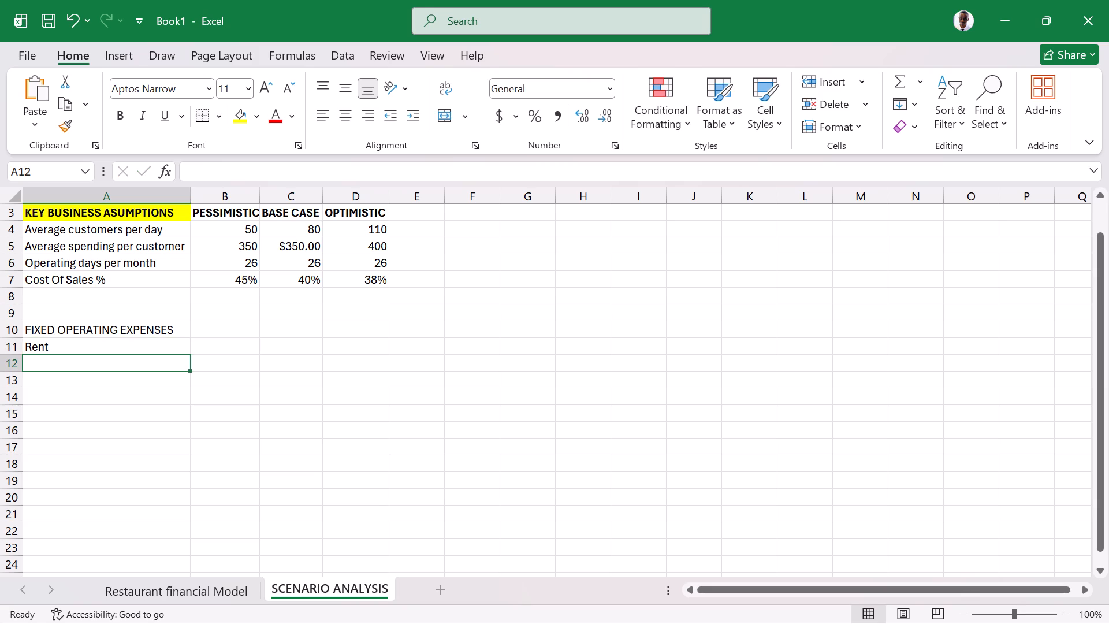
pyautogui.press('s')
pyautogui.write('alaries')
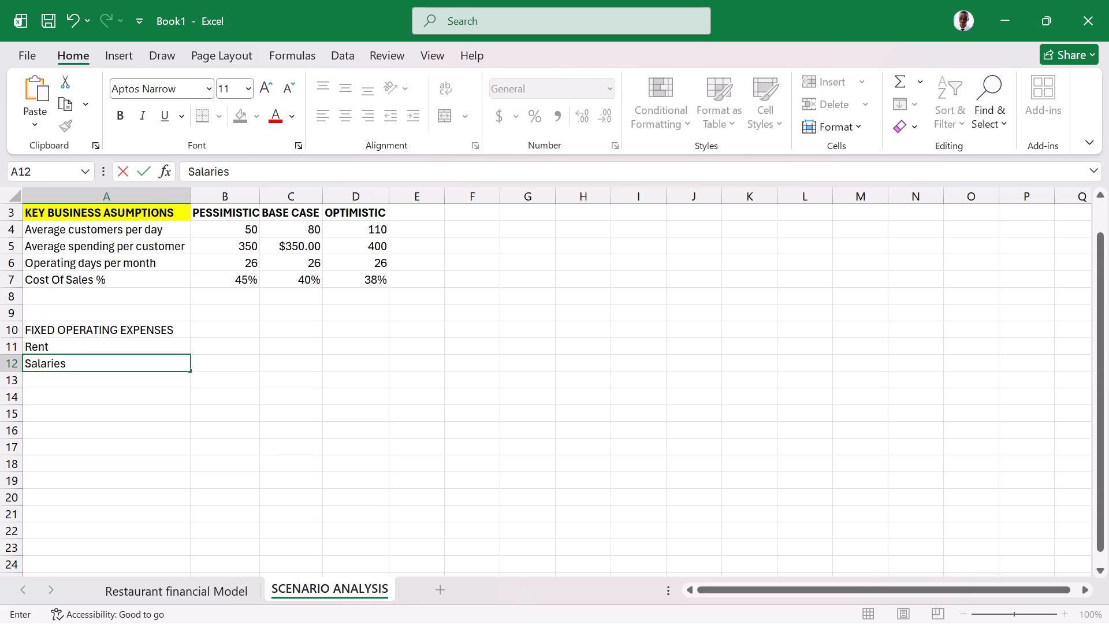
# Add the expense labels Electricity And Water in A13 and Marketing in A14.
pyautogui.click(75, 378)
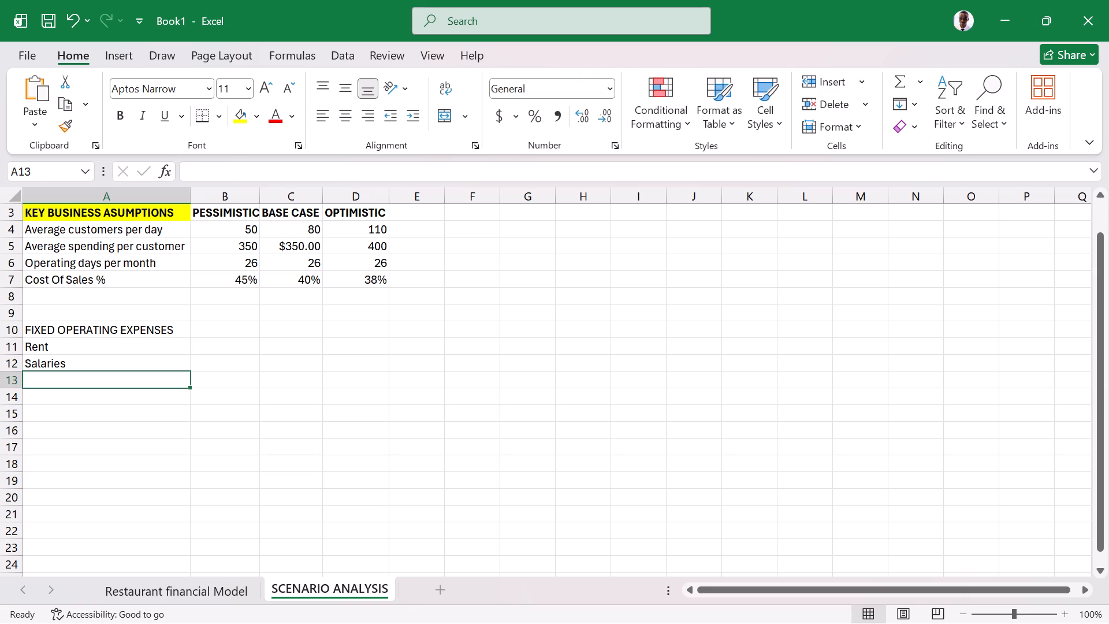
pyautogui.press('e')
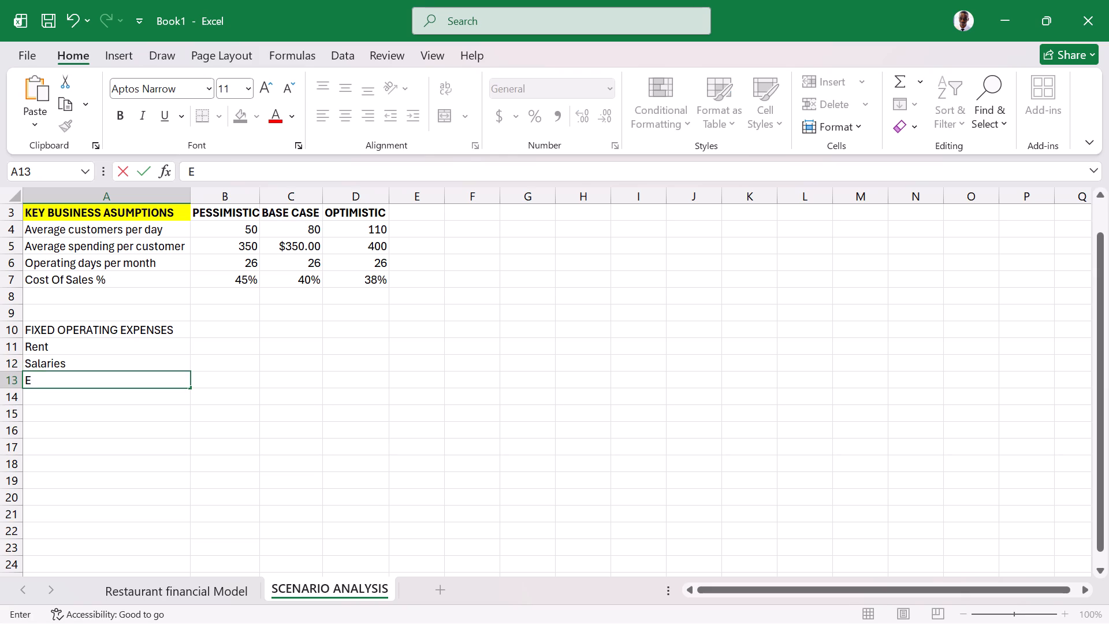
pyautogui.write('lct')
pyautogui.press('BackSpace')
pyautogui.press('BackSpace')
pyautogui.write('ectri')
pyautogui.write('city')
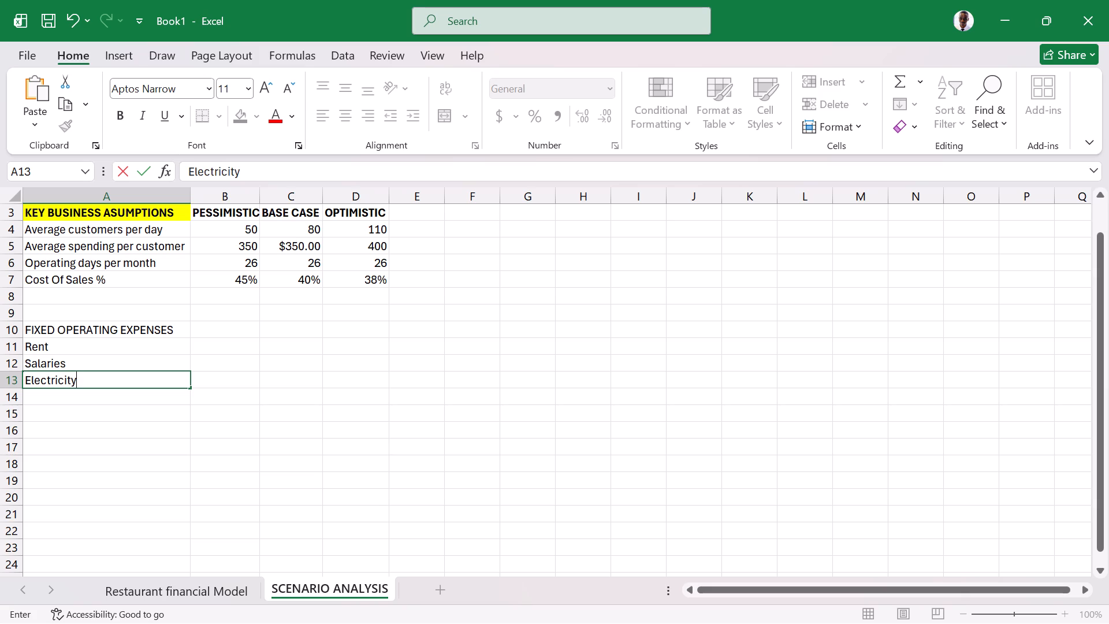
pyautogui.press('a')
pyautogui.write('nd')
pyautogui.press('space')
pyautogui.press('w')
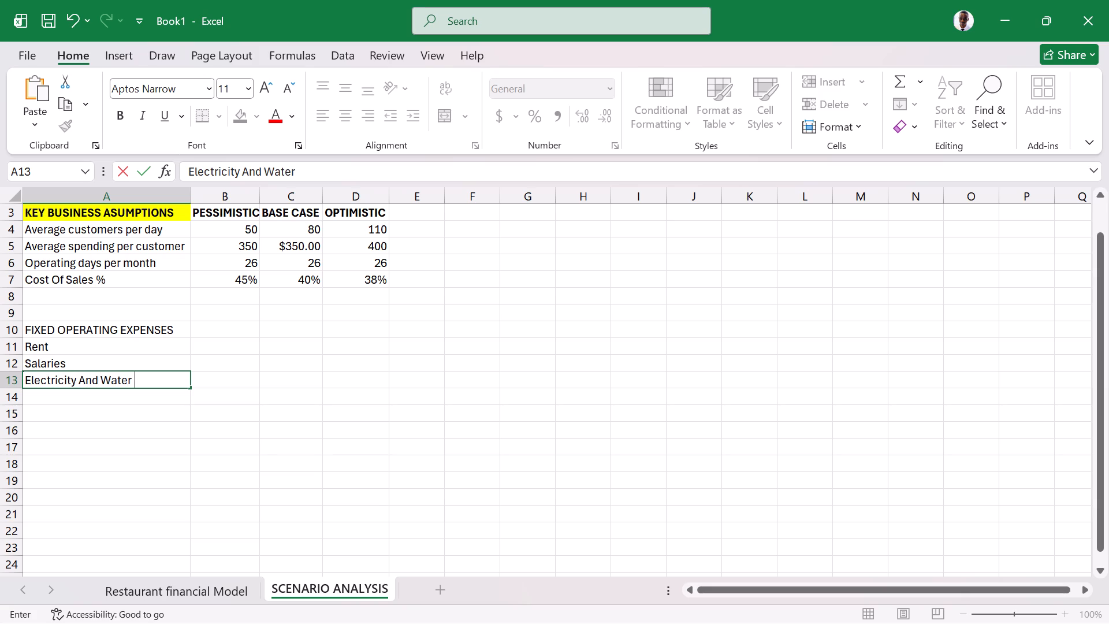
pyautogui.click(70, 400)
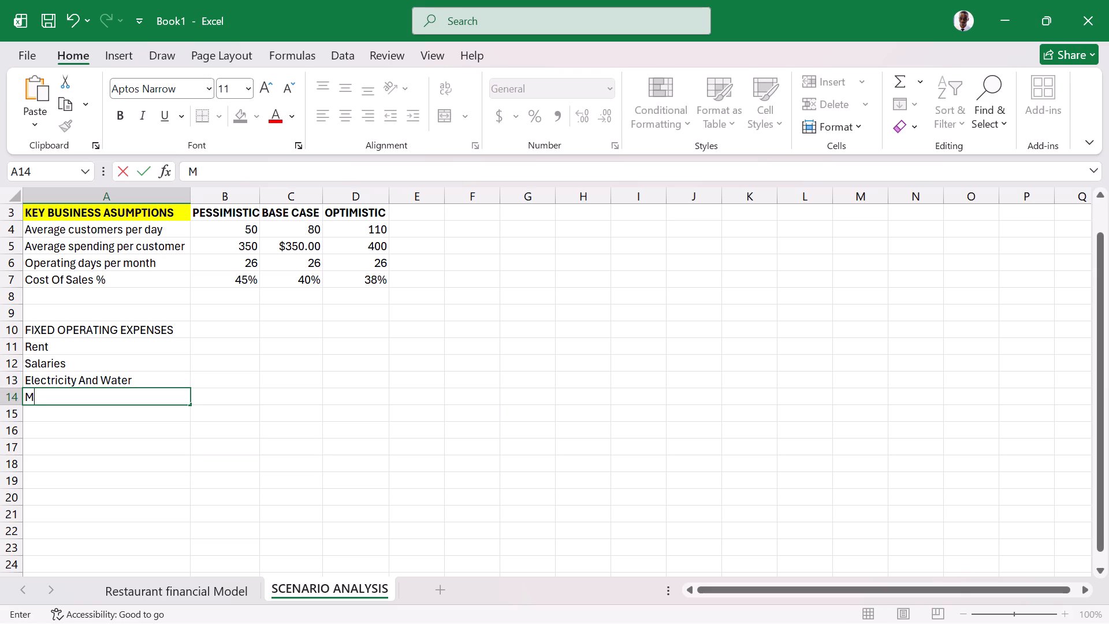
pyautogui.write('arketing')
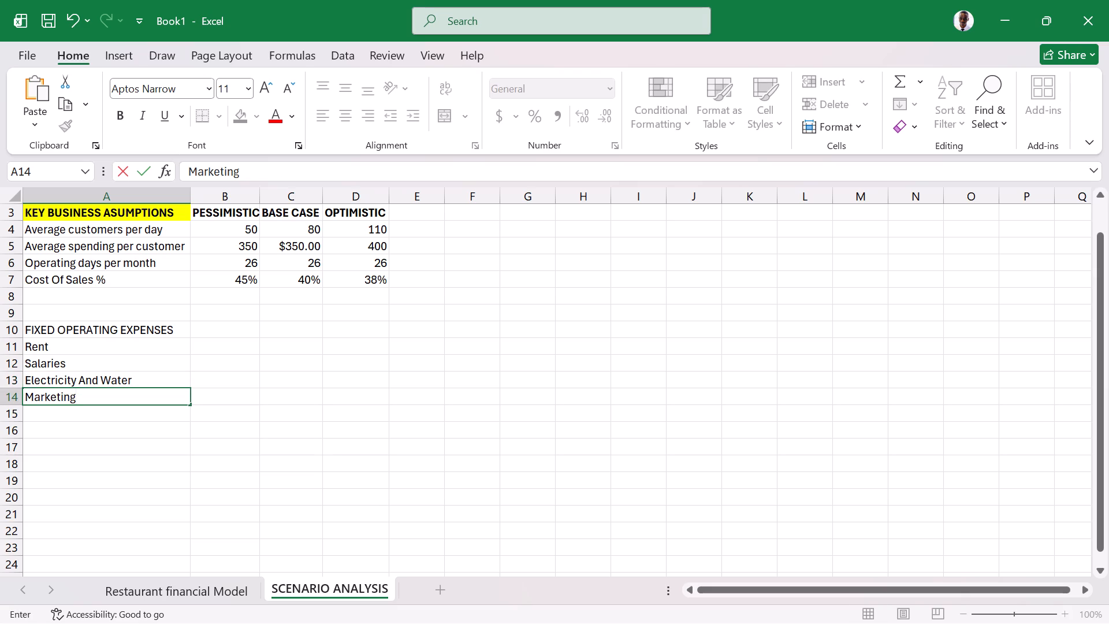
pyautogui.click(130, 324)
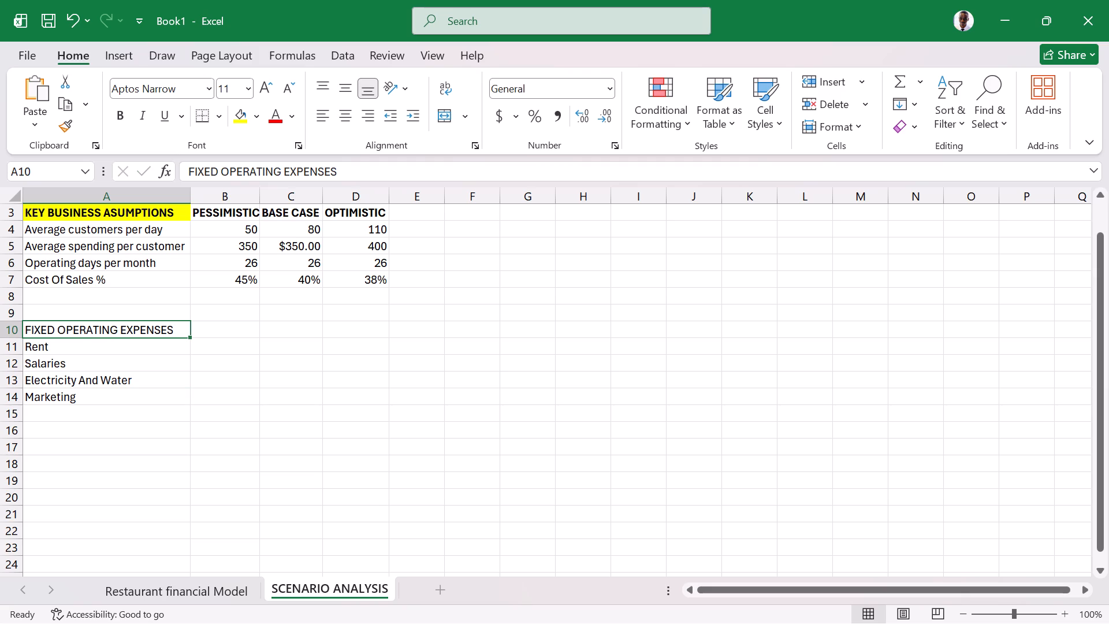
# Add the labels Other expenses in A15 and Total Operating expenses in A16.
pyautogui.click(104, 418)
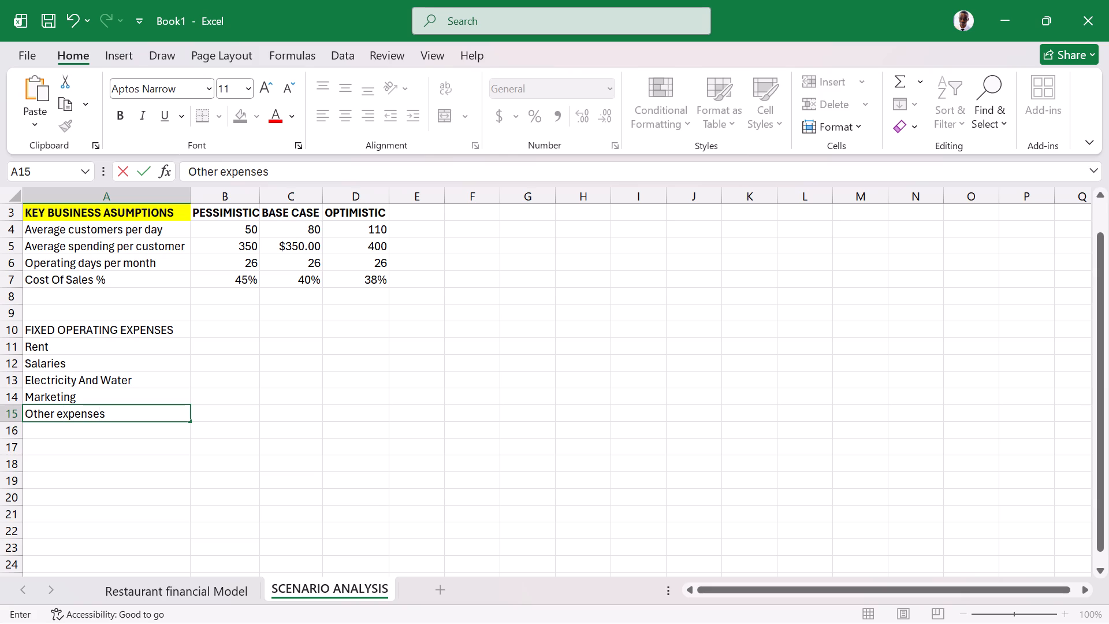
pyautogui.click(78, 433)
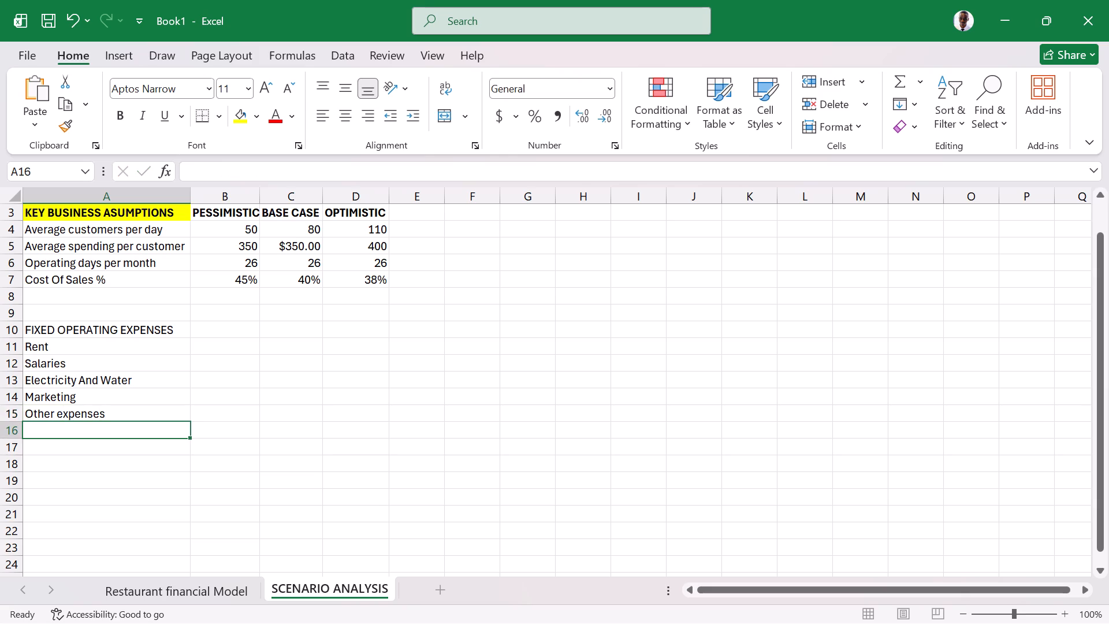
pyautogui.write('otal')
pyautogui.press('space')
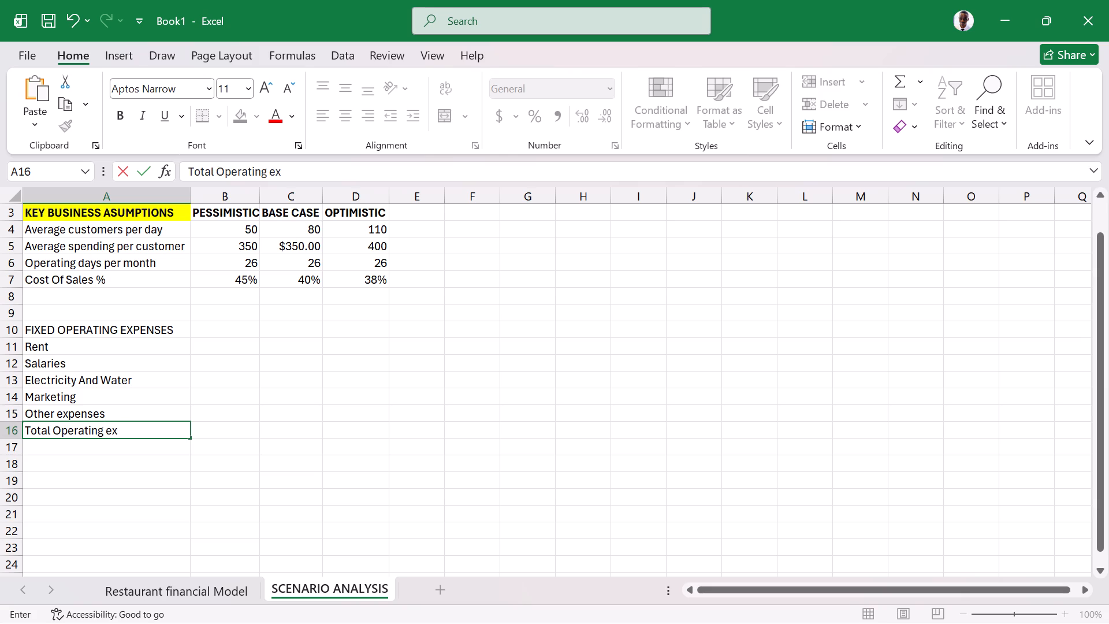
pyautogui.press('s')
# Format the FIXED OPERATING EXPENSES heading in A10 with a yellow fill and bold text.
pyautogui.click(166, 330)
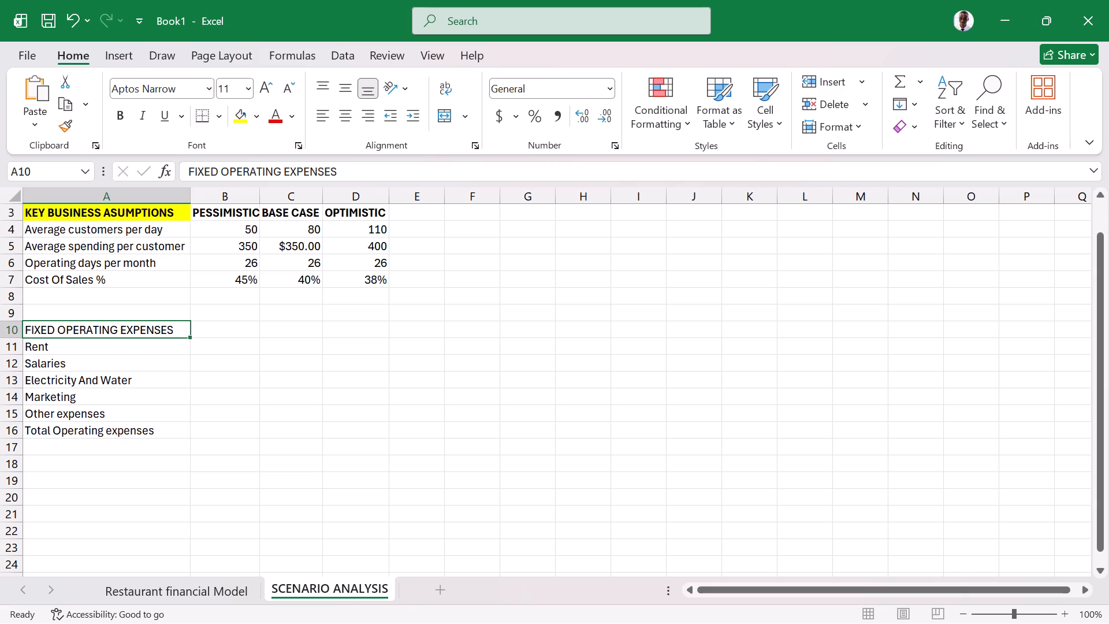
pyautogui.click(235, 117)
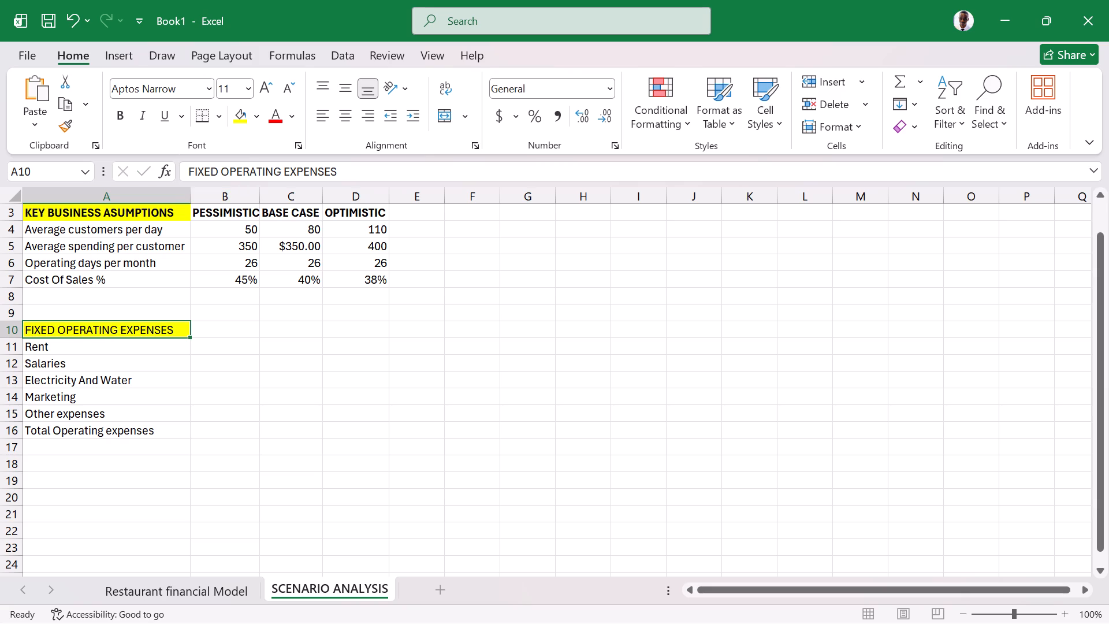
pyautogui.click(121, 114)
# Enter the pessimistic amounts in column B: 45000 for Rent, 120000 for Salaries and 15000 for Electricity And Water.
pyautogui.click(217, 344)
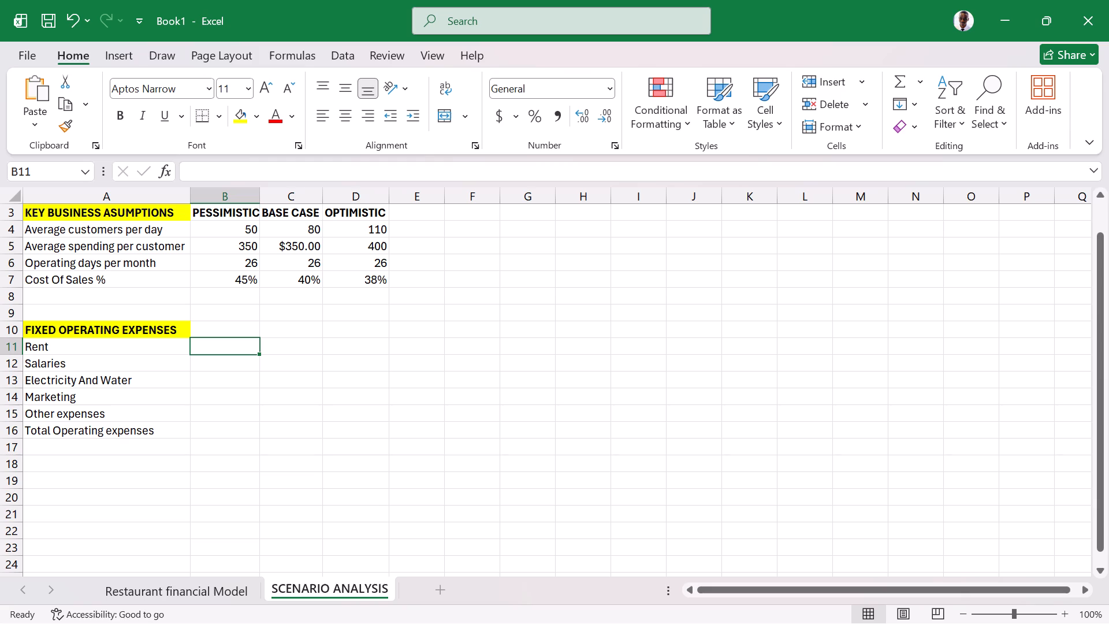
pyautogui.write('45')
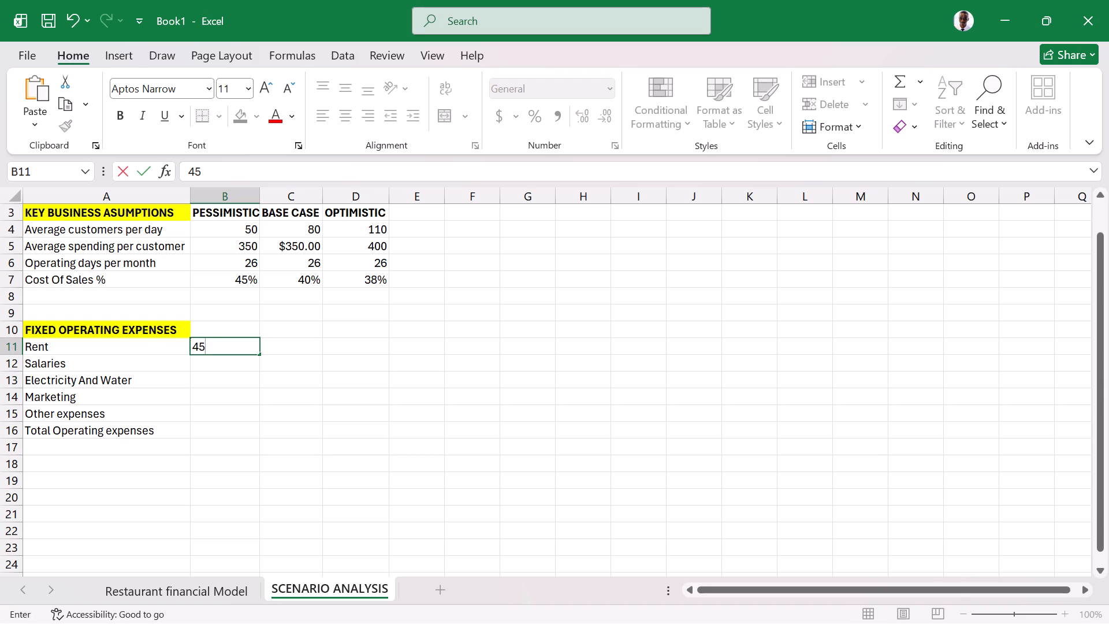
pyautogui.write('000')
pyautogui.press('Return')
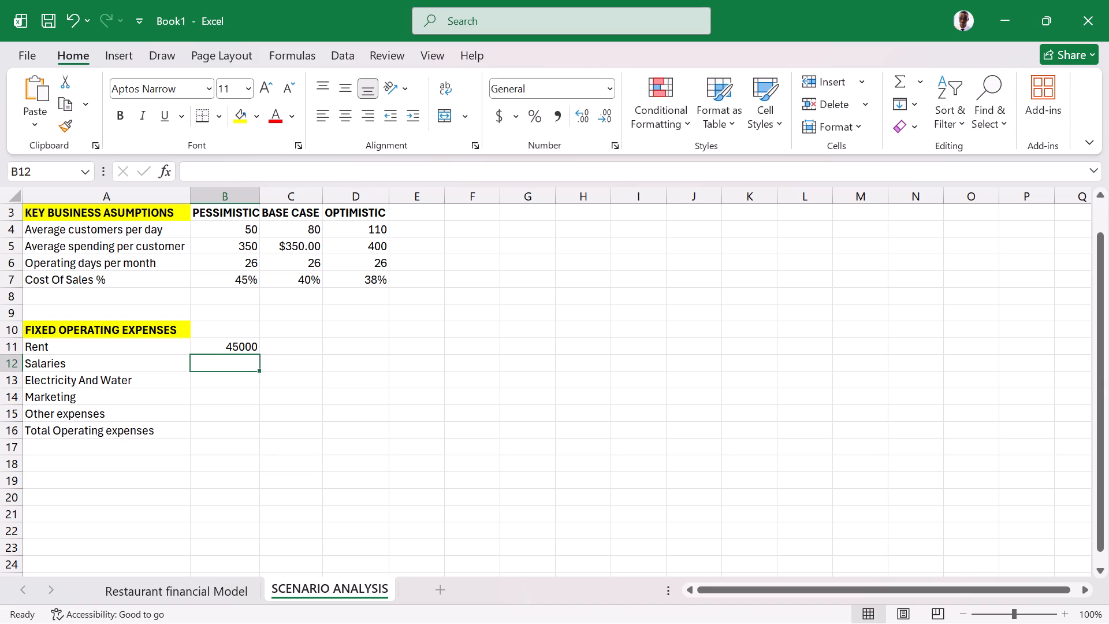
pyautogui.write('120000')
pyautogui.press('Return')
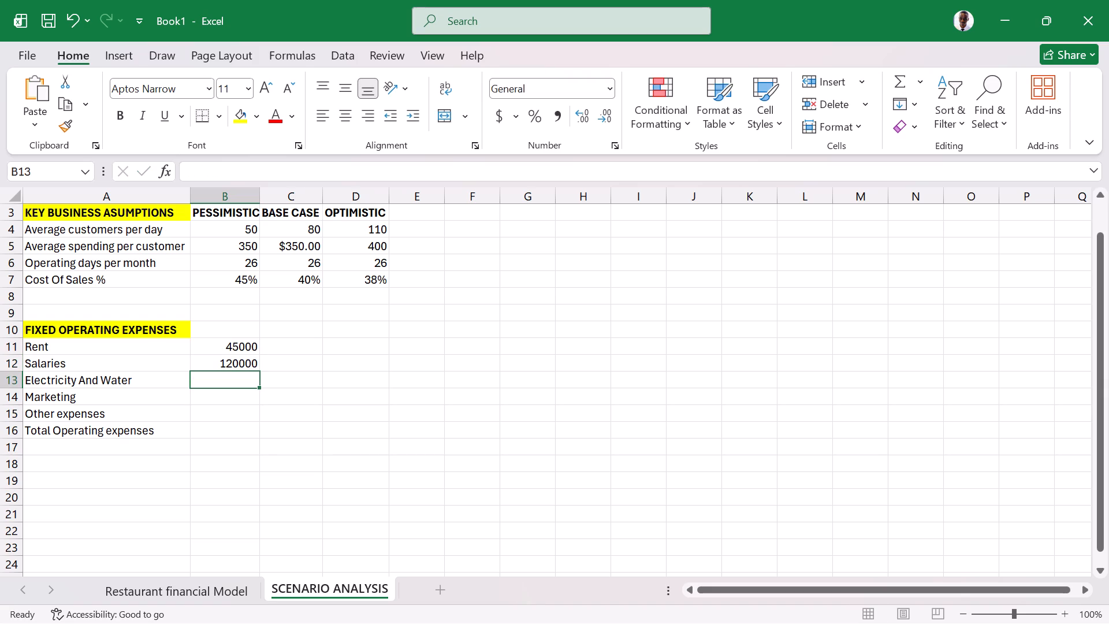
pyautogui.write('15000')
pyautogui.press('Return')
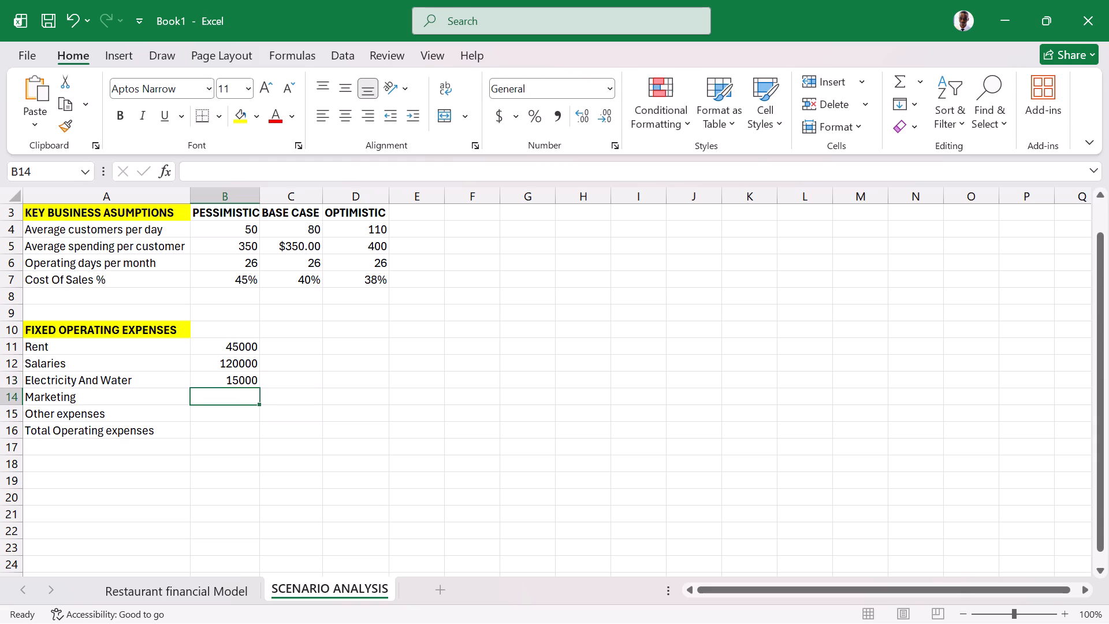
# Enter the pessimistic amounts 10000 for Marketing in B14 and 20000 for Other expenses in B15.
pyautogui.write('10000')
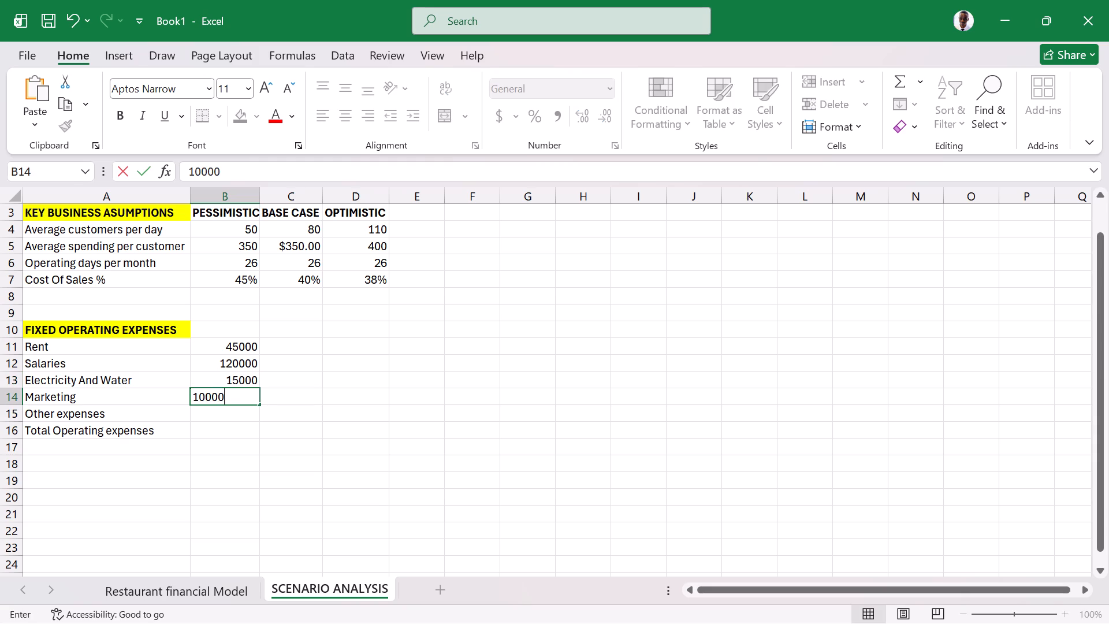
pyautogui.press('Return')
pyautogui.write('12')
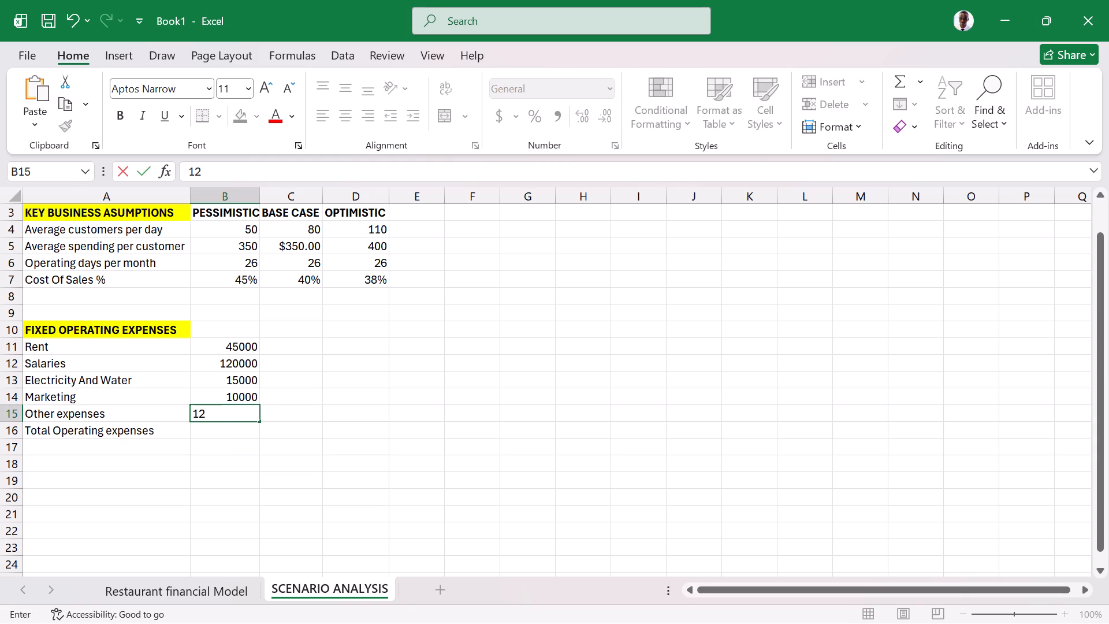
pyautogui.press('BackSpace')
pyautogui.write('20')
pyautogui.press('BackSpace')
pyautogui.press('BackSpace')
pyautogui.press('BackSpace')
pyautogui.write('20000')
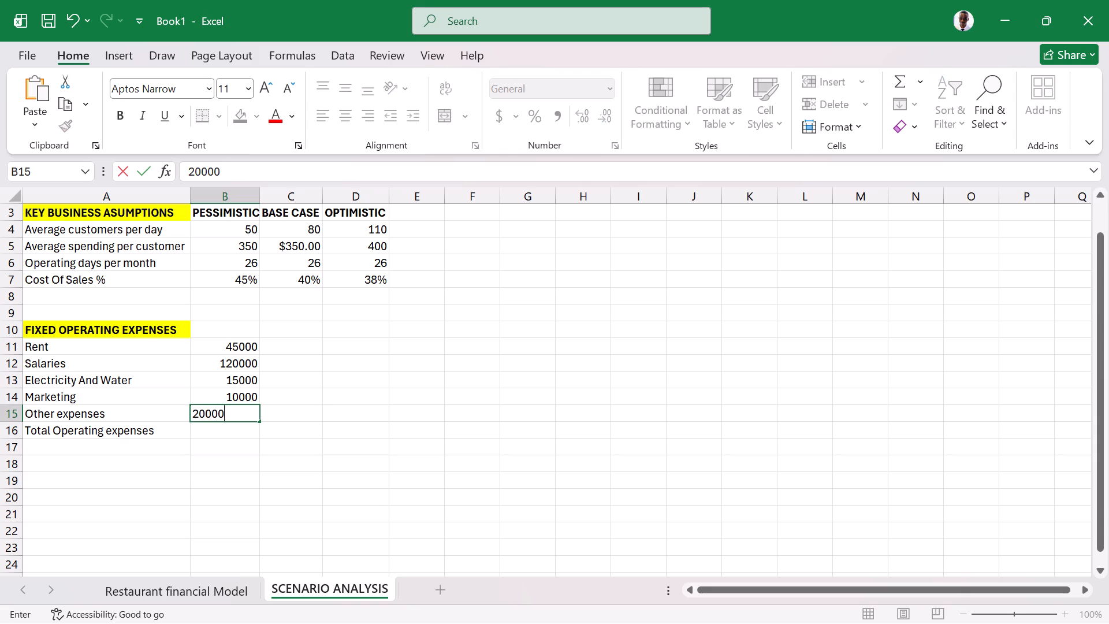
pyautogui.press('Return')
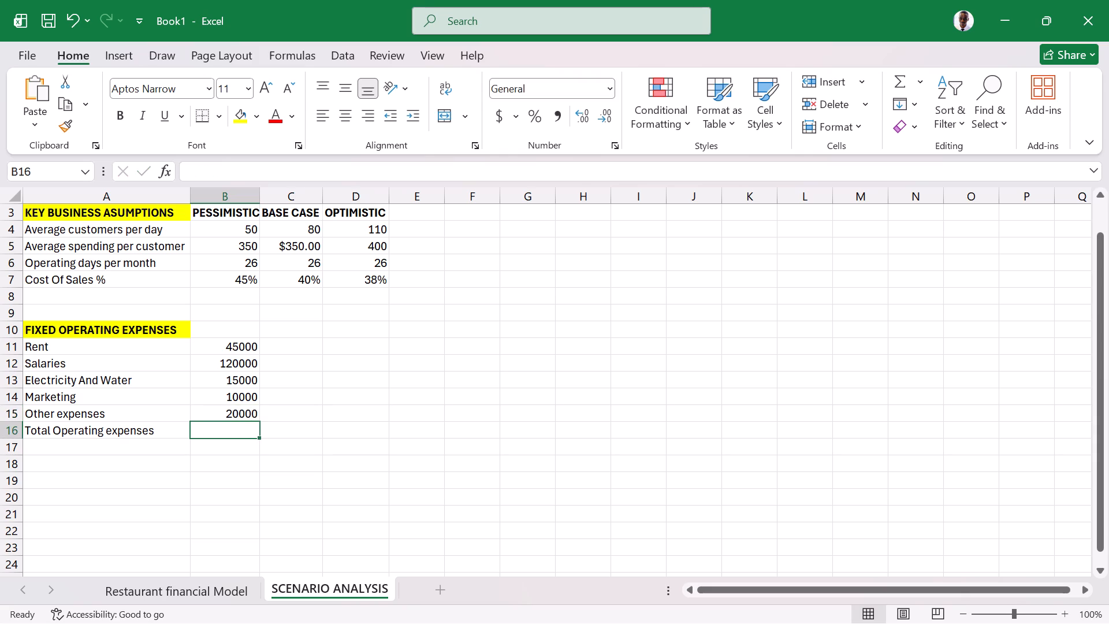
# Format the pessimistic fixed expense amounts in B11:B15 as Currency.
pyautogui.moveTo(230, 344); pyautogui.dragTo(252, 414)
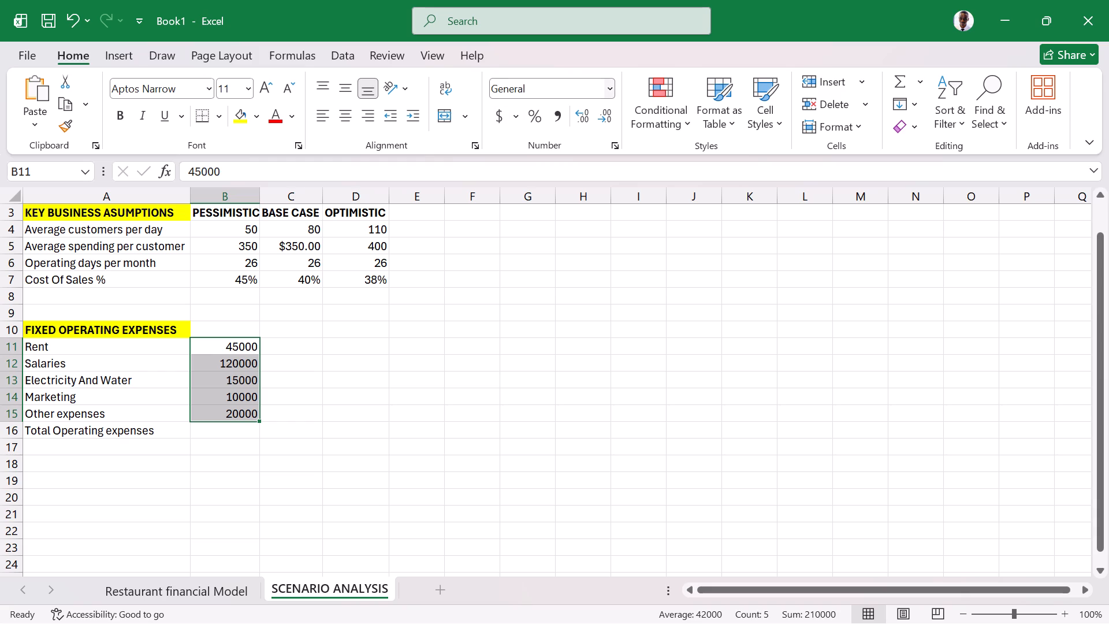
pyautogui.click(611, 90)
pyautogui.click(570, 203)
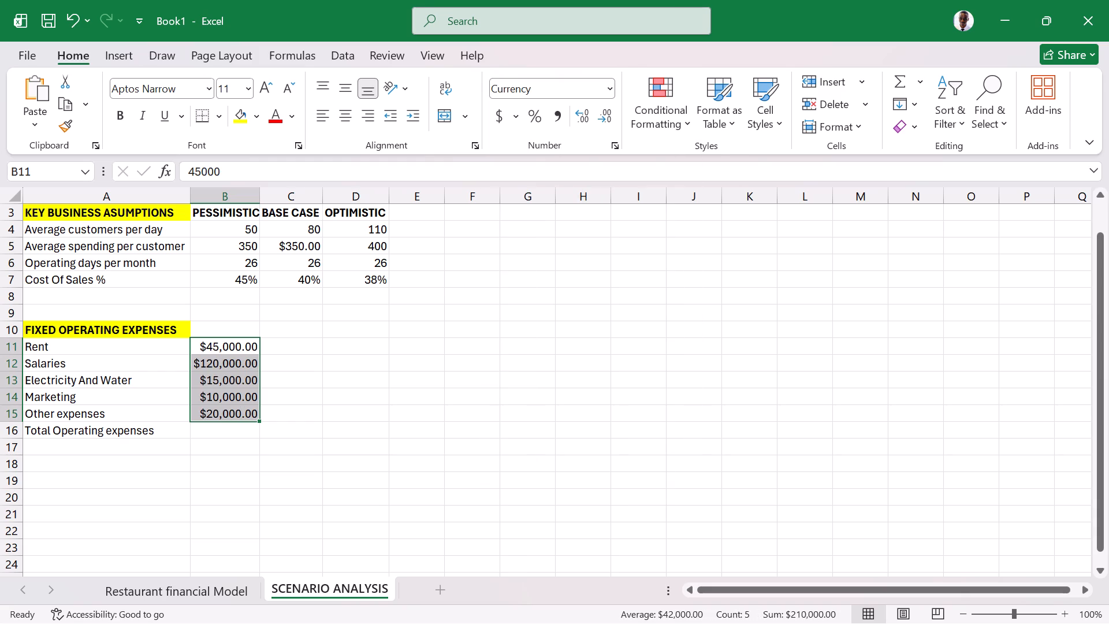
pyautogui.click(329, 387)
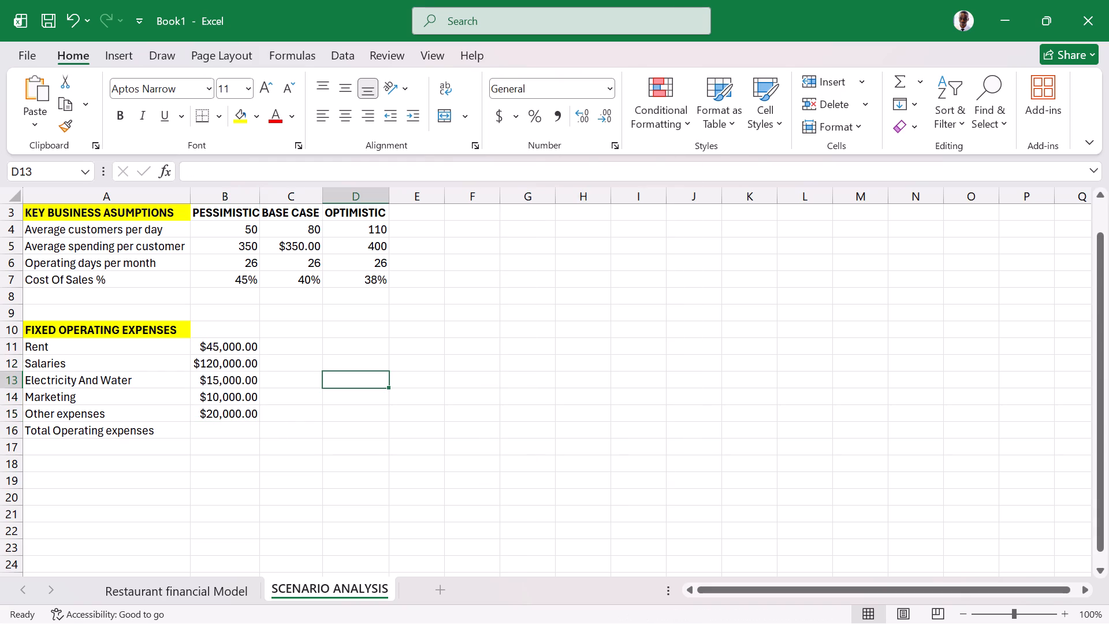
# Apply the dollar Accounting format to the optimistic average spending per customer in D5.
pyautogui.click(377, 249)
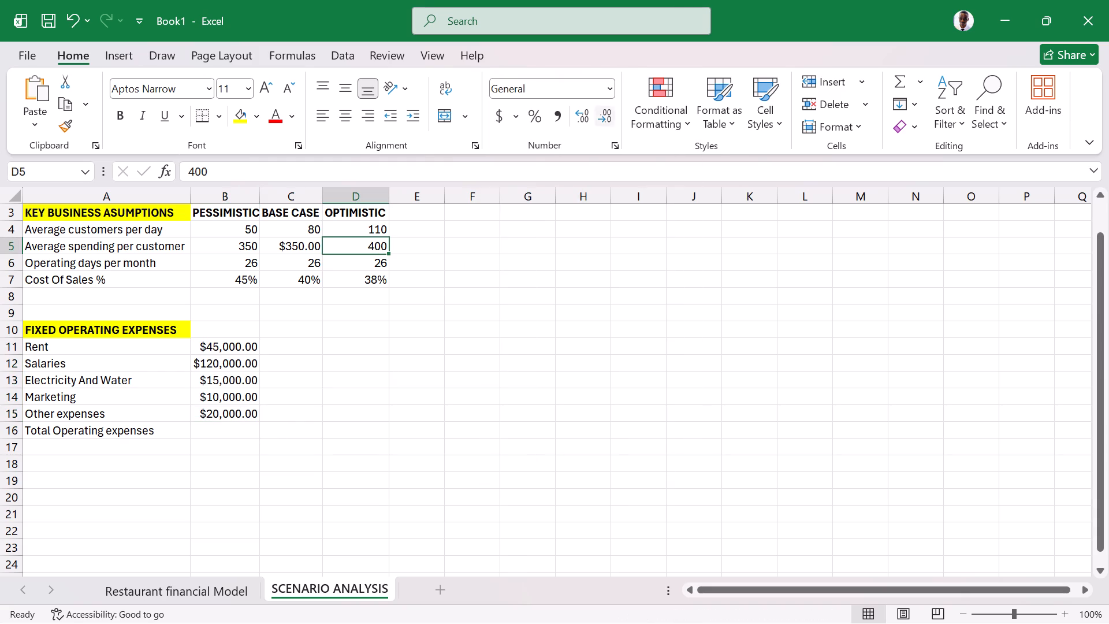
pyautogui.click(498, 118)
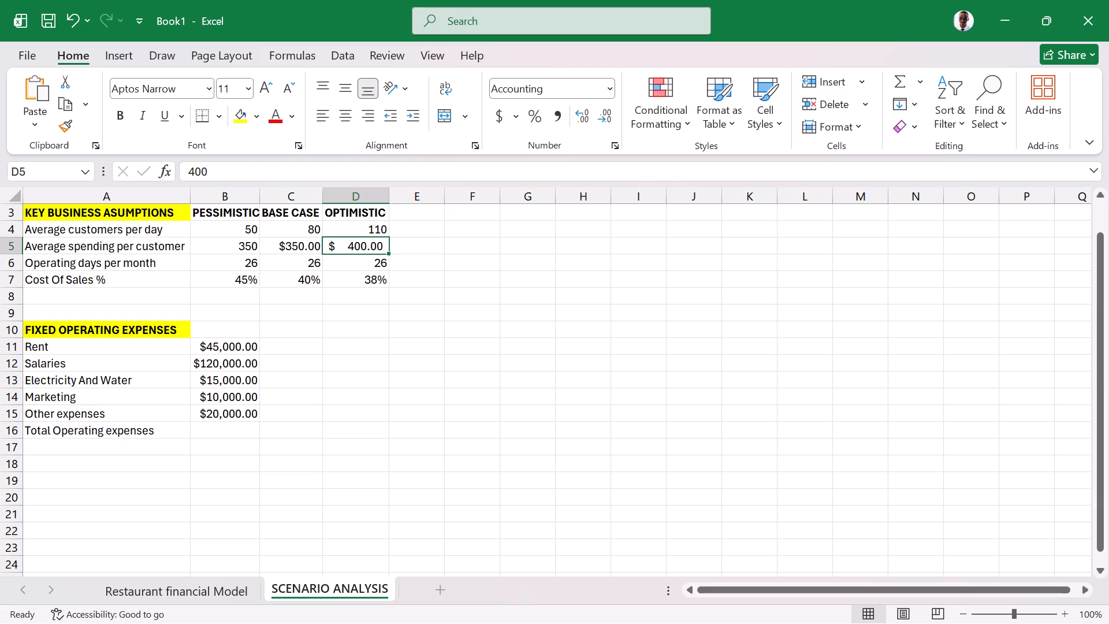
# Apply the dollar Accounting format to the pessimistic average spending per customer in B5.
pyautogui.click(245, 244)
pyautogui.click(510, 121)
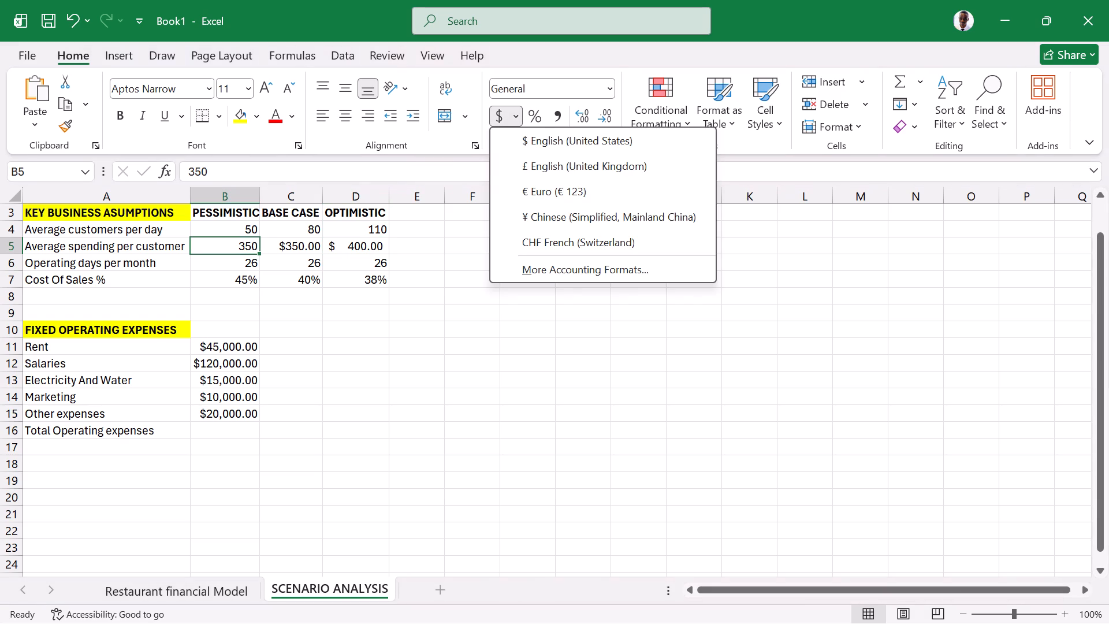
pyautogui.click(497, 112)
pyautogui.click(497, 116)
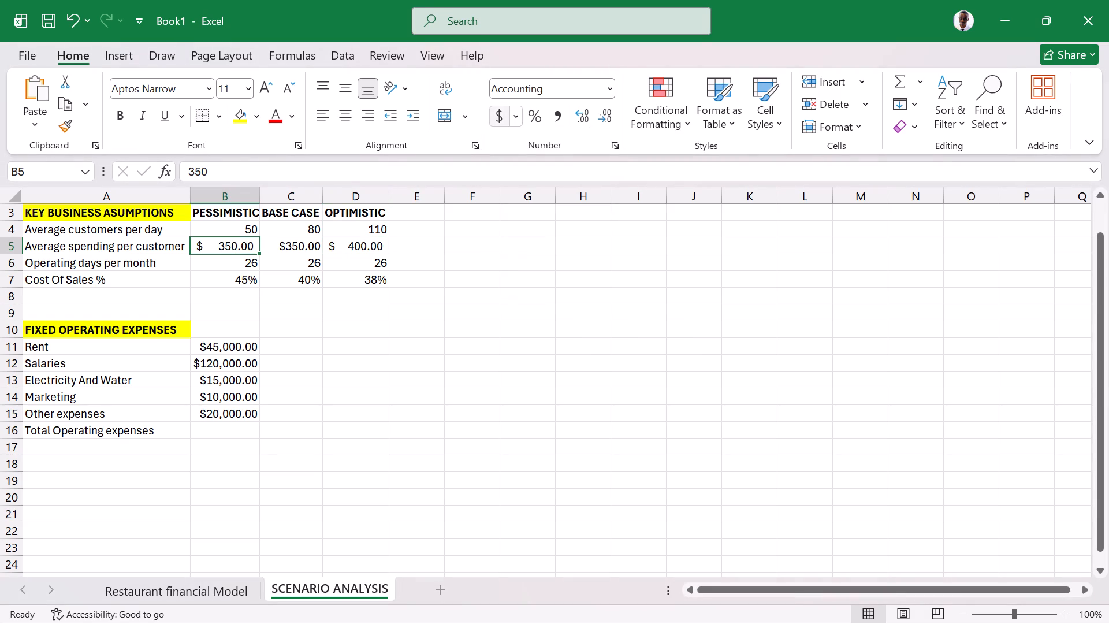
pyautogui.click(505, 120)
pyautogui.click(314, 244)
# Format the pessimistic average spending per customer in B5 as Currency.
pyautogui.click(243, 247)
pyautogui.click(612, 89)
pyautogui.click(545, 202)
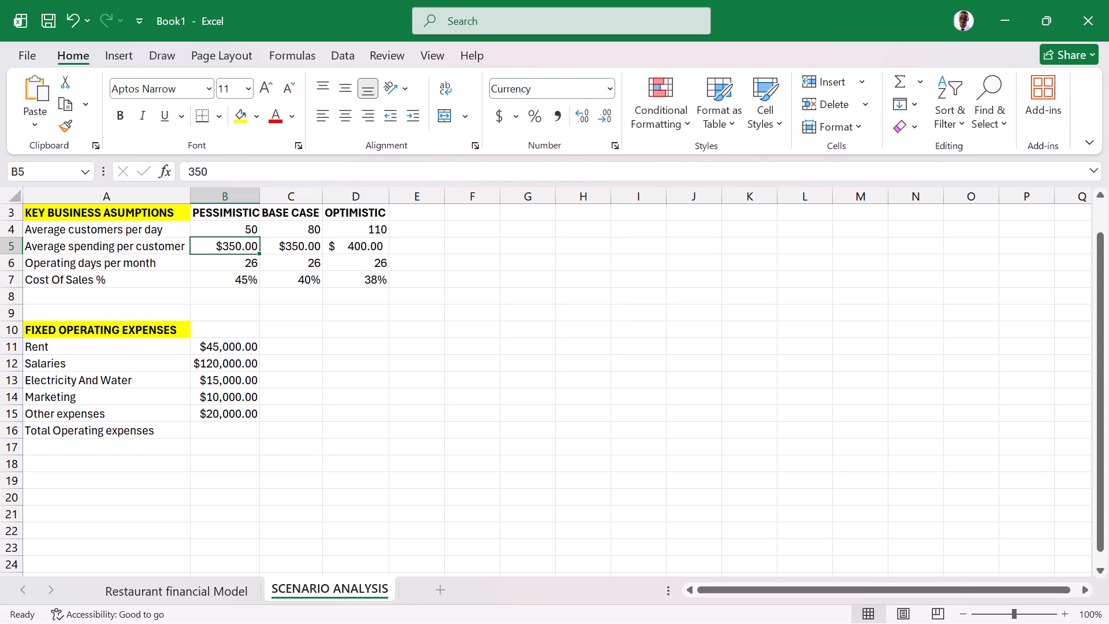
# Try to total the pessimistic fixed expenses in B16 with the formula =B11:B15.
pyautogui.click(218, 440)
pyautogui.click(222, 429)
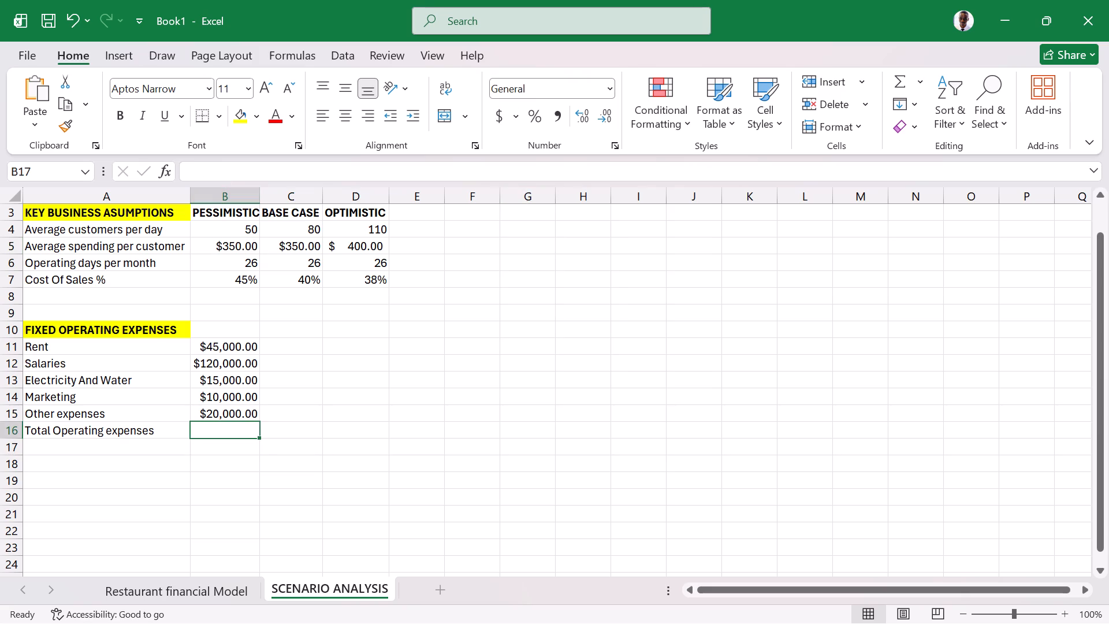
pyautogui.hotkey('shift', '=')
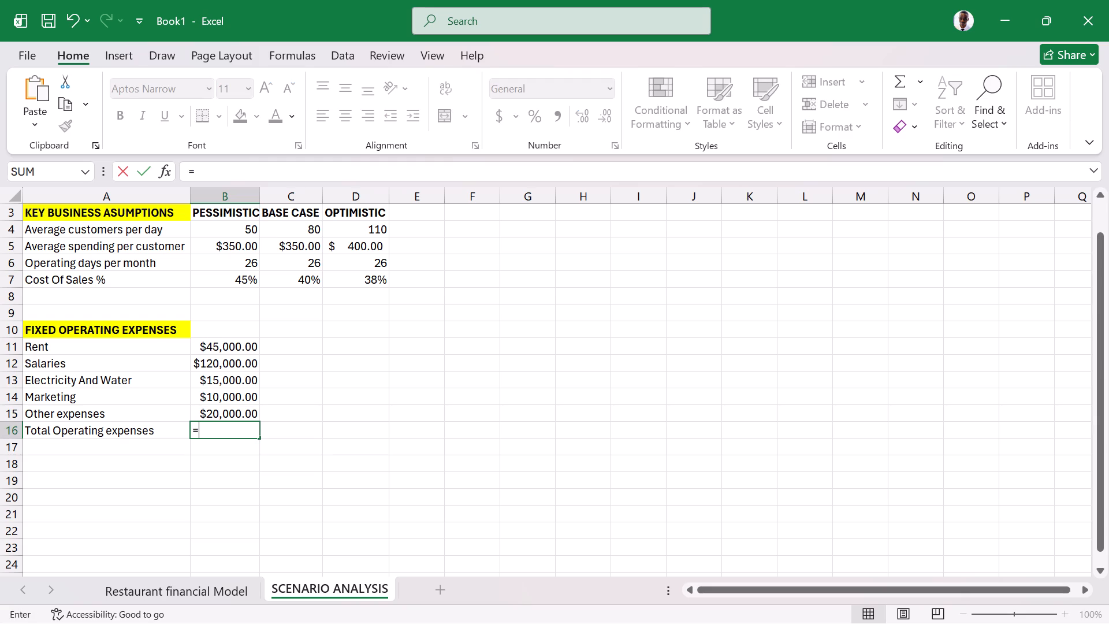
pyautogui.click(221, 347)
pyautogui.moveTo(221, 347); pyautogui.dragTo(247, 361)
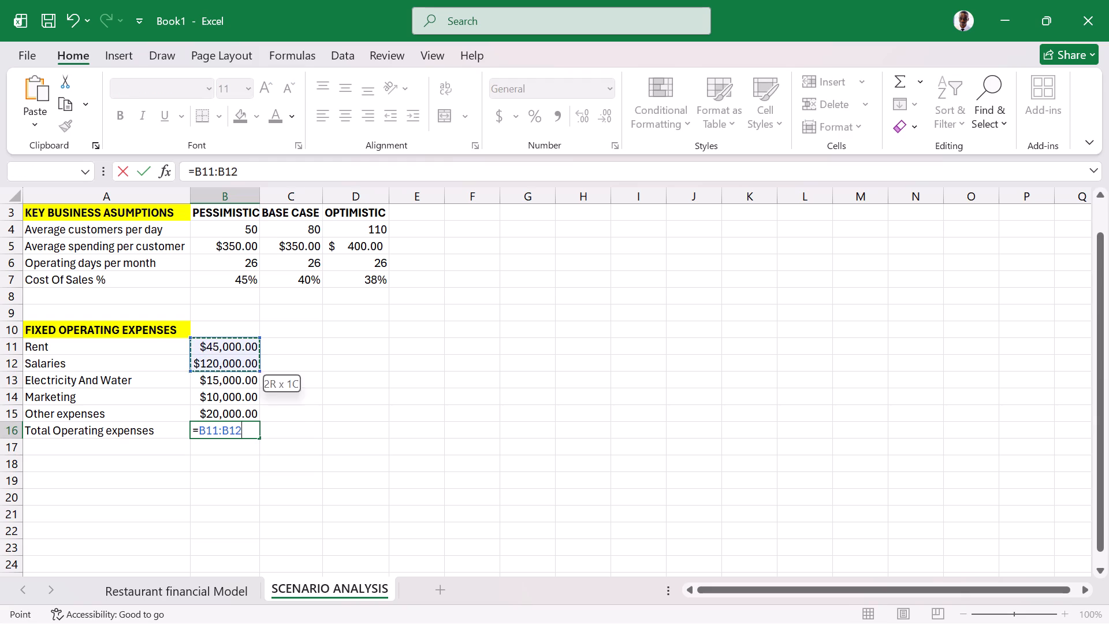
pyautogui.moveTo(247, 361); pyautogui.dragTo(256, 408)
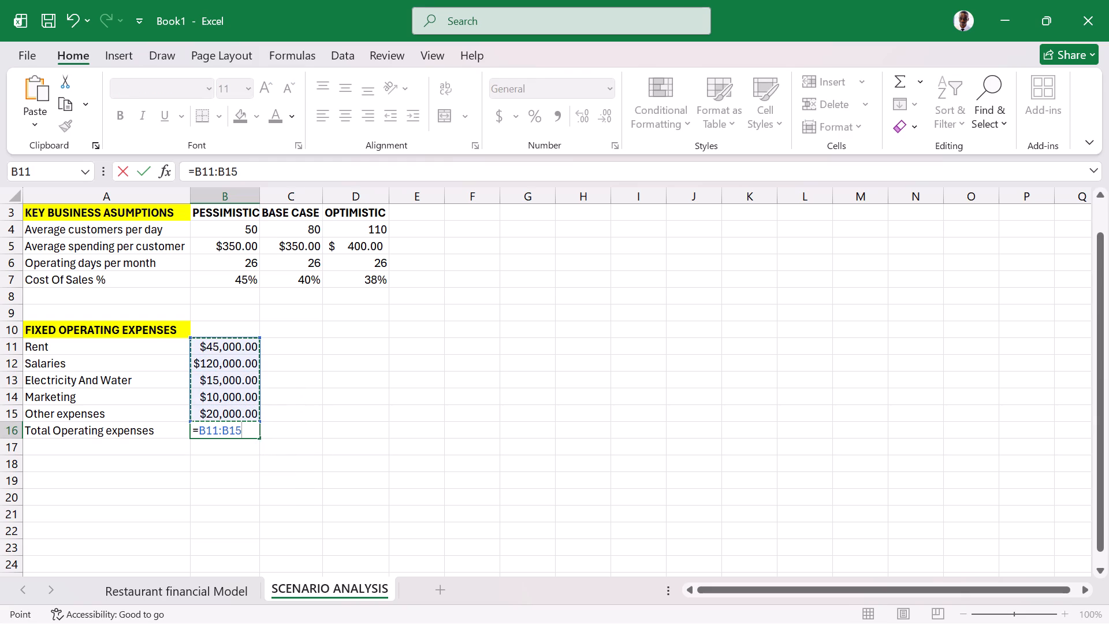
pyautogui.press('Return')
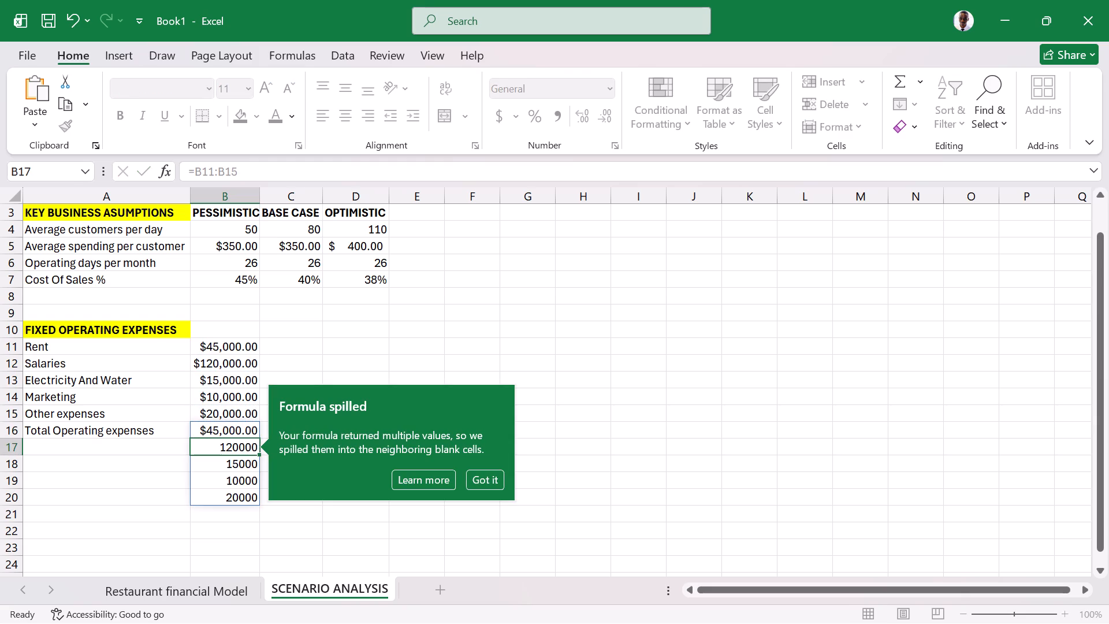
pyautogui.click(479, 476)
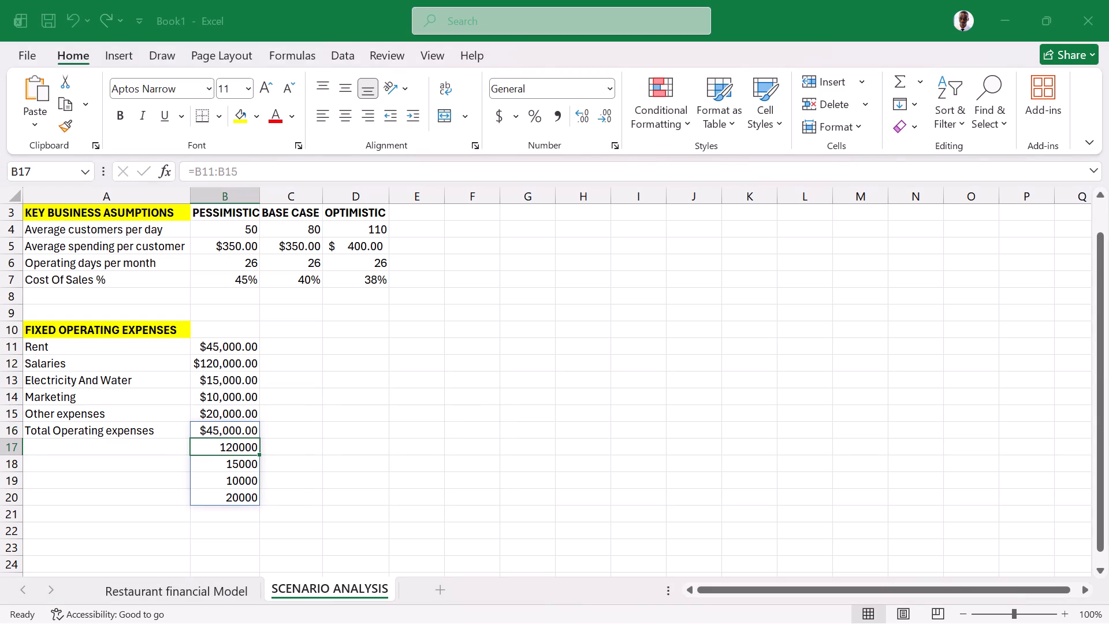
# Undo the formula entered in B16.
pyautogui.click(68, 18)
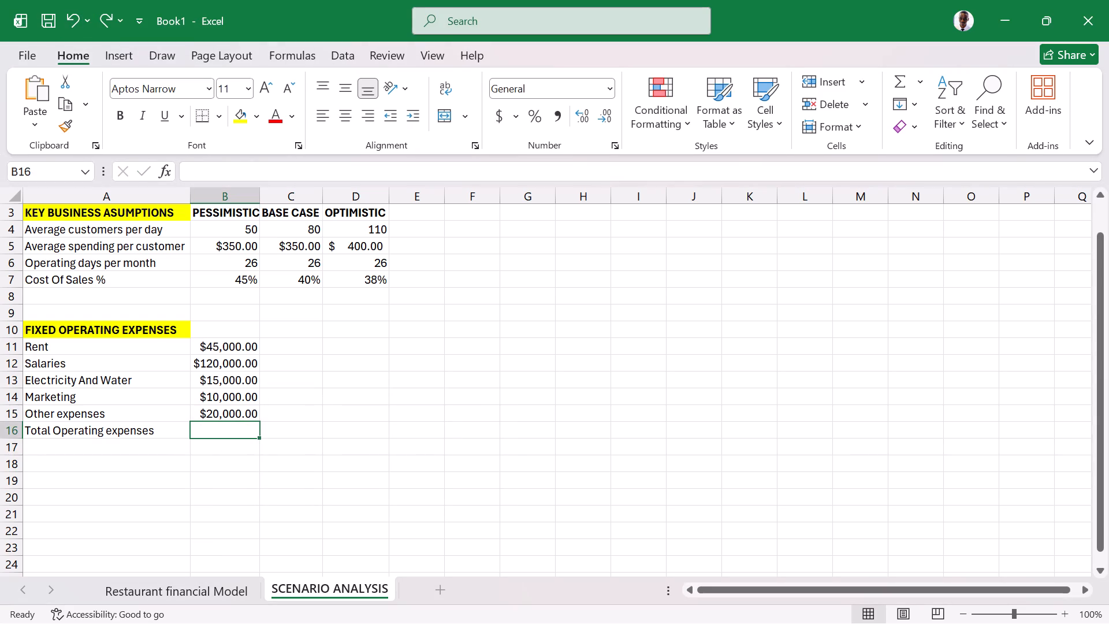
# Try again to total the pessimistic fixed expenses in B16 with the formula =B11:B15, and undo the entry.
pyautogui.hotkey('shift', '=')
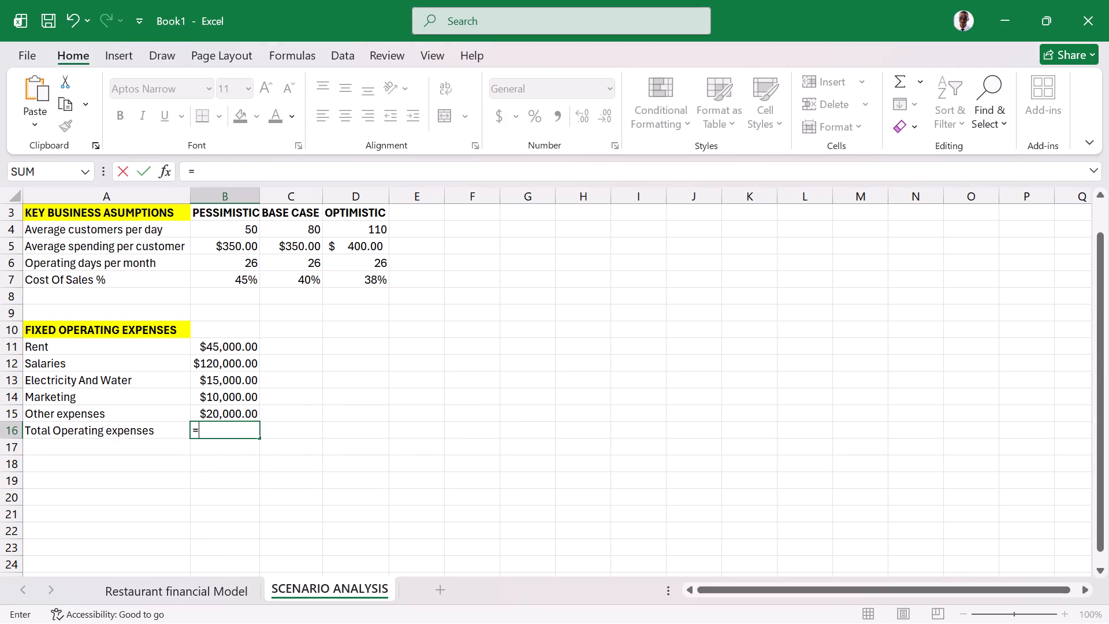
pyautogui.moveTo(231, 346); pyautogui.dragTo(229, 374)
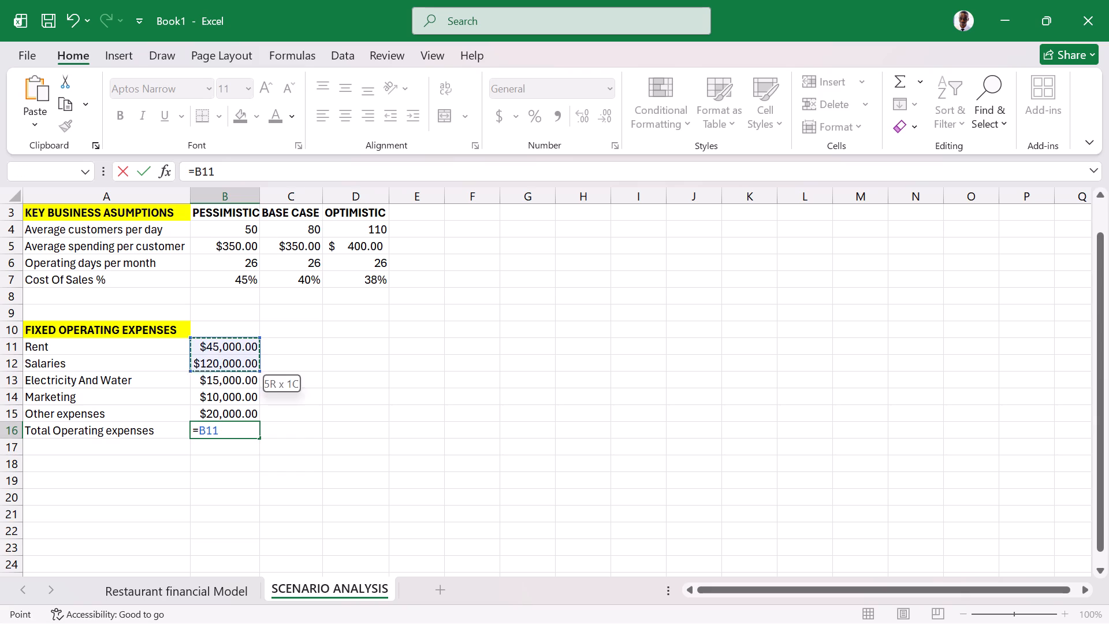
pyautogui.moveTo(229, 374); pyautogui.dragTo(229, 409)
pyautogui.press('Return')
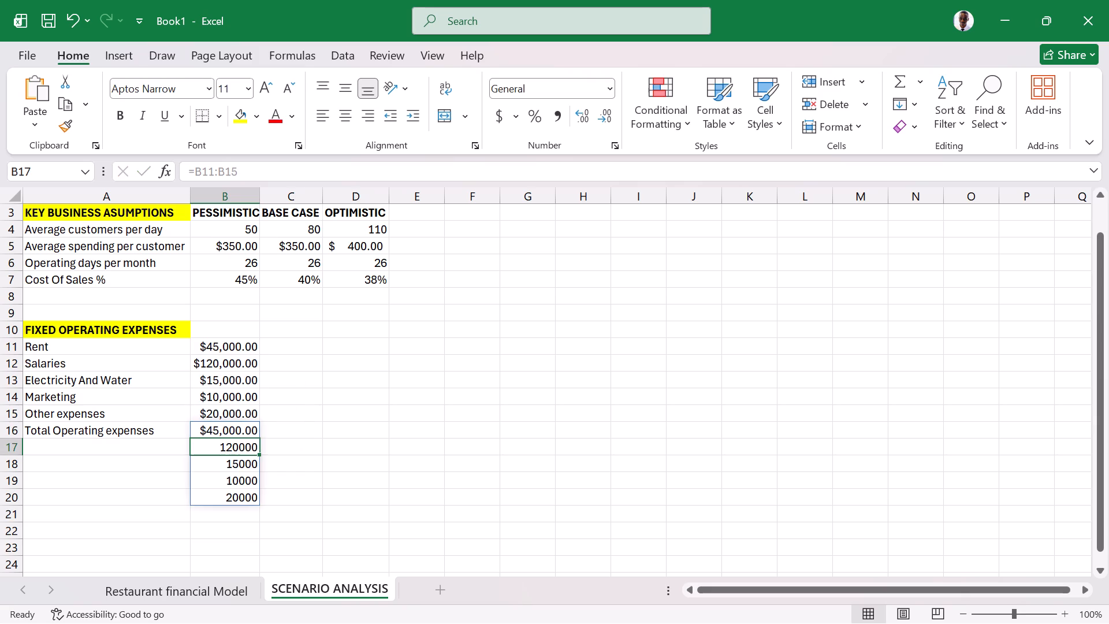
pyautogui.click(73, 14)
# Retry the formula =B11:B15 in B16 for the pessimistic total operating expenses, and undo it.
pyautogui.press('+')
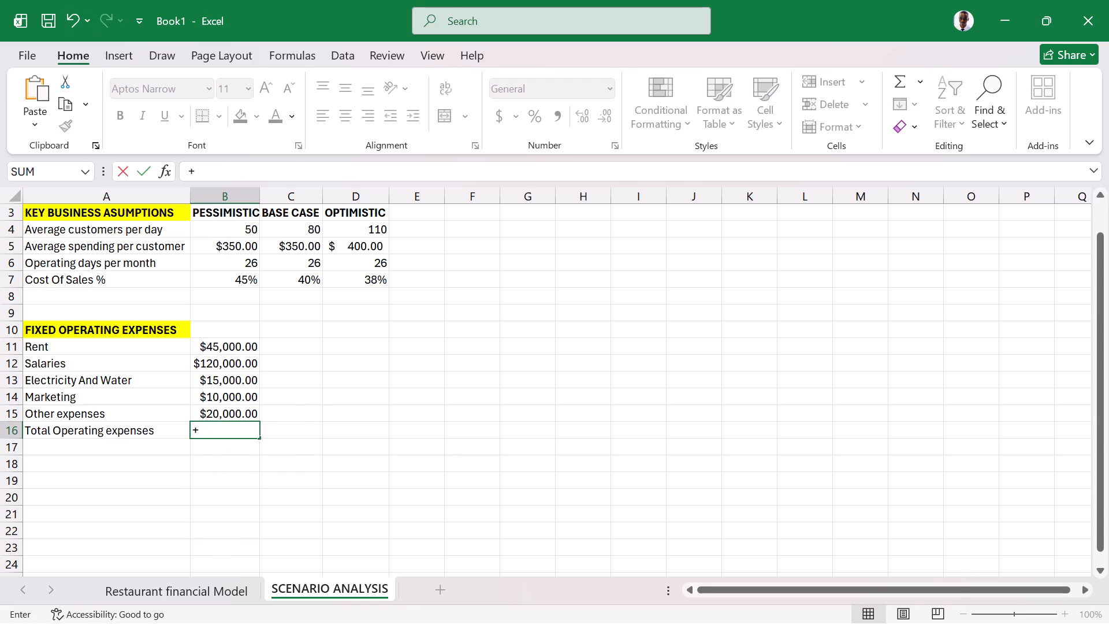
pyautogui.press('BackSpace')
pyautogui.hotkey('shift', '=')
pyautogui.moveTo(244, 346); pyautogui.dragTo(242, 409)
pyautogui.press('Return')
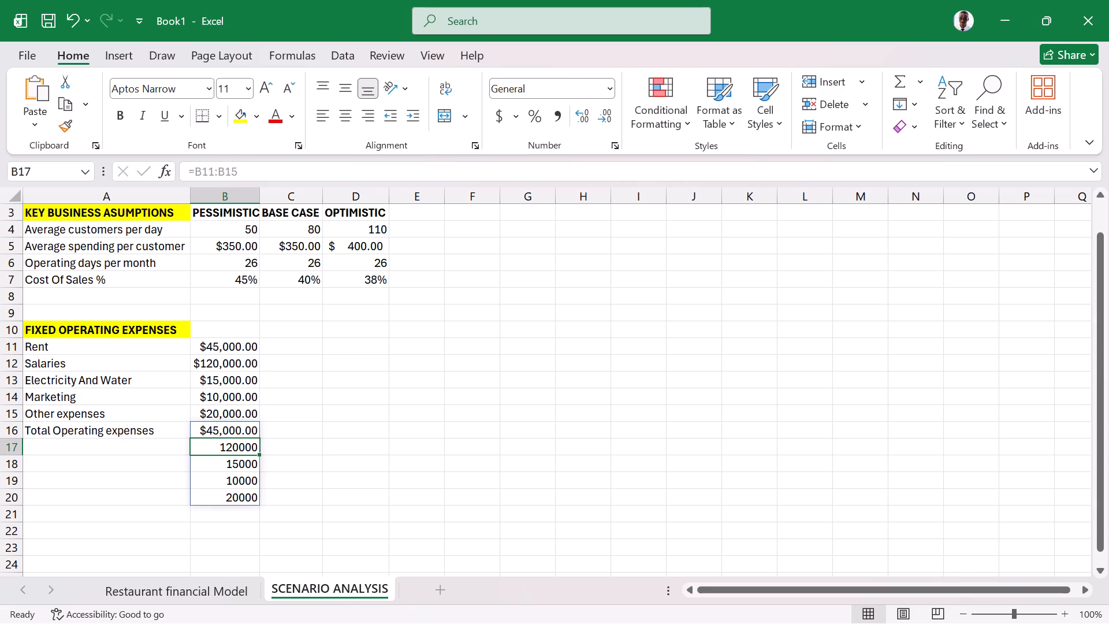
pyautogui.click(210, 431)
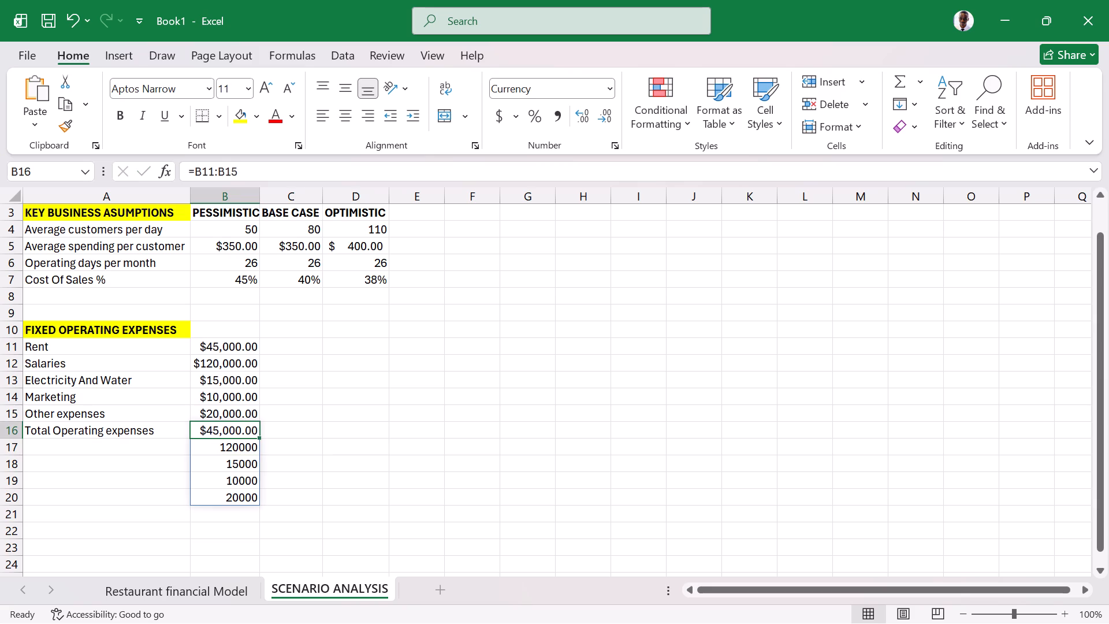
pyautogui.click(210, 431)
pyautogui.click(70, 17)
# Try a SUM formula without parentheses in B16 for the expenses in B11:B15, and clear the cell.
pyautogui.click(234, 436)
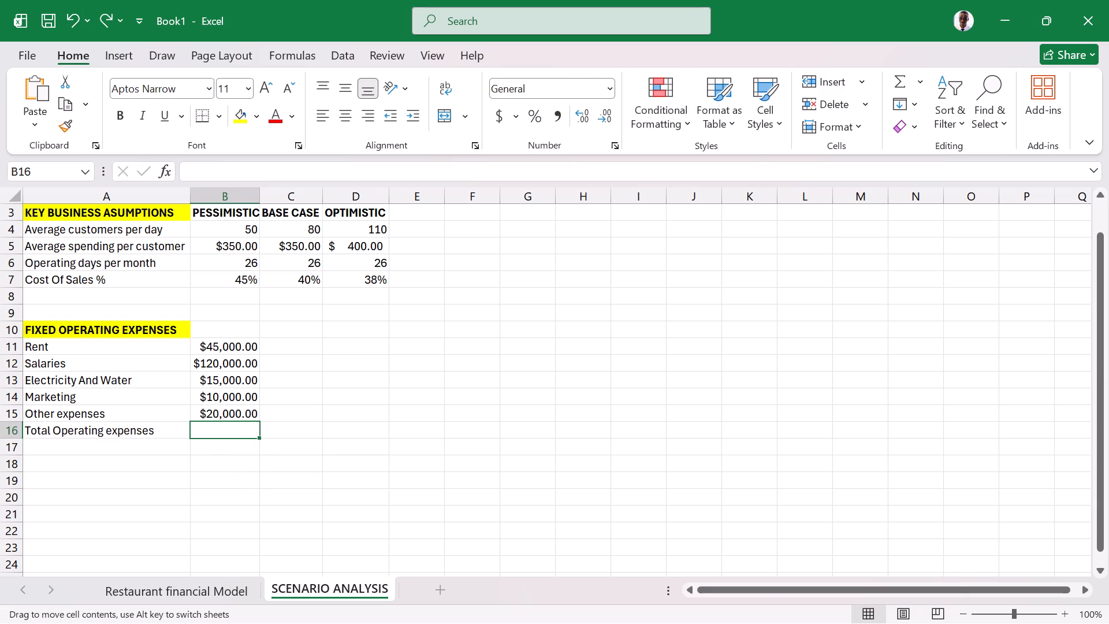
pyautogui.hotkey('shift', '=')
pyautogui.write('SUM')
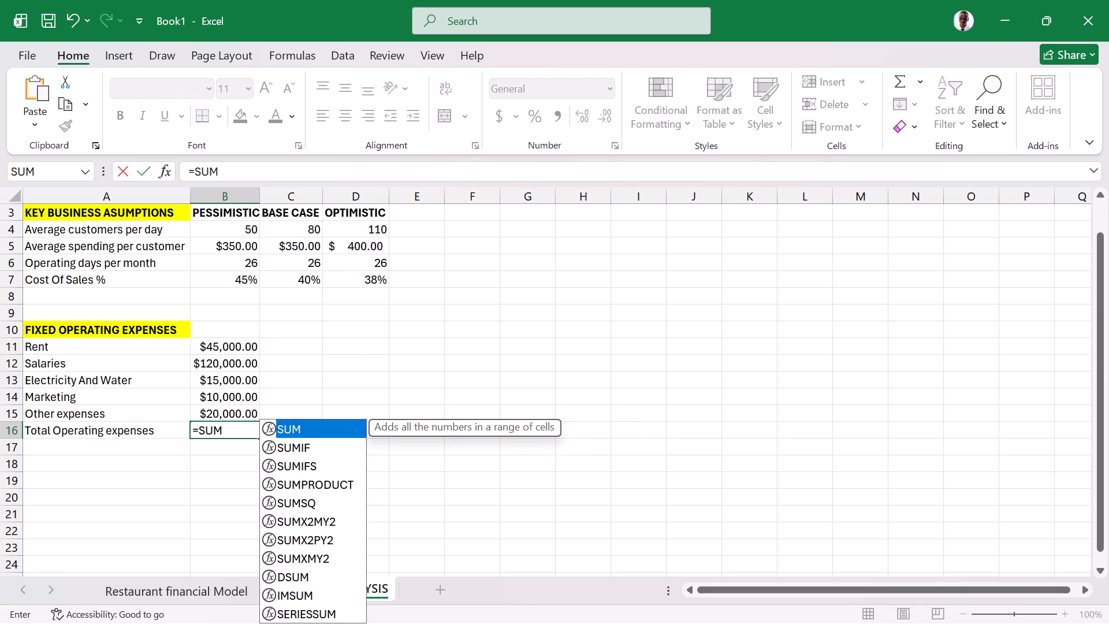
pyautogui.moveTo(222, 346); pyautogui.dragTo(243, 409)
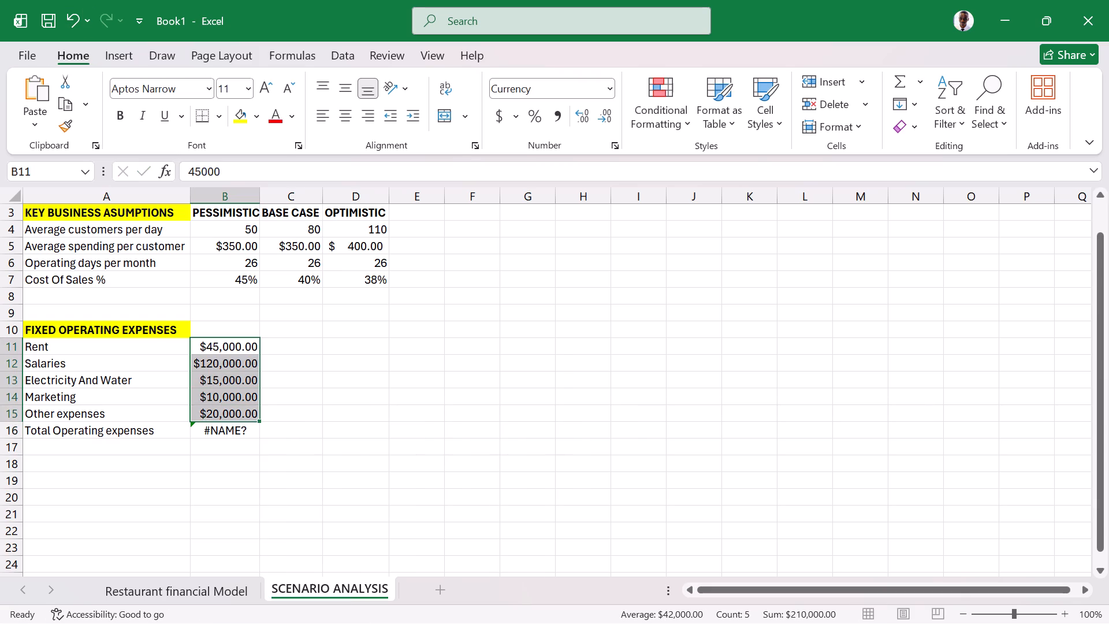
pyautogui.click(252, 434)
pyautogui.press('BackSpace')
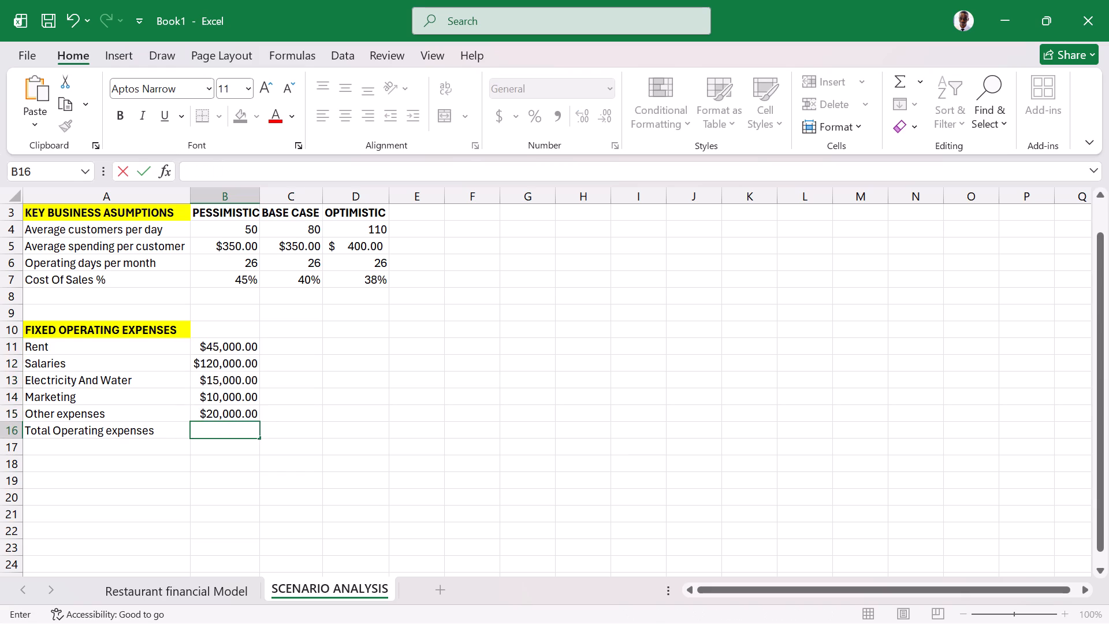
# Total the pessimistic fixed operating expenses in B16 with the formula =SUM(B11:B15).
pyautogui.hotkey('shift', '=')
pyautogui.press('s')
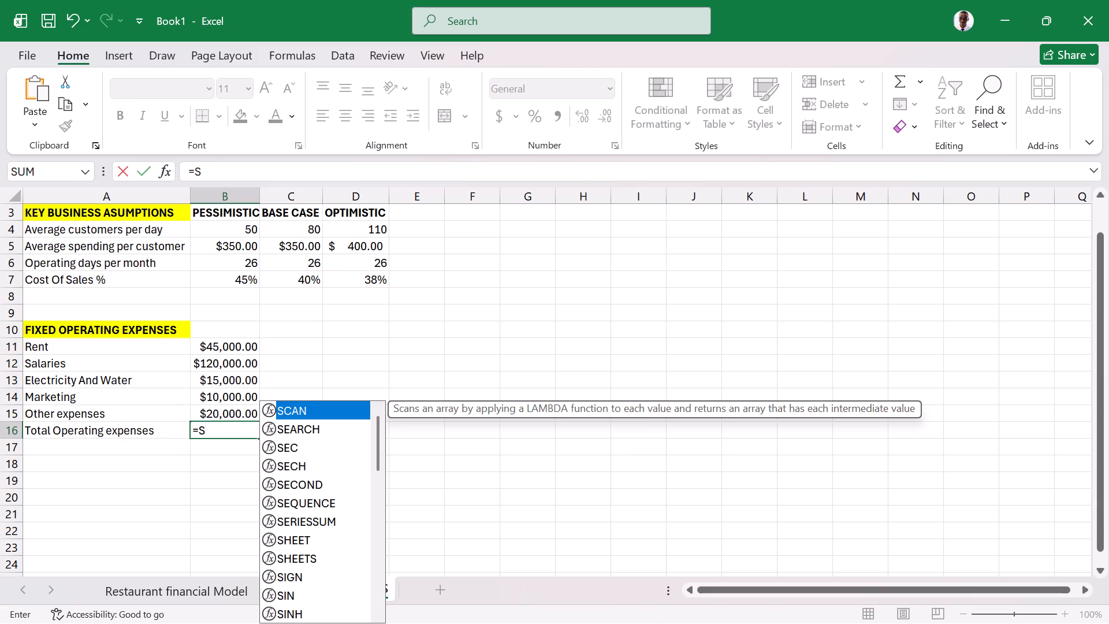
pyautogui.write('UM5')
pyautogui.press('BackSpace')
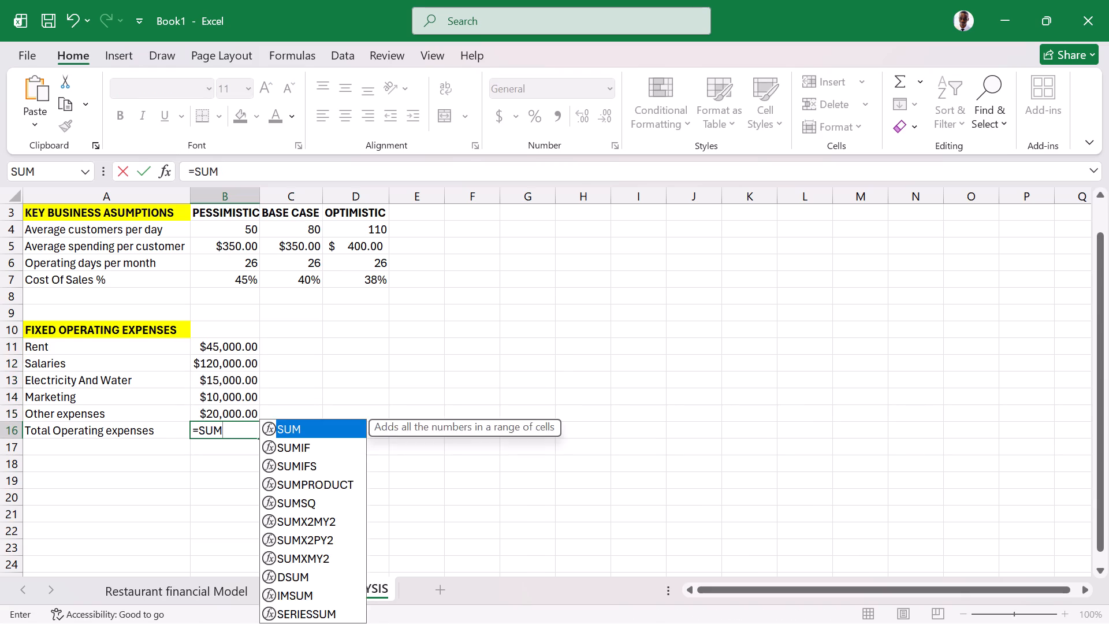
pyautogui.hotkey('shift', '(')
pyautogui.moveTo(246, 343); pyautogui.dragTo(246, 411)
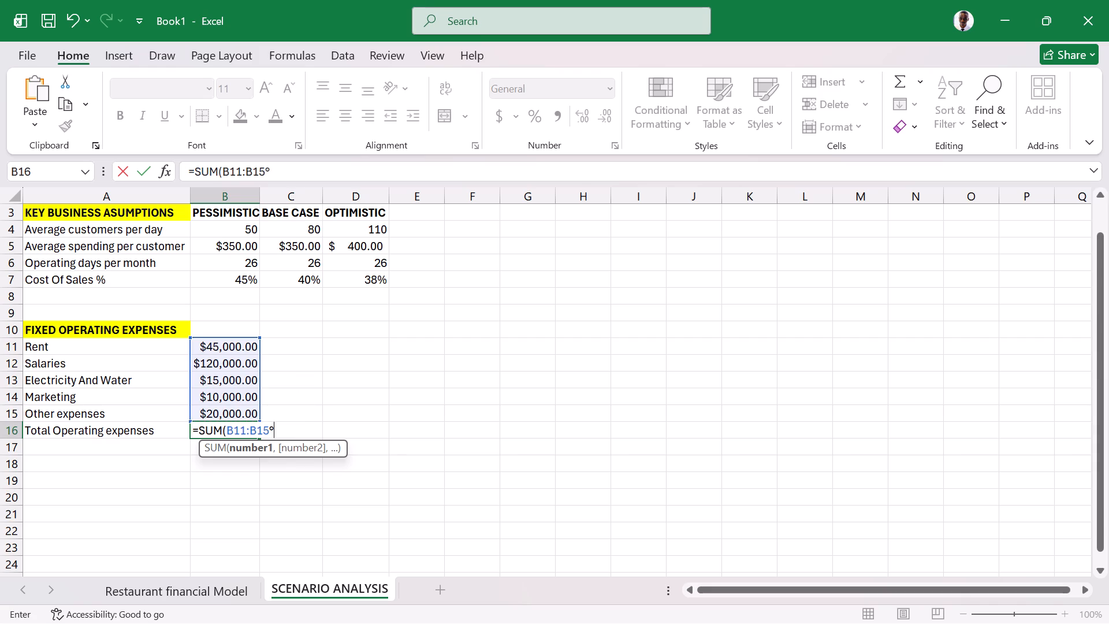
pyautogui.press('BackSpace')
pyautogui.hotkey('shift', ')')
pyautogui.press('Return')
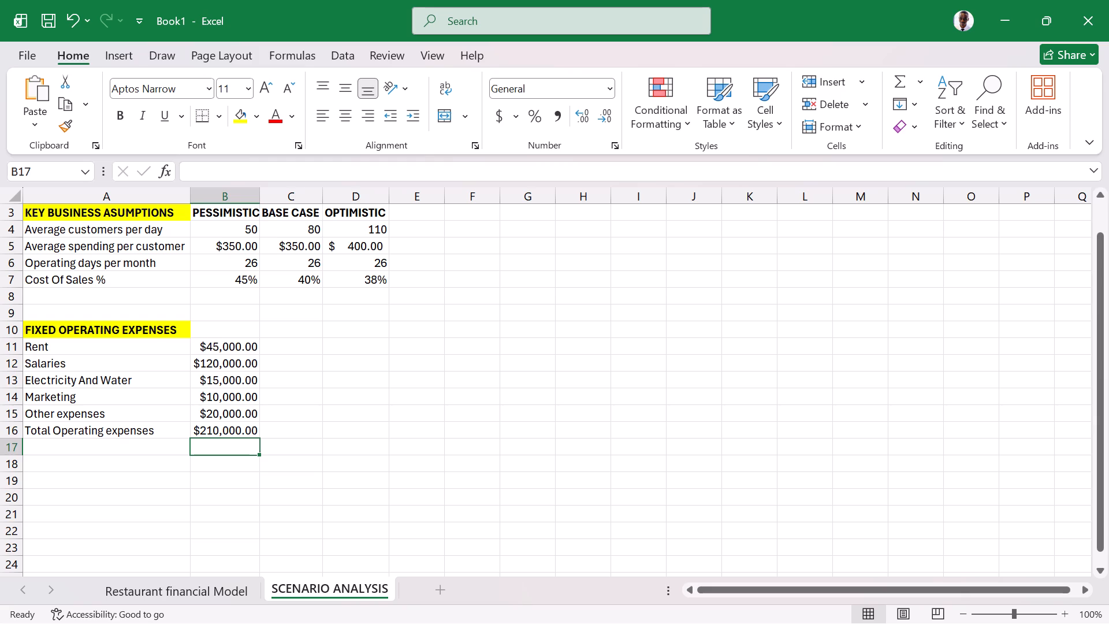
# Enter the section heading FINANCIAL RESULTS in A19, below the fixed operating expenses.
pyautogui.click(135, 480)
pyautogui.scroll(-1, 243, 388)
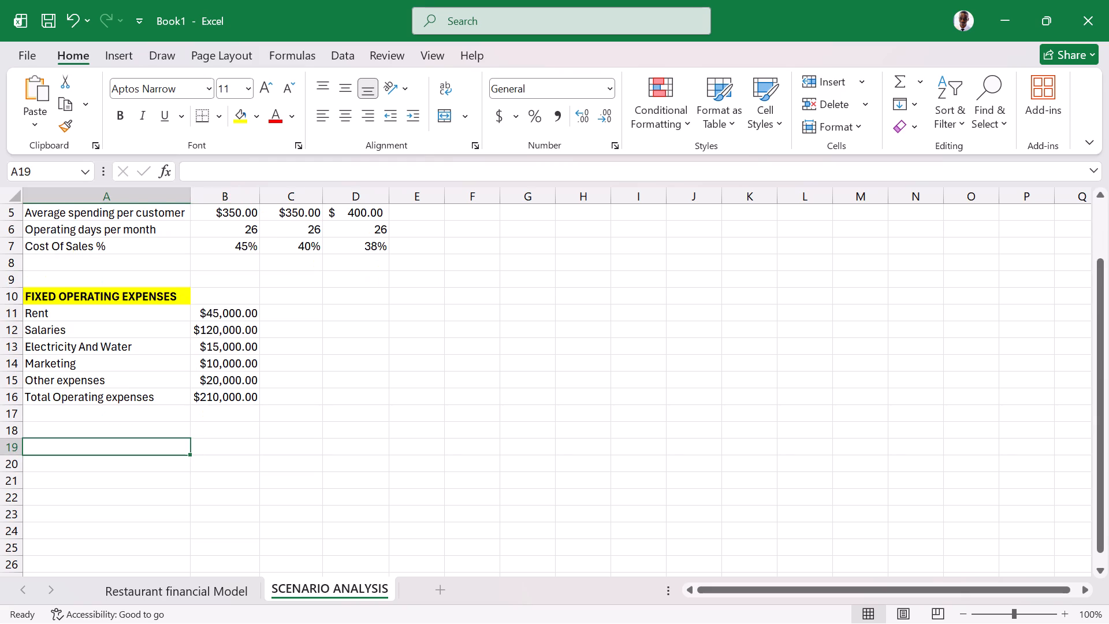
pyautogui.write('FINANCIAL RESULTE')
pyautogui.press('BackSpace')
pyautogui.press('s')
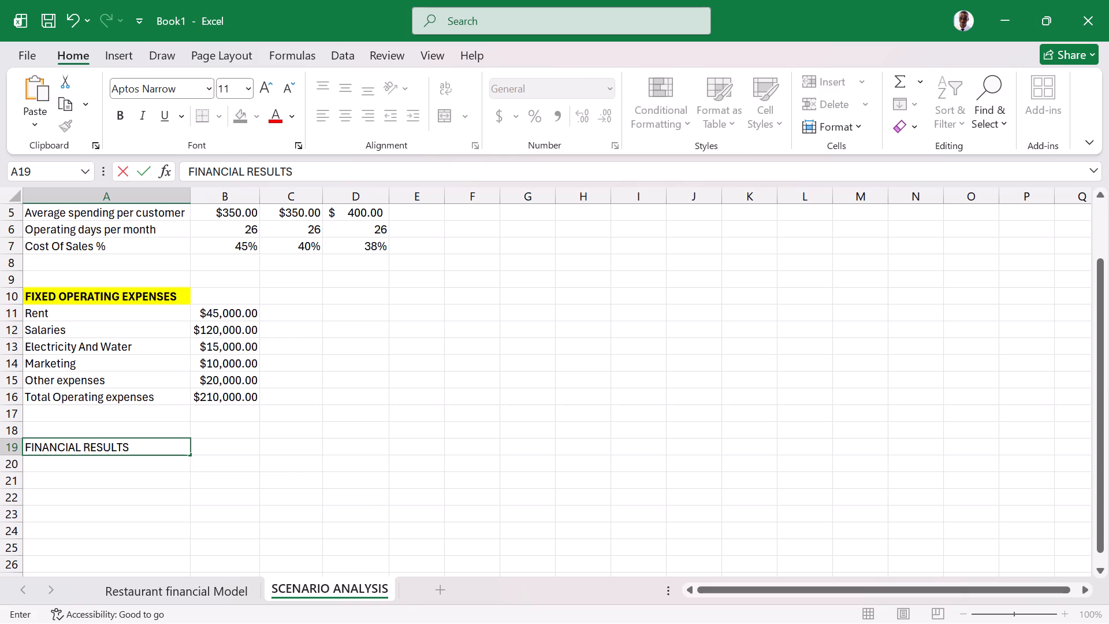
pyautogui.moveTo(150, 445); pyautogui.dragTo(92, 445)
pyautogui.moveTo(92, 445); pyautogui.dragTo(9, 445)
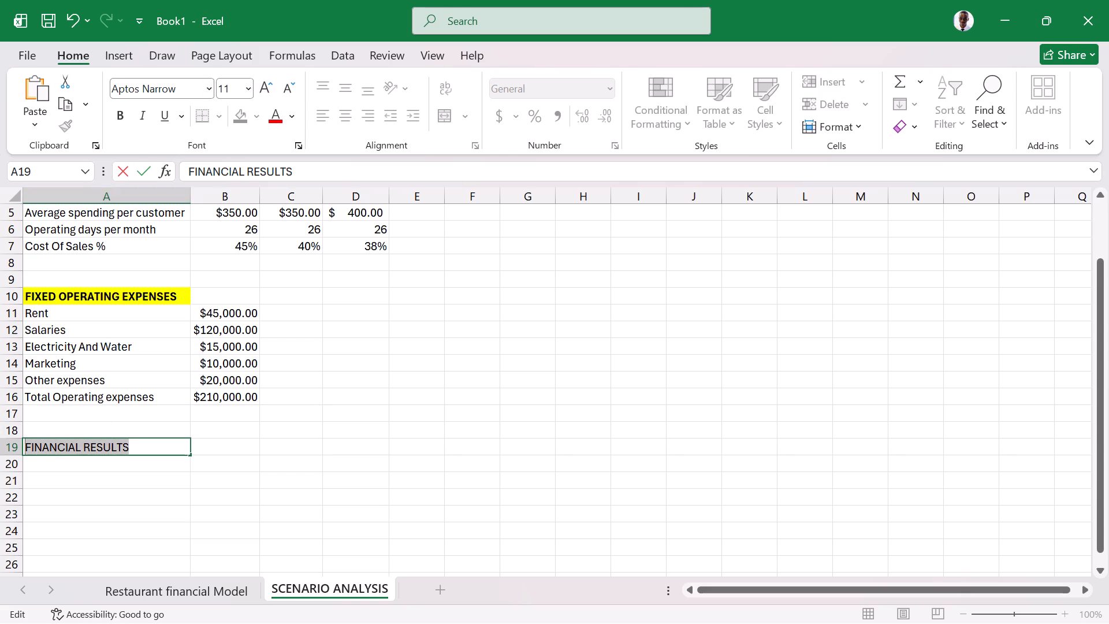
pyautogui.click(142, 447)
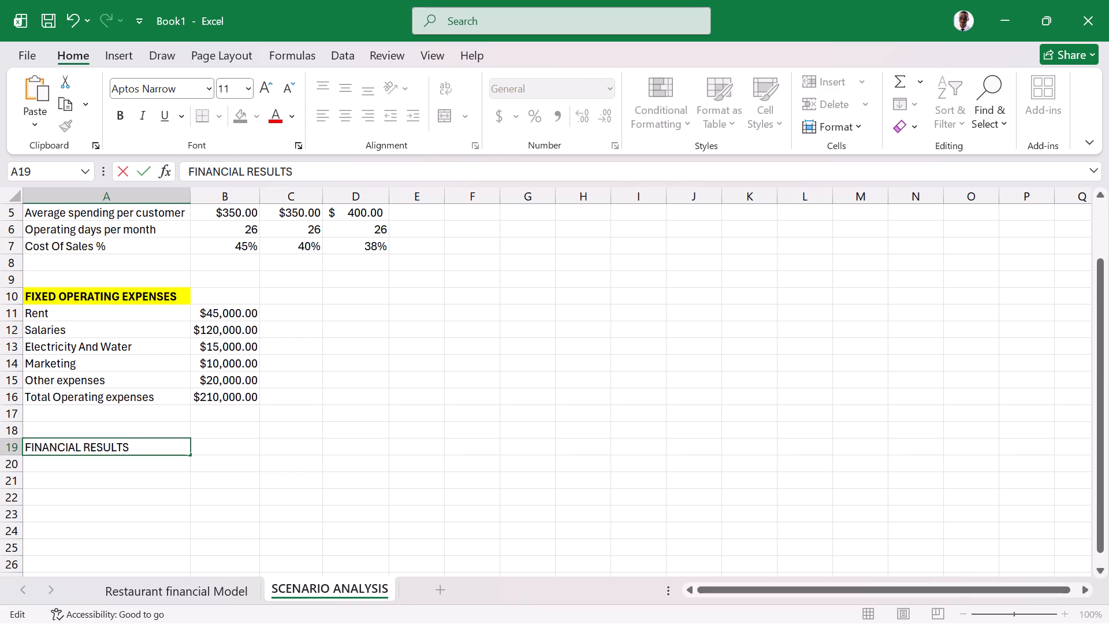
pyautogui.press('Return')
# Format the FINANCIAL RESULTS heading in A19 with a yellow fill and bold text.
pyautogui.click(122, 448)
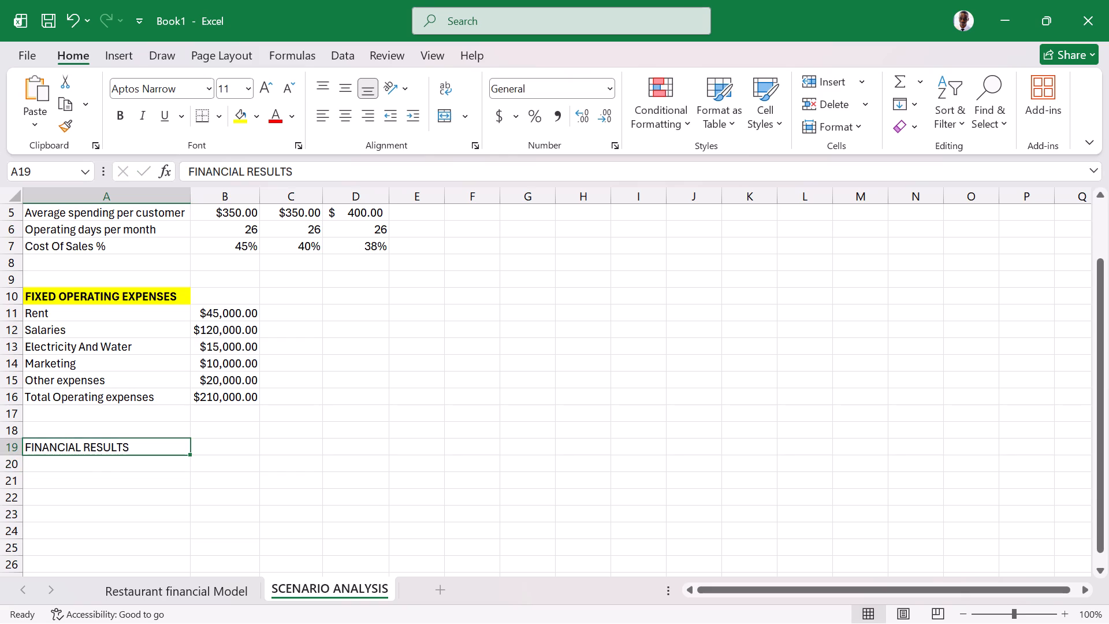
pyautogui.click(238, 110)
pyautogui.click(122, 114)
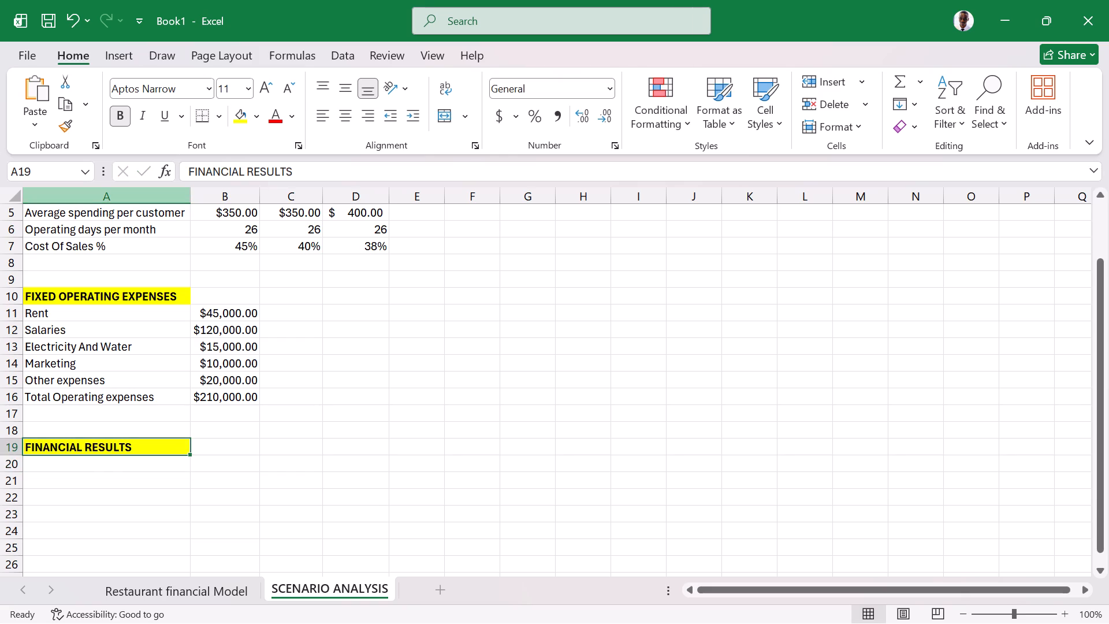
# Enter the row labels Monthly revenue in A20 and Cost of sales in A21 under FINANCIAL RESULTS.
pyautogui.click(148, 469)
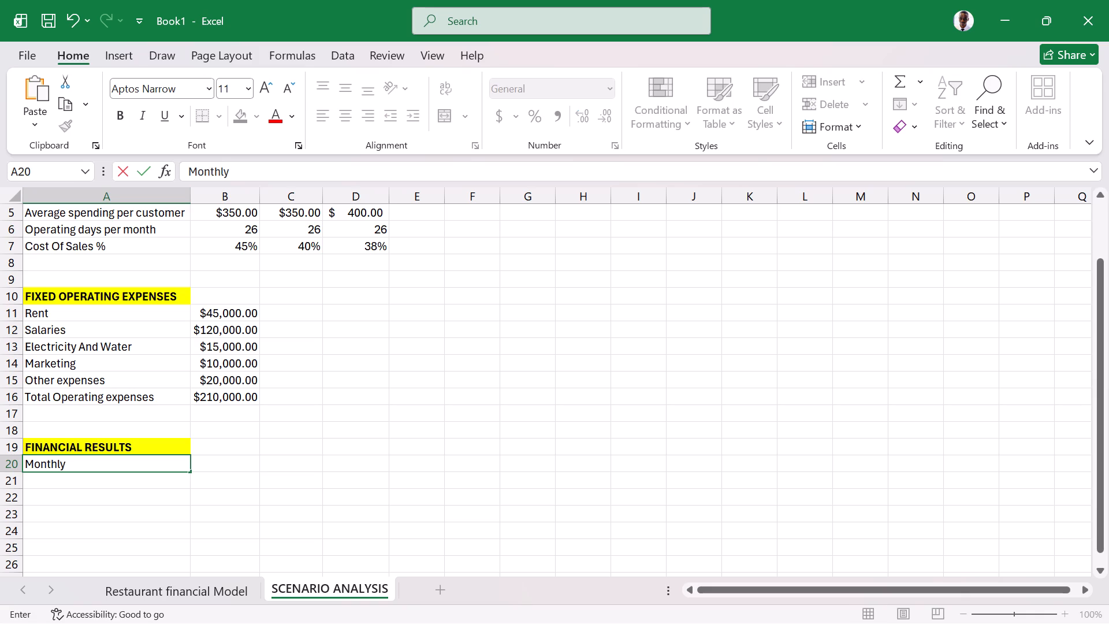
pyautogui.press('space')
pyautogui.write('revenue')
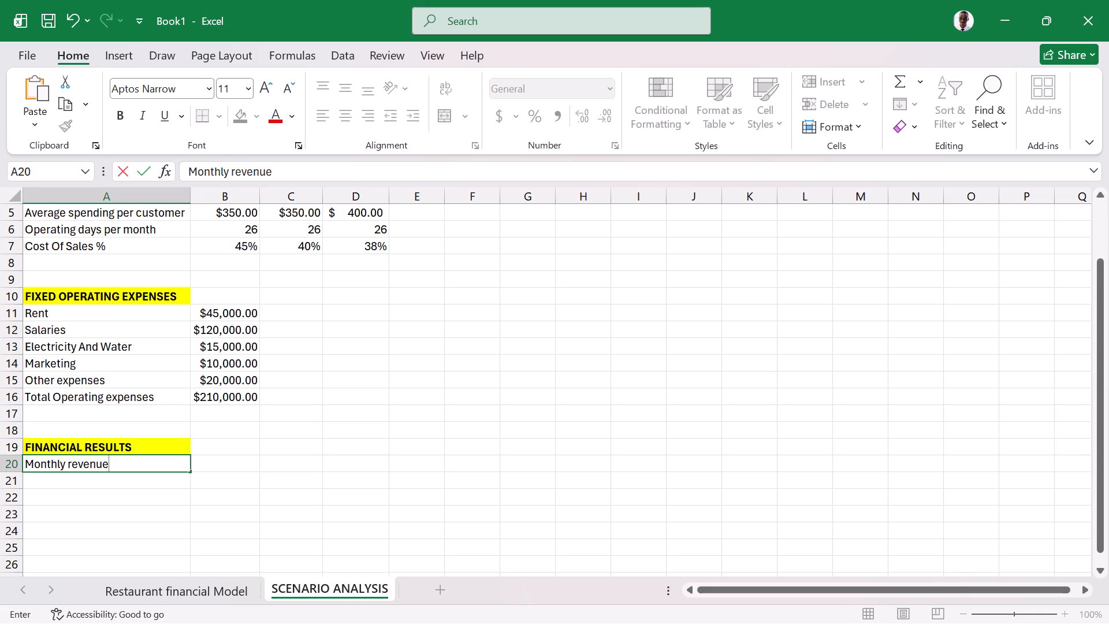
pyautogui.click(94, 476)
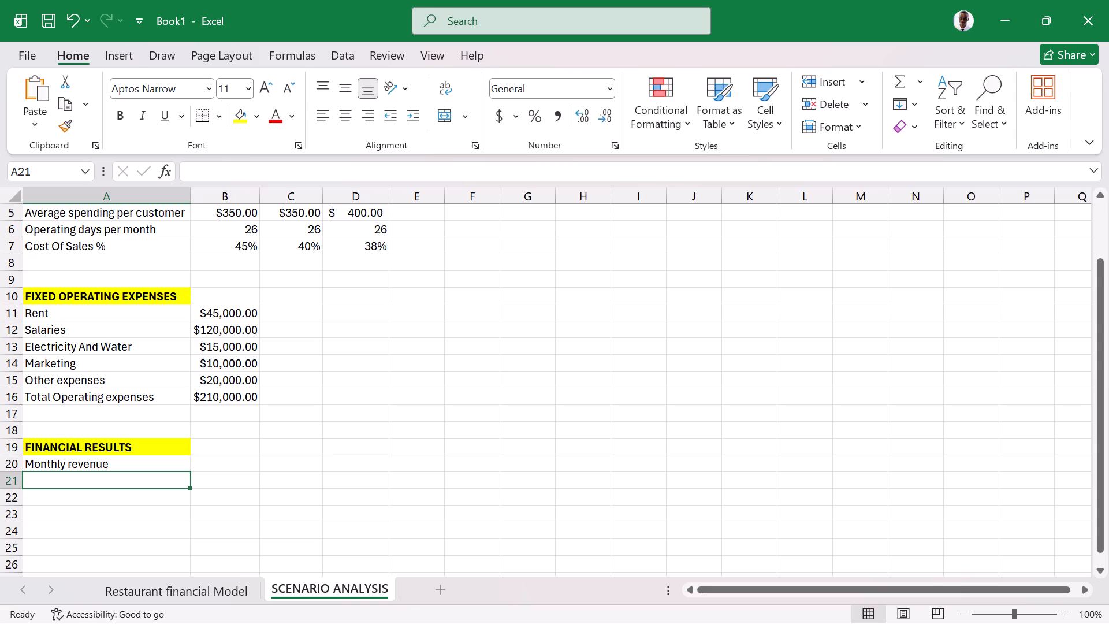
pyautogui.write('Cost')
pyautogui.press('space')
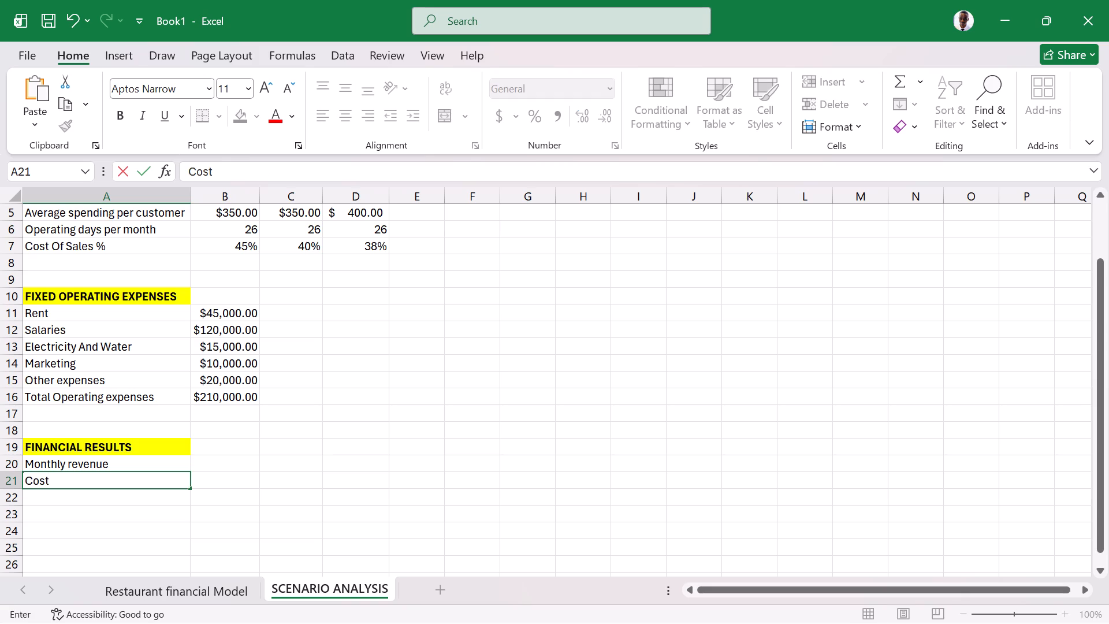
pyautogui.write('of sals')
pyautogui.press('BackSpace')
pyautogui.write('es')
# Enter the row label Gross profit in A22, below Cost of sales.
pyautogui.click(72, 503)
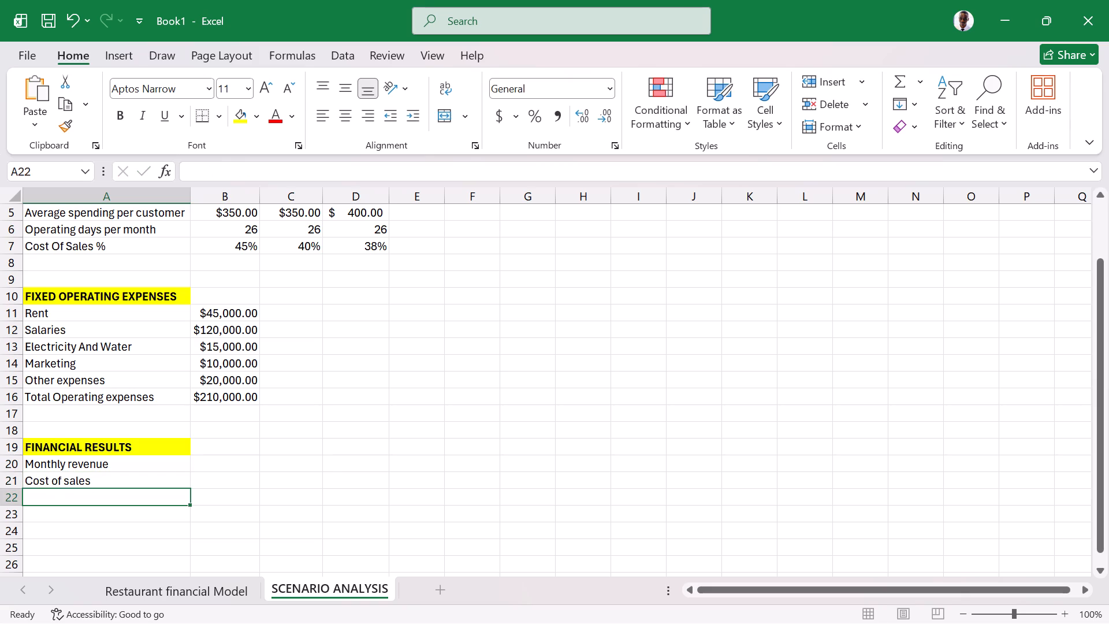
pyautogui.write('Gossp')
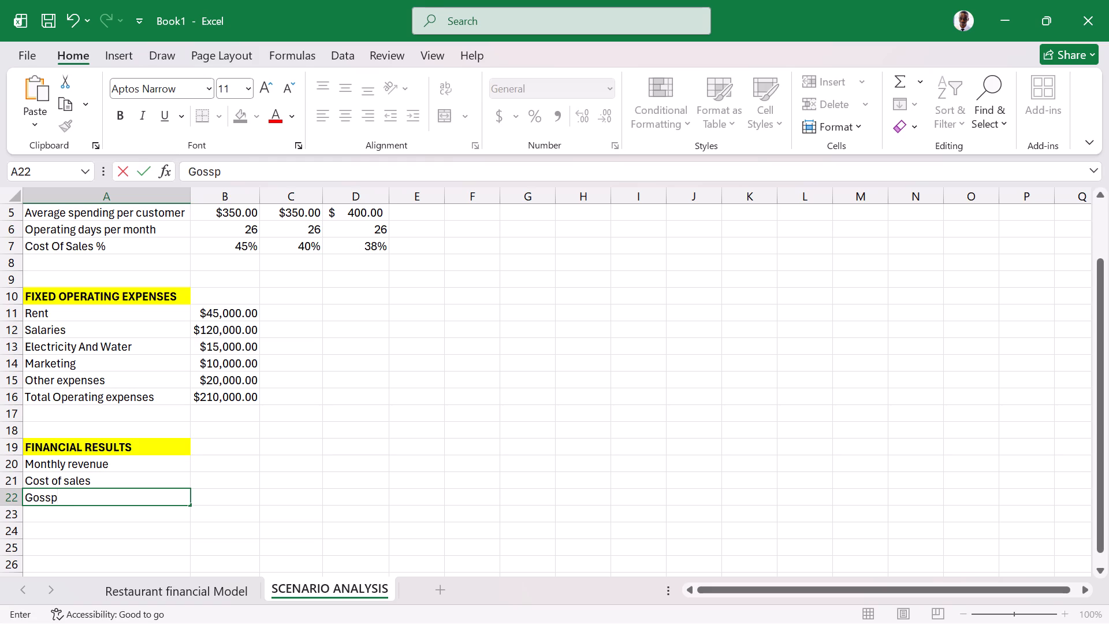
pyautogui.press('BackSpace')
pyautogui.press('BackSpace')
pyautogui.press('BackSpace')
pyautogui.press('BackSpace')
pyautogui.write('ross')
pyautogui.press('space')
pyautogui.write('profit')
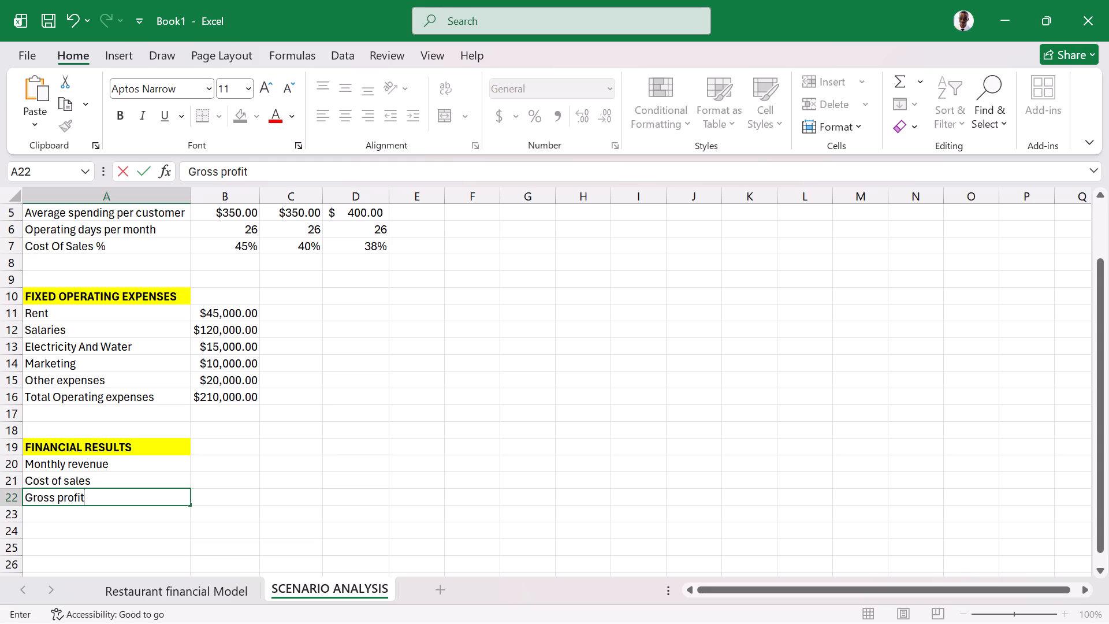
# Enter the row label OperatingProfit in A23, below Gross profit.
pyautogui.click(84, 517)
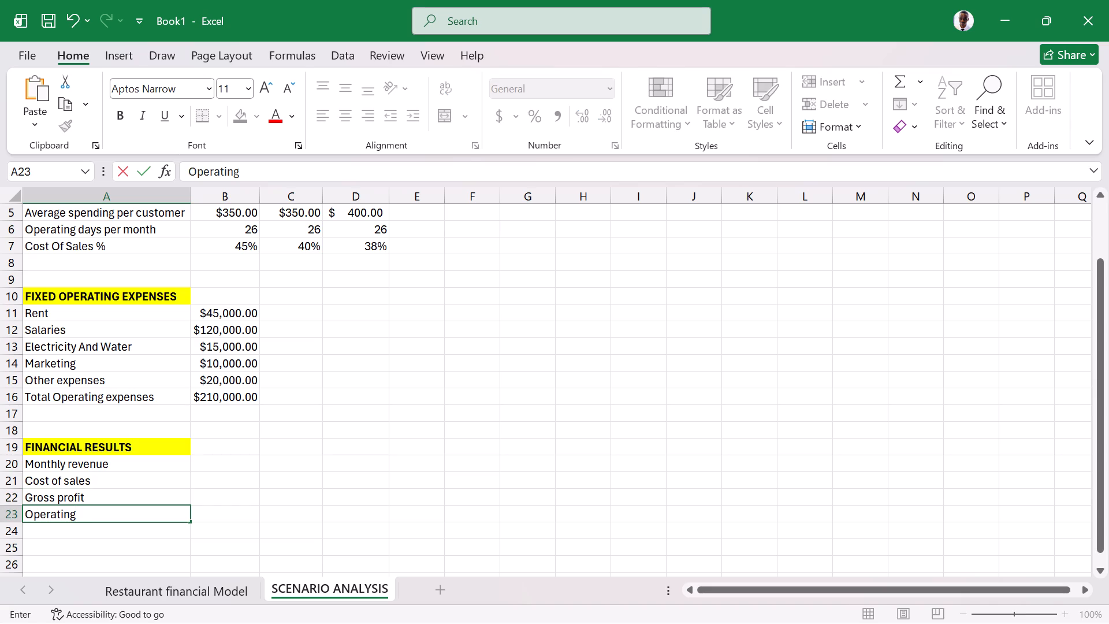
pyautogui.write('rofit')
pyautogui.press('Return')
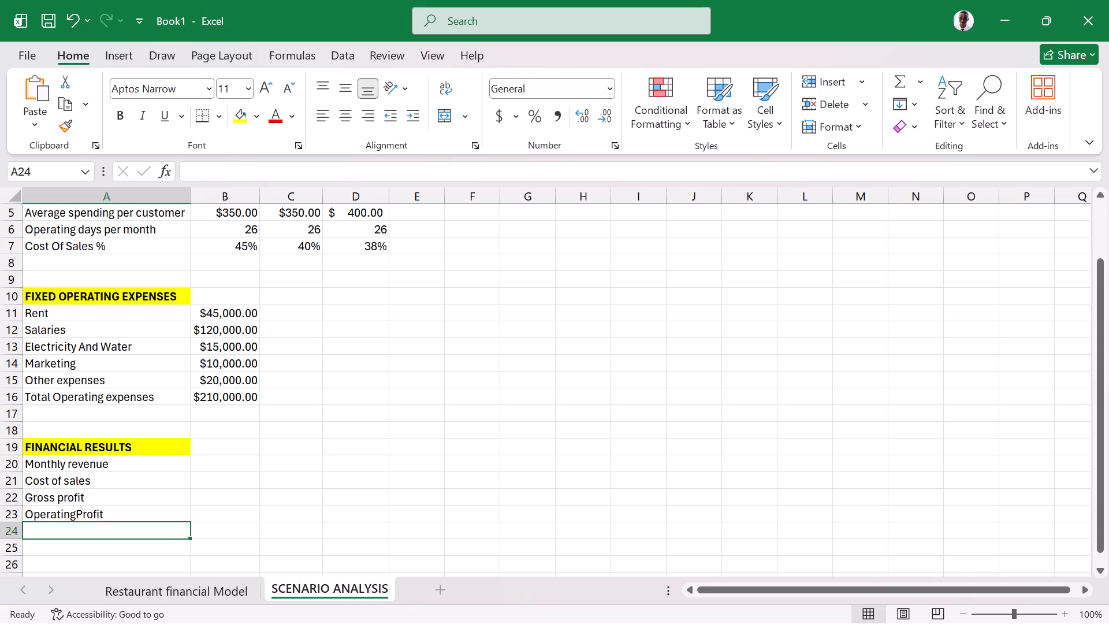
# Replace the label in A23 with Operating expenses.
pyautogui.click(104, 510)
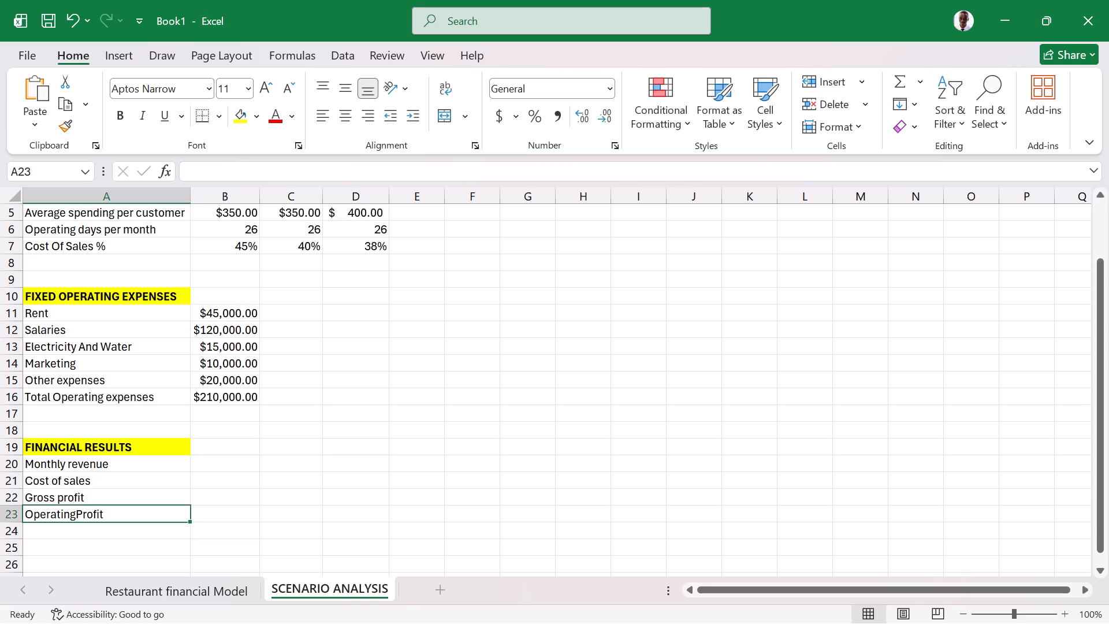
pyautogui.press('BackSpace')
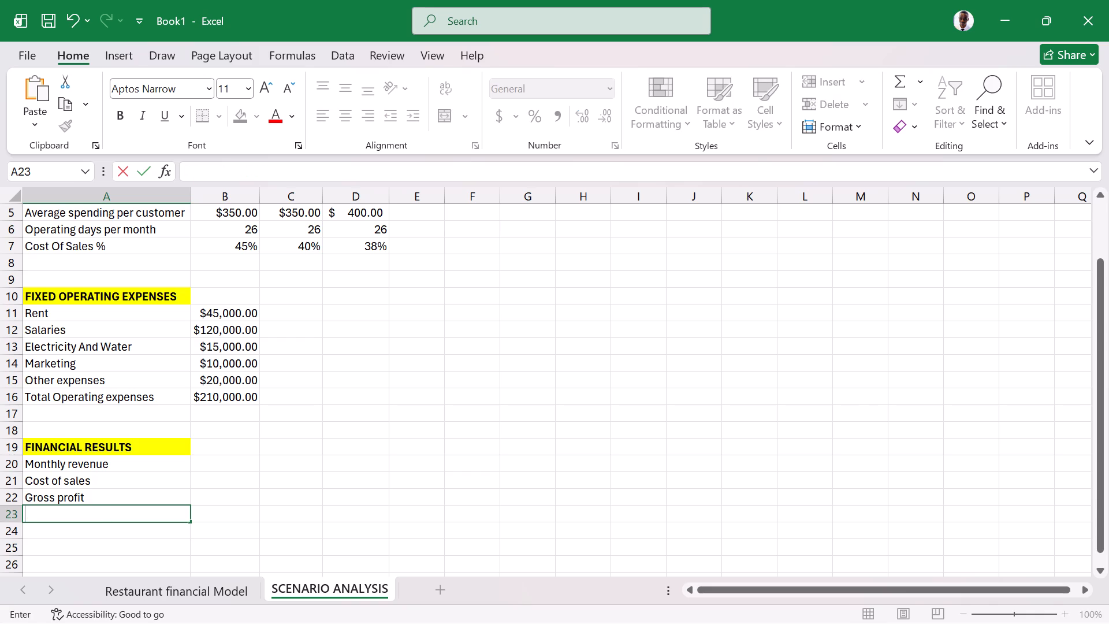
pyautogui.press('BackSpace')
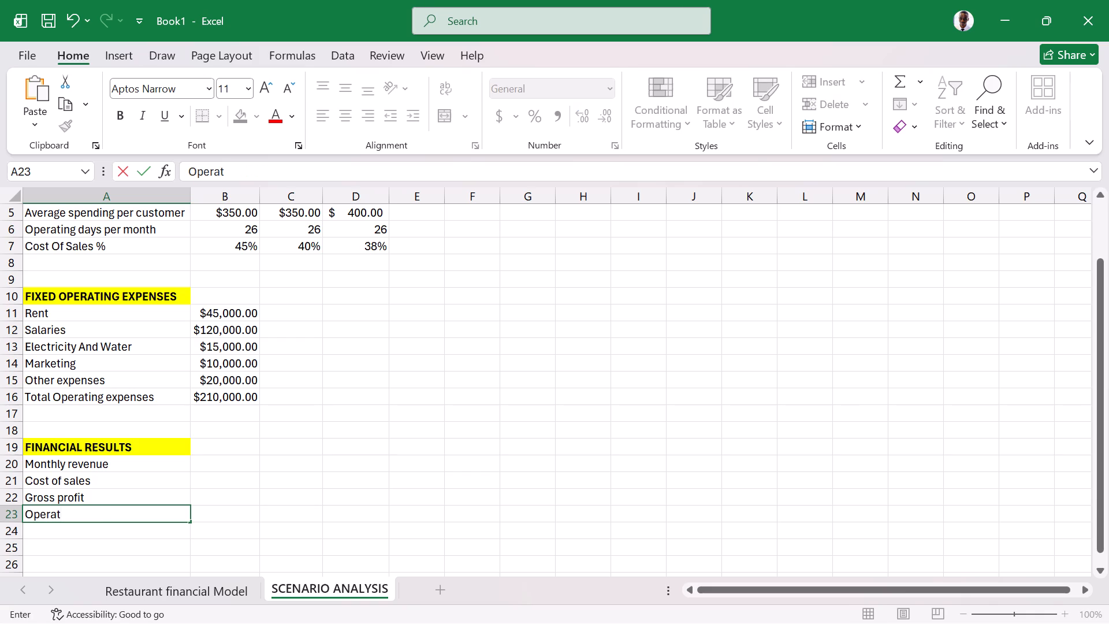
pyautogui.write('ing')
pyautogui.press('space')
pyautogui.write('expenses')
pyautogui.press('Return')
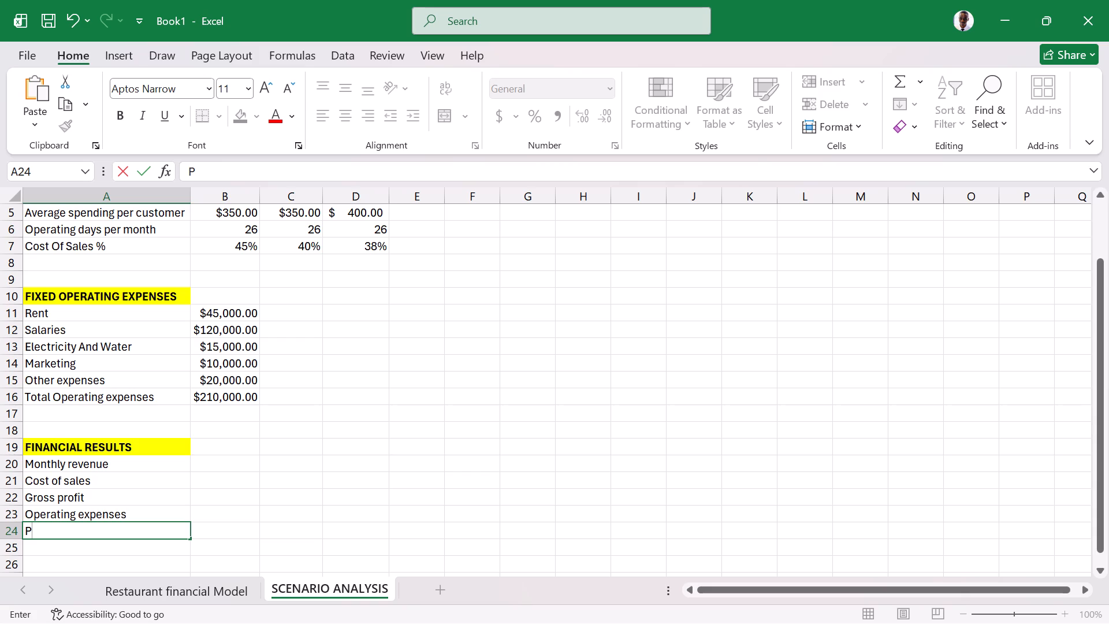
# Enter the row label Operating expenses in A24.
pyautogui.press('BackSpace')
pyautogui.press('o')
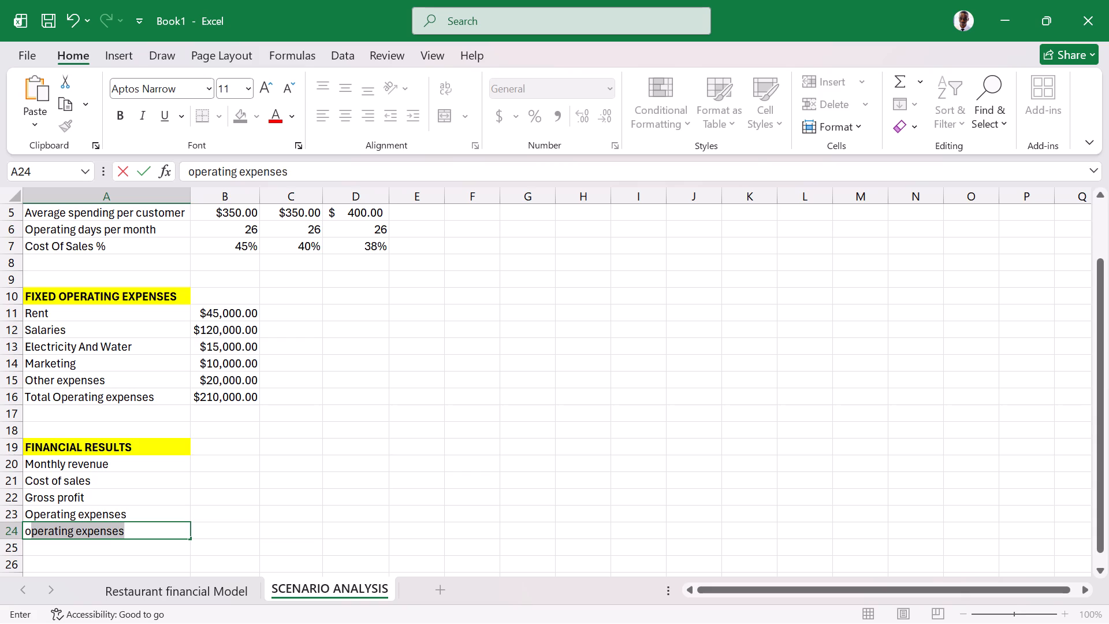
pyautogui.press('Right')
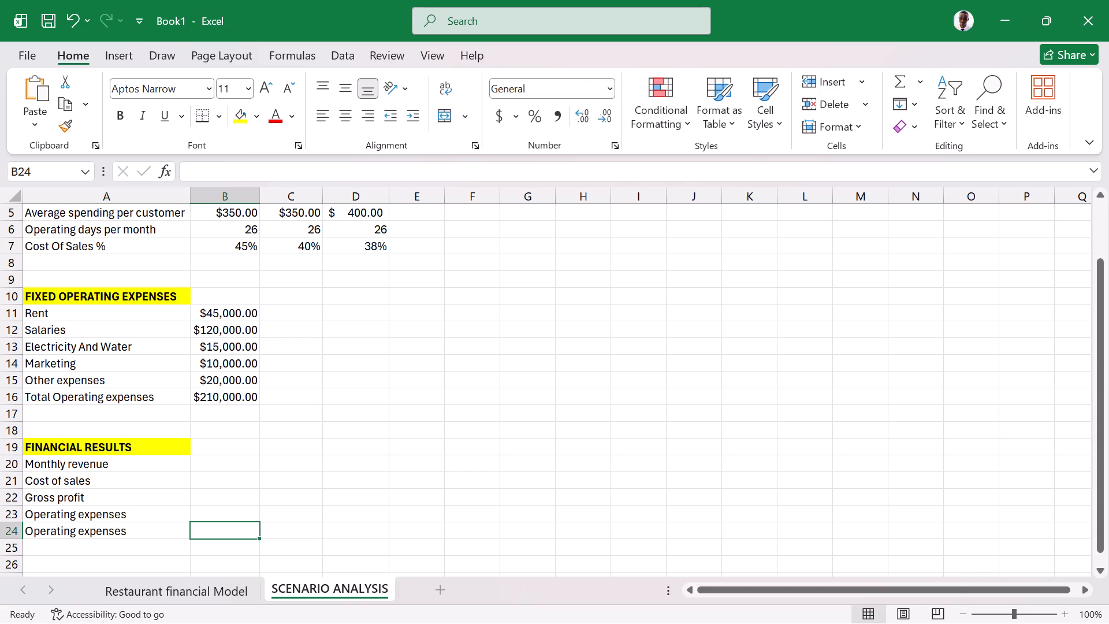
# Enter the row label Operating profit margin in A25, as the last row under FINANCIAL RESULTS.
pyautogui.press('Return')
pyautogui.press('Left')
pyautogui.press('Left')
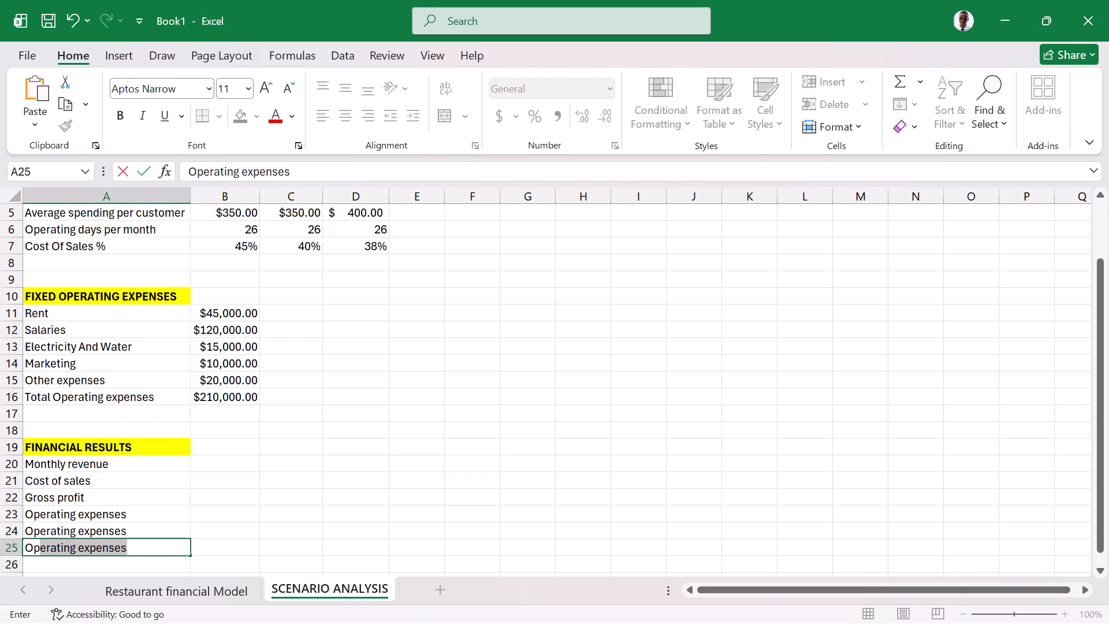
pyautogui.write('ra')
pyautogui.write('ting')
pyautogui.press('space')
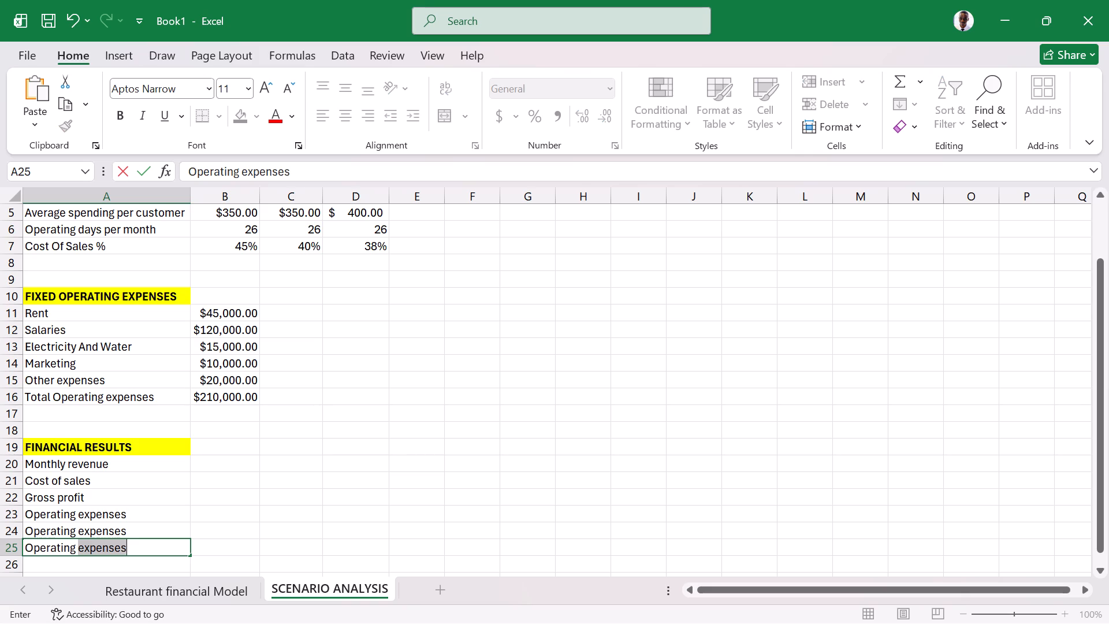
pyautogui.press('p')
pyautogui.write('rofit a')
pyautogui.press('BackSpace')
pyautogui.write('marh')
pyautogui.press('BackSpace')
pyautogui.write('gin')
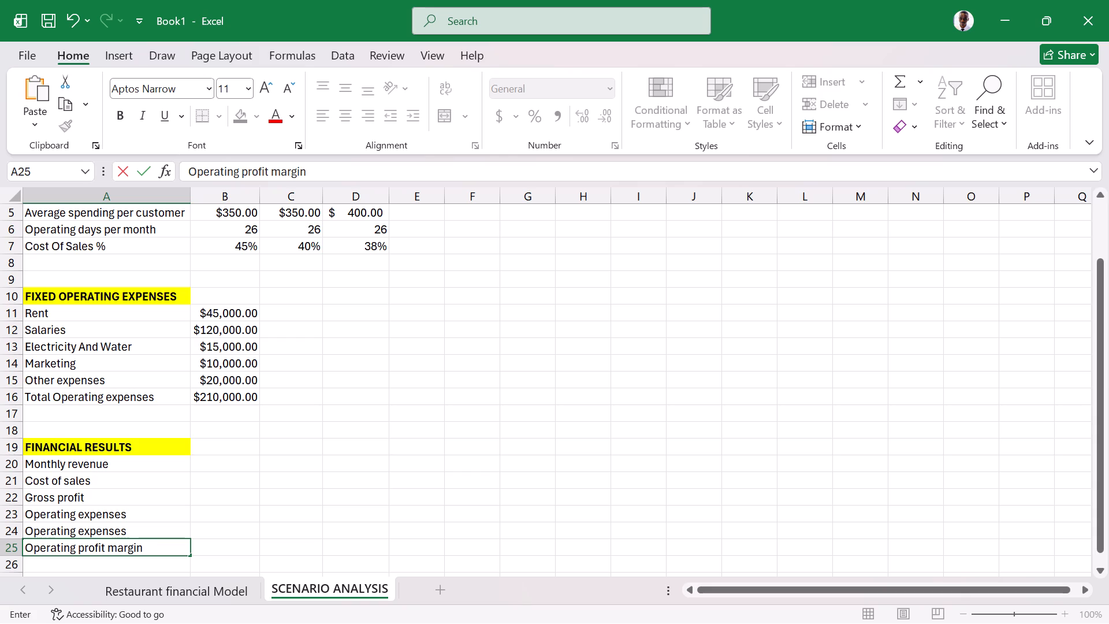
pyautogui.press('Return')
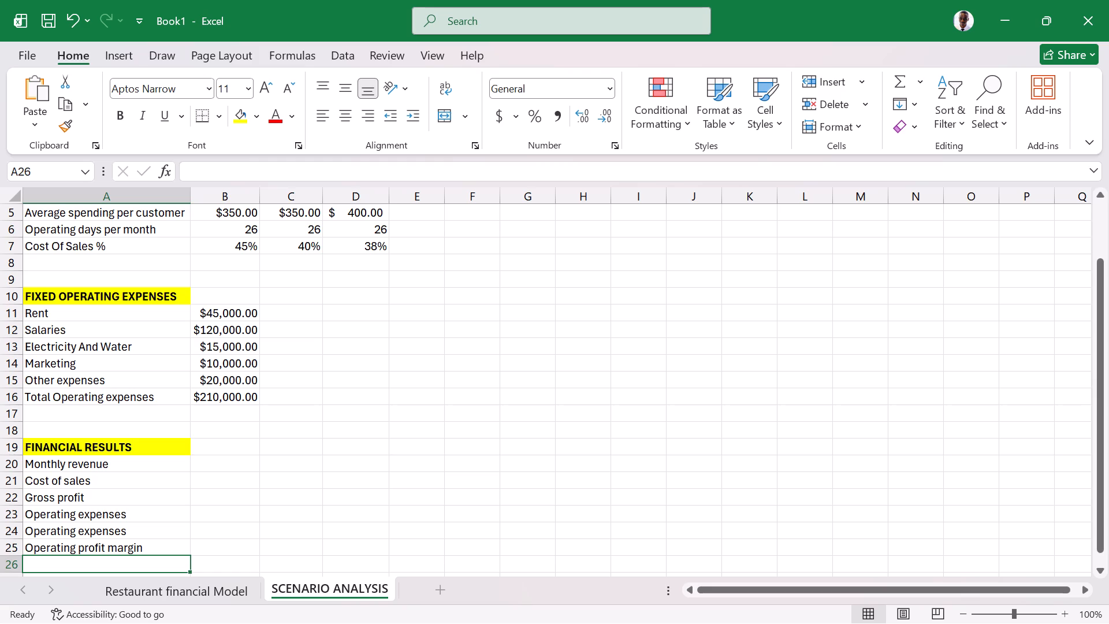
# Enter the column heading Amount in B10, beside FIXED OPERATING EXPENSES.
pyautogui.click(217, 464)
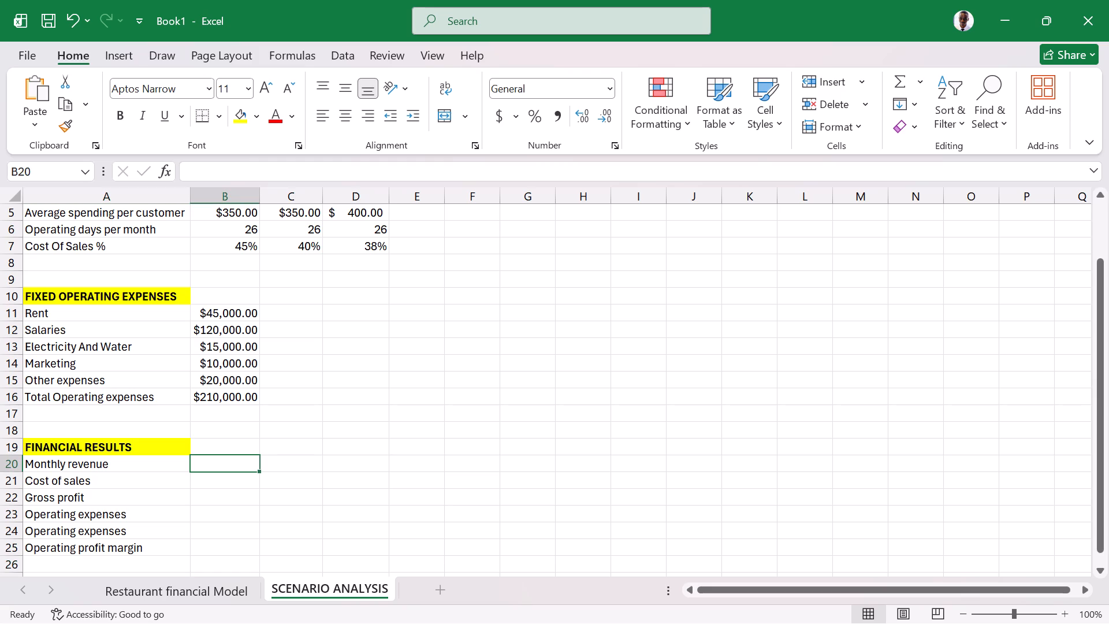
pyautogui.scroll(1, 111, 461)
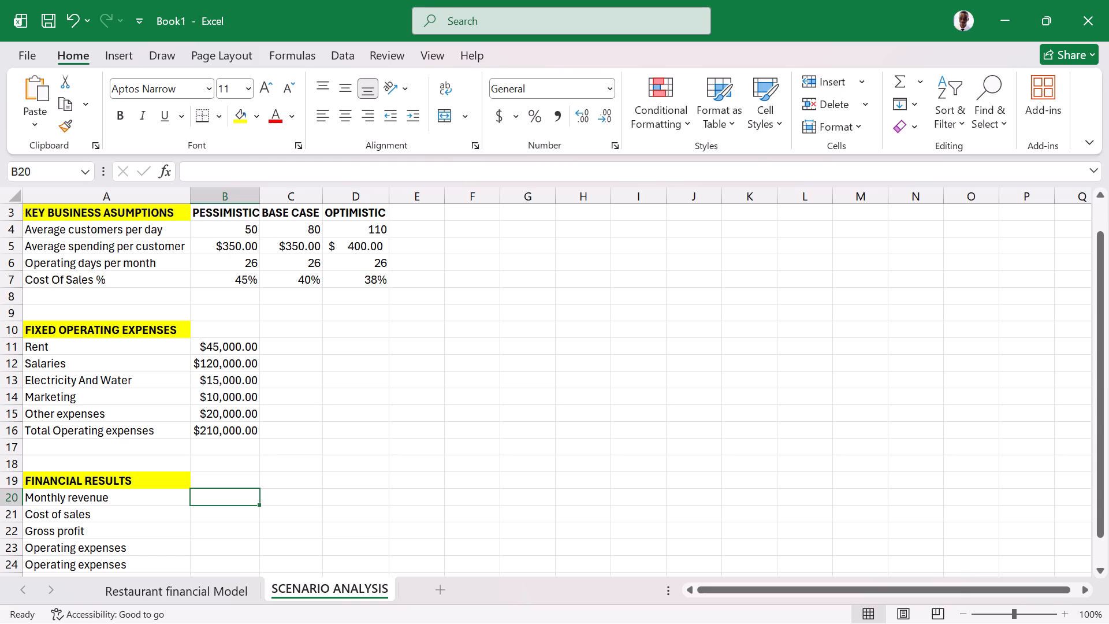
pyautogui.click(240, 330)
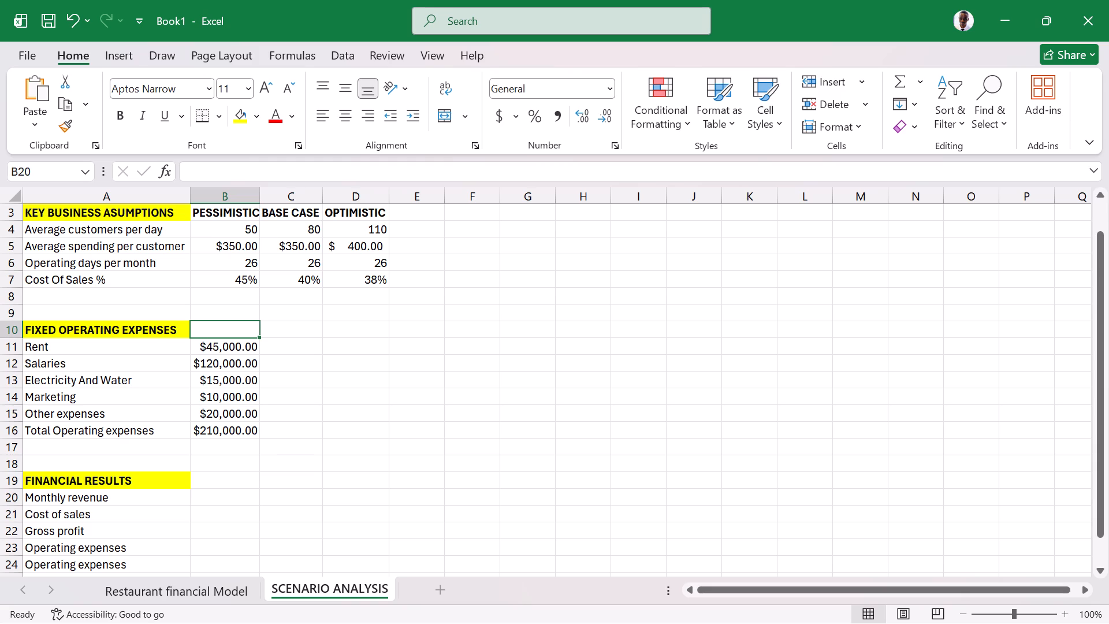
pyautogui.press('a')
pyautogui.write('mount')
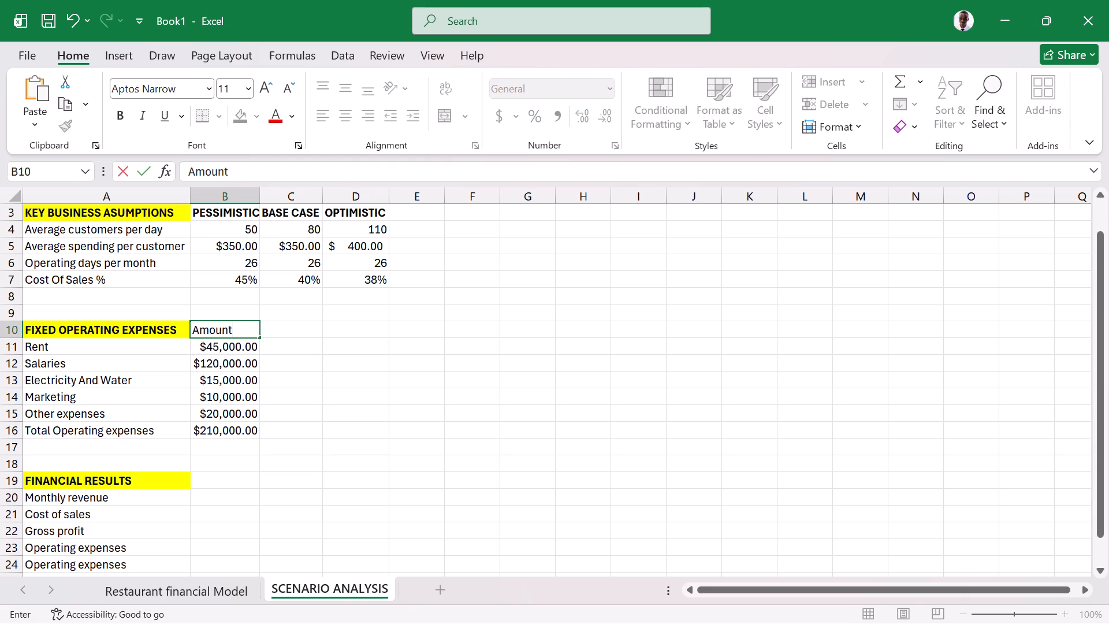
pyautogui.press('Return')
# Format the Amount heading in B10 with bold text and a yellow fill.
pyautogui.click(240, 329)
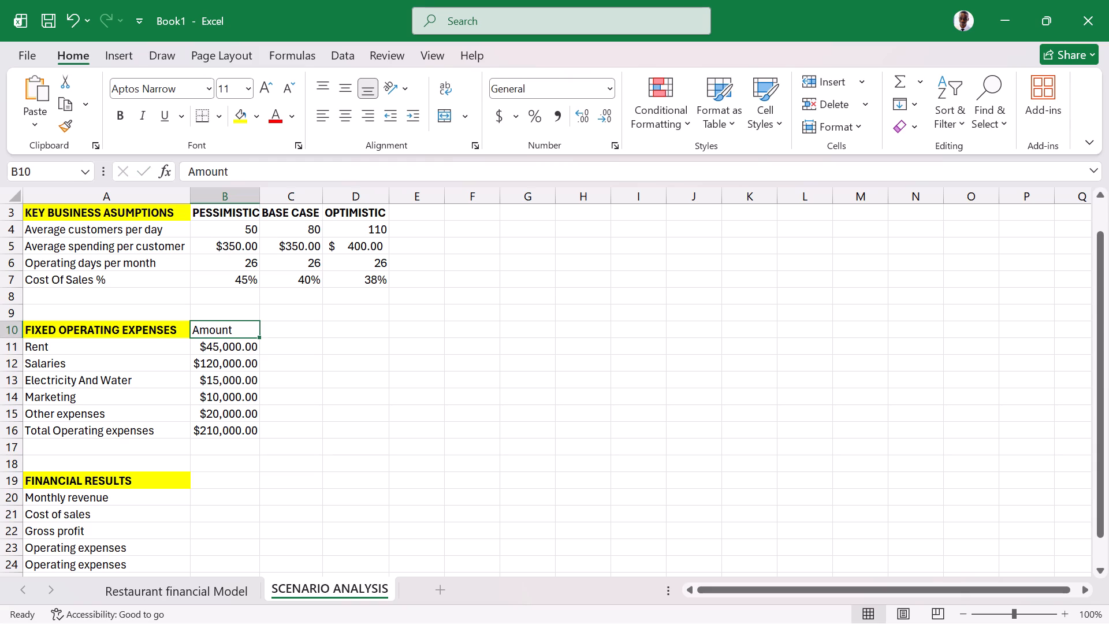
pyautogui.click(125, 113)
pyautogui.click(237, 114)
pyautogui.click(298, 341)
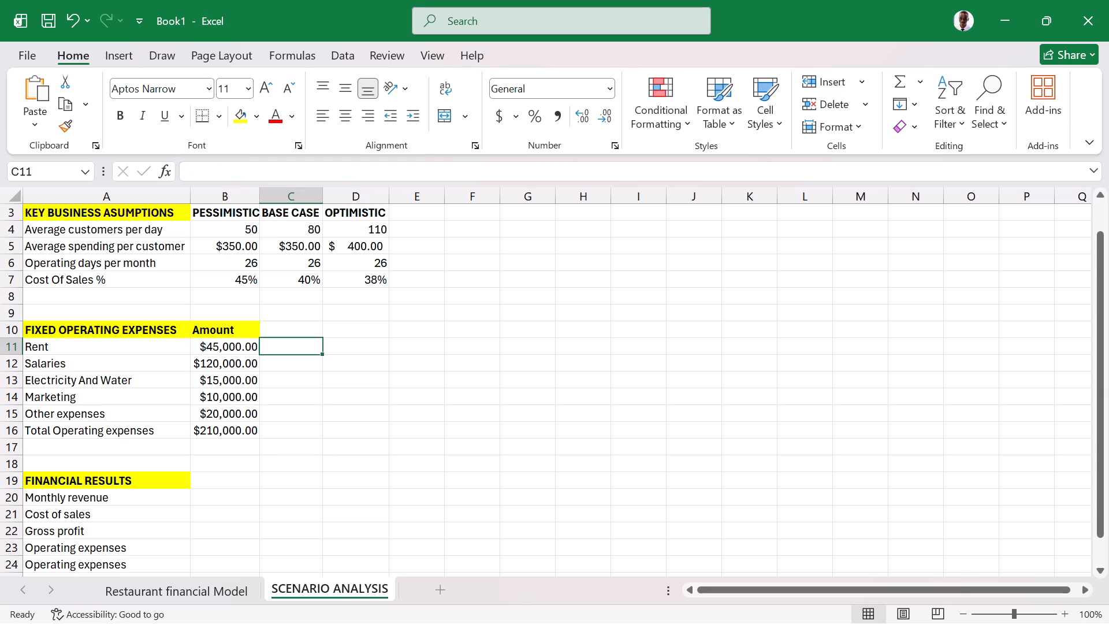
# Copy the PESSIMISTIC, BASE CASE and OPTIMISTIC headings from B3:D3 into B19:D19 beside FINANCIAL RESULTS.
pyautogui.click(225, 483)
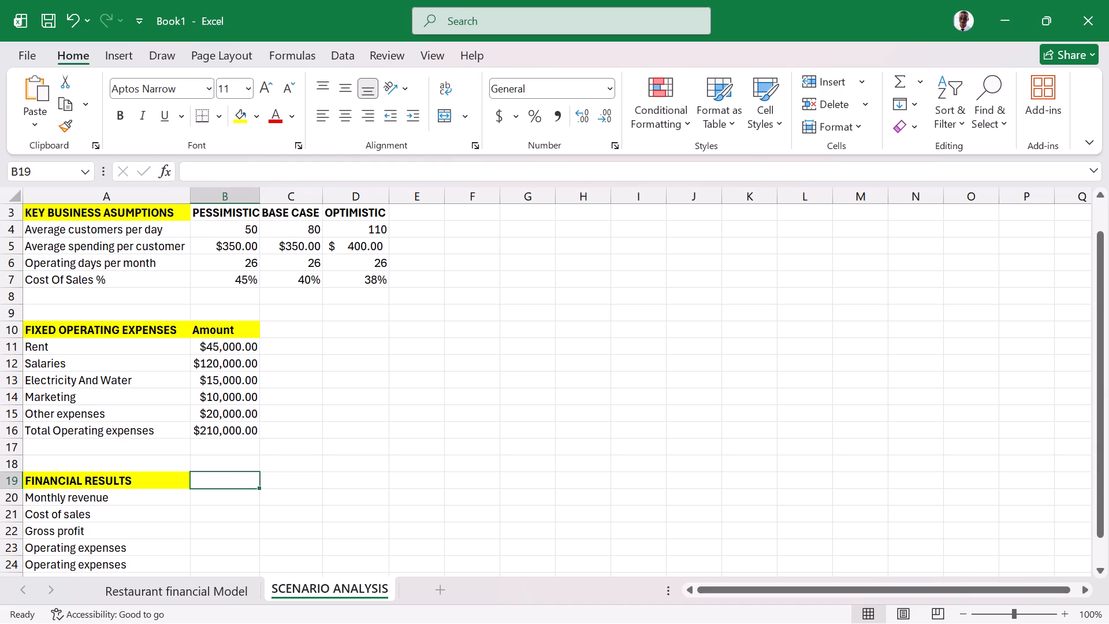
pyautogui.moveTo(211, 214); pyautogui.dragTo(344, 237)
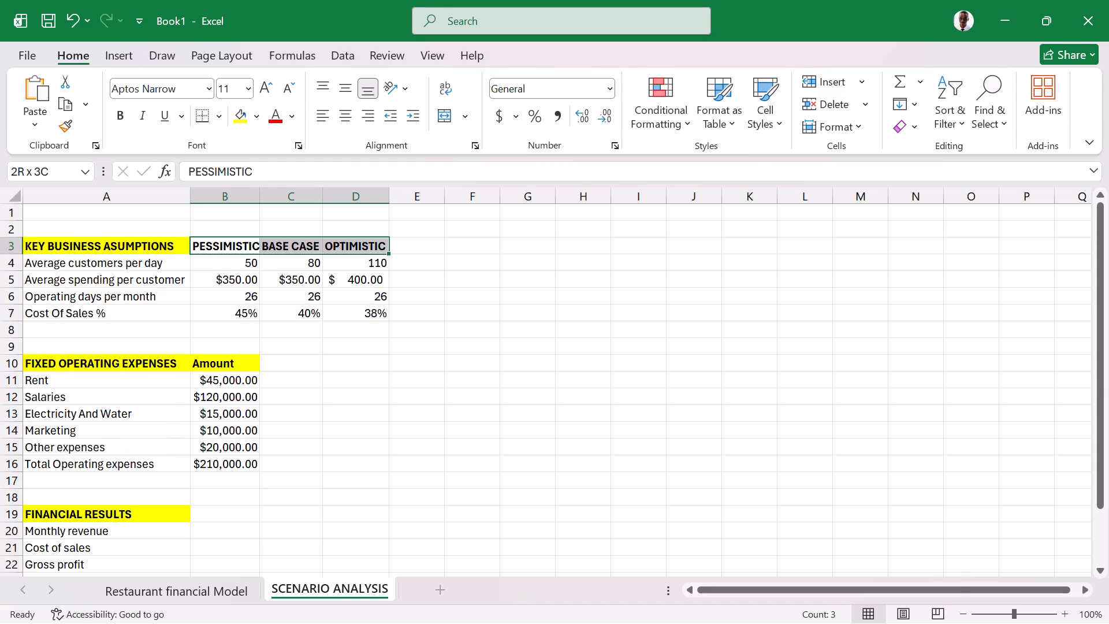
pyautogui.moveTo(344, 237); pyautogui.dragTo(348, 237)
pyautogui.hotkey('ctrl', 'c')
pyautogui.moveTo(225, 519); pyautogui.dragTo(300, 516)
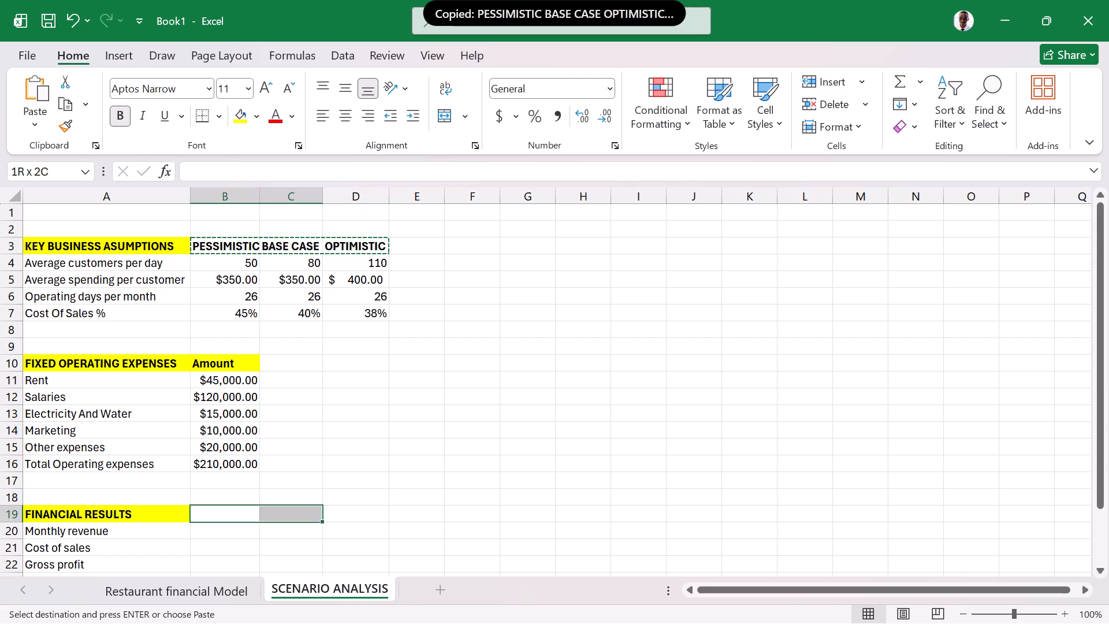
pyautogui.moveTo(300, 516); pyautogui.dragTo(347, 514)
pyautogui.hotkey('ctrl', 'v')
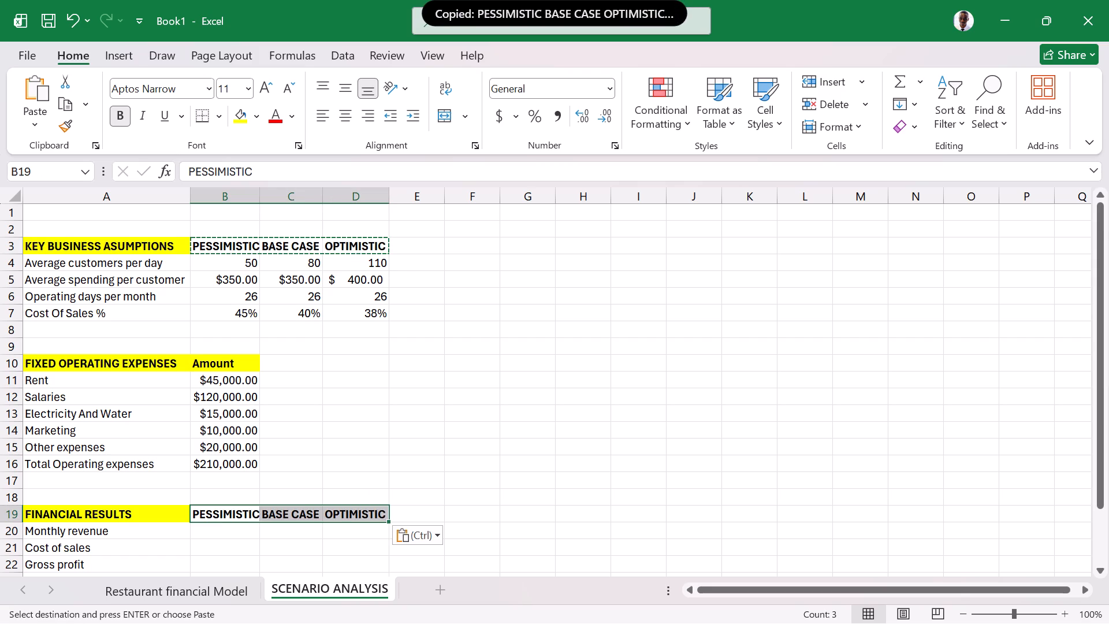
# Widen columns B and C slightly so the PESSIMISTIC and BASE CASE headings fit with some space.
pyautogui.scroll(-1, 258, 451)
pyautogui.click(266, 465)
pyautogui.click(259, 474)
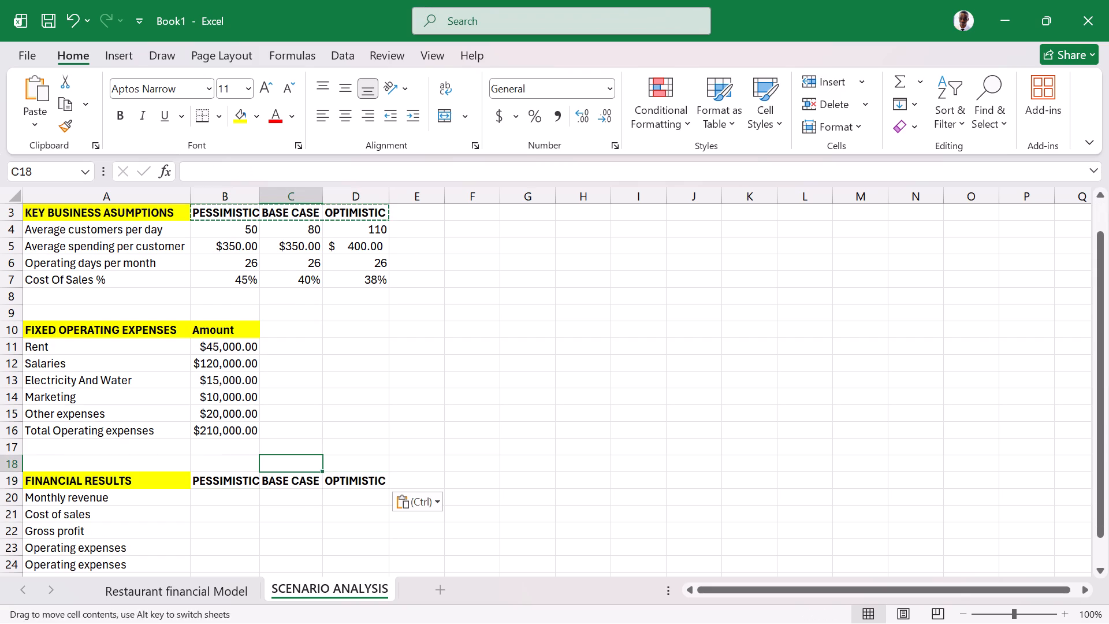
pyautogui.scroll(-2, 247, 467)
pyautogui.click(244, 417)
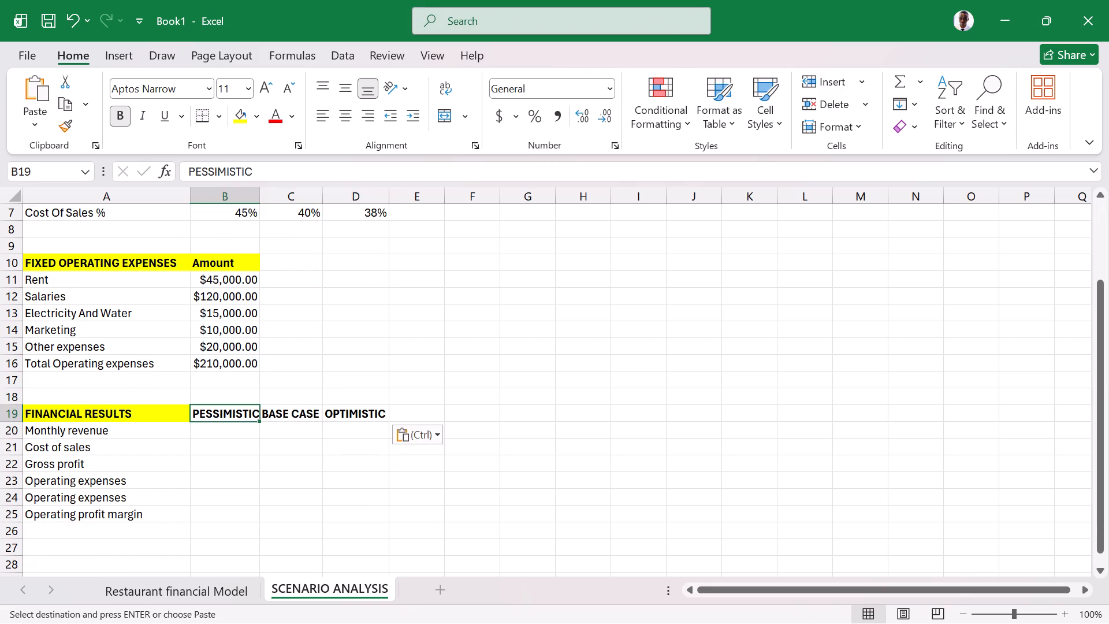
pyautogui.doubleClick(259, 198)
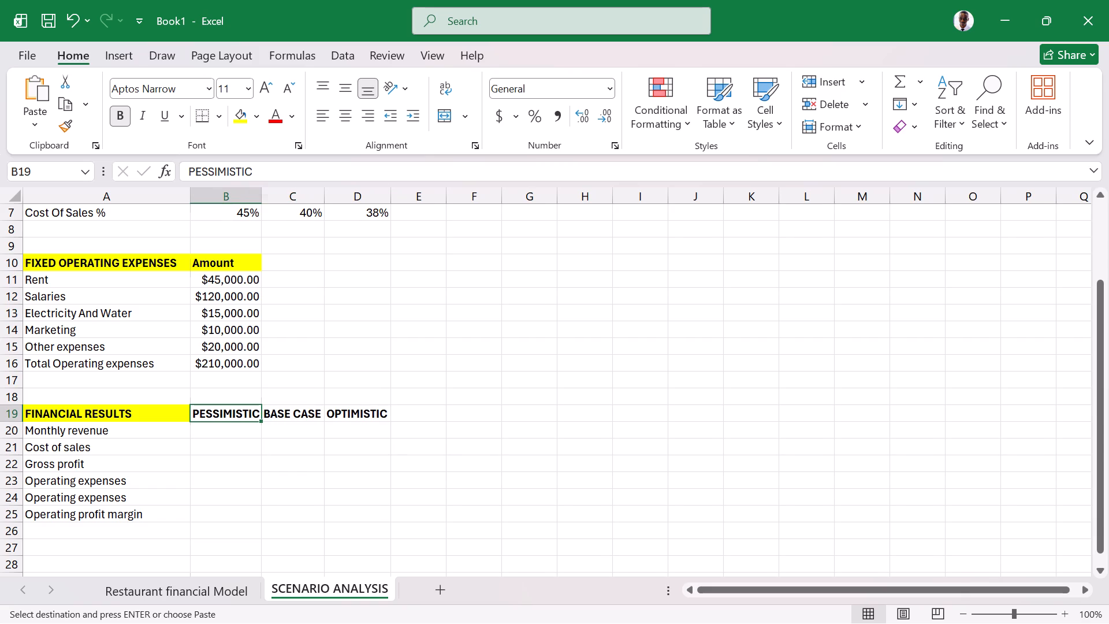
pyautogui.tripleClick(261, 198)
pyautogui.moveTo(261, 198); pyautogui.dragTo(276, 200)
pyautogui.click(322, 200)
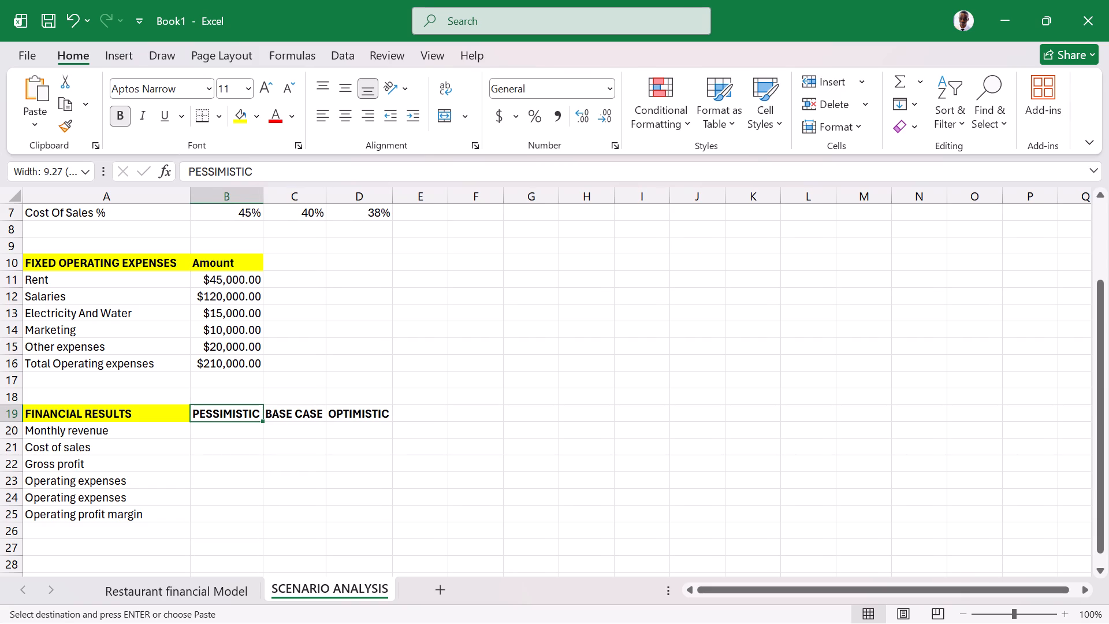
pyautogui.tripleClick(326, 201)
pyautogui.click(326, 201)
pyautogui.doubleClick(329, 195)
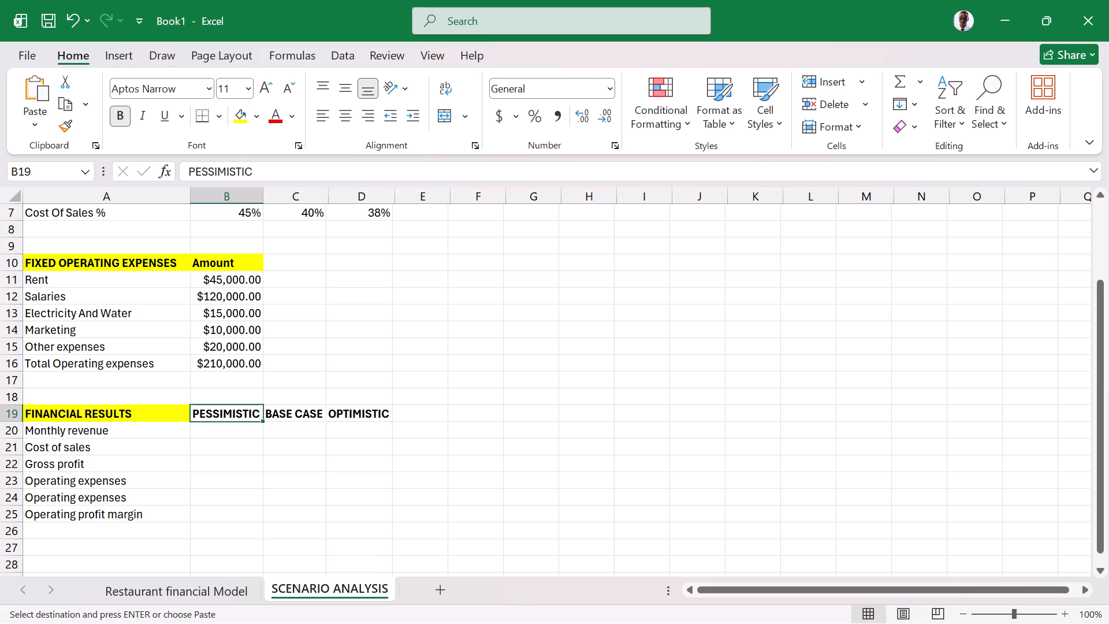
# Fit the widths of columns C and D to their scenario headings.
pyautogui.tripleClick(333, 195)
pyautogui.click(336, 196)
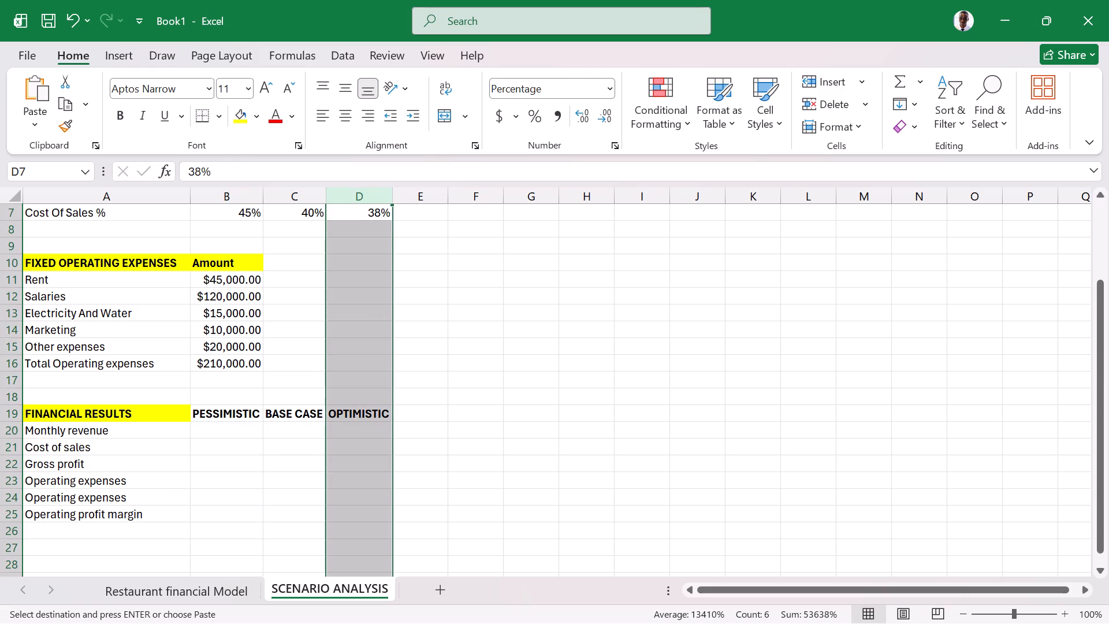
pyautogui.doubleClick(391, 201)
pyautogui.doubleClick(396, 192)
# Calculate the pessimistic Monthly revenue in B20 with the formula =B4*B5*B6.
pyautogui.click(237, 431)
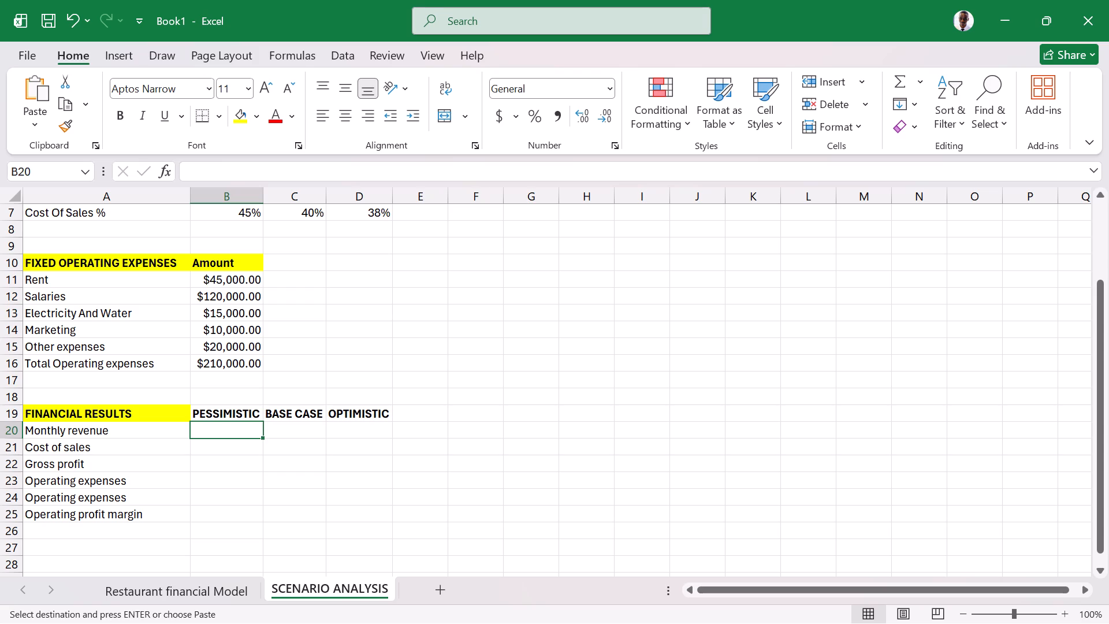
pyautogui.press('=')
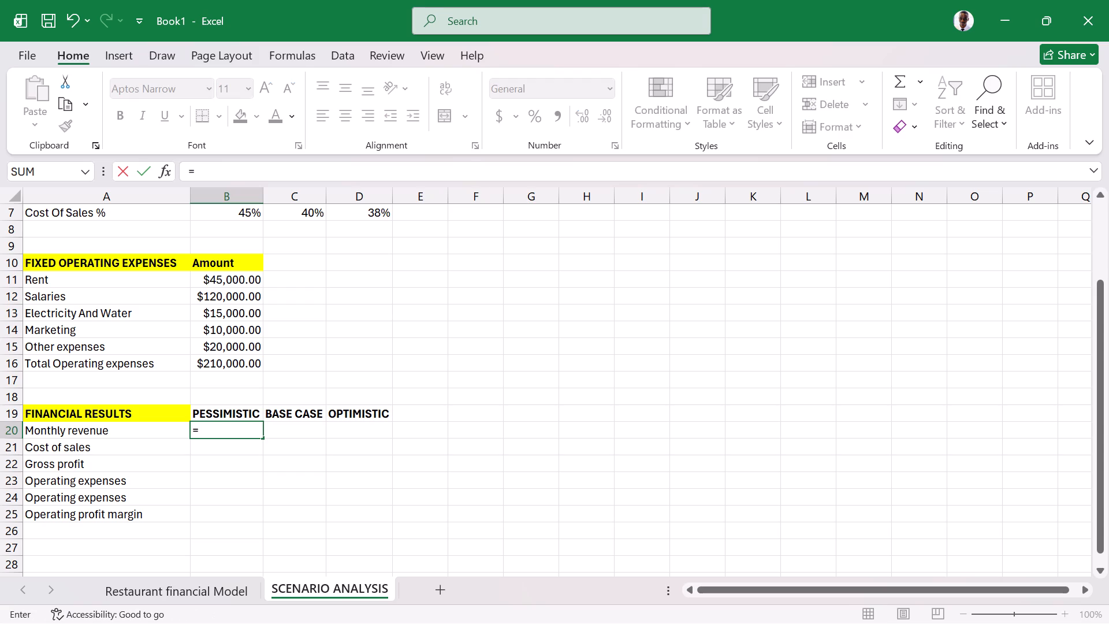
pyautogui.scroll(4, 142, 411)
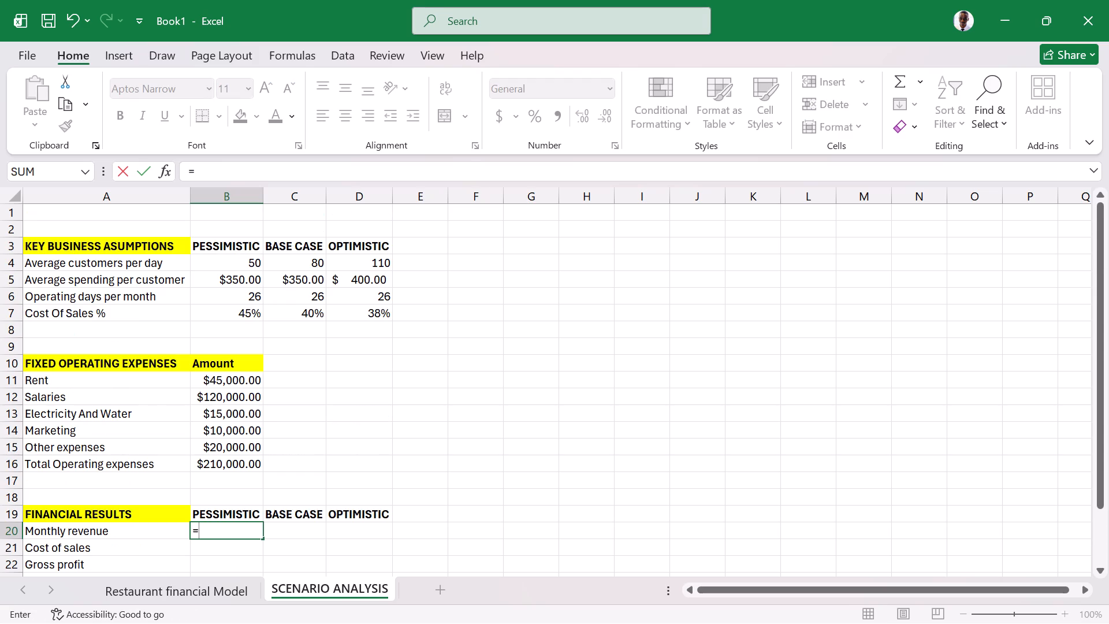
pyautogui.scroll(-1, 163, 315)
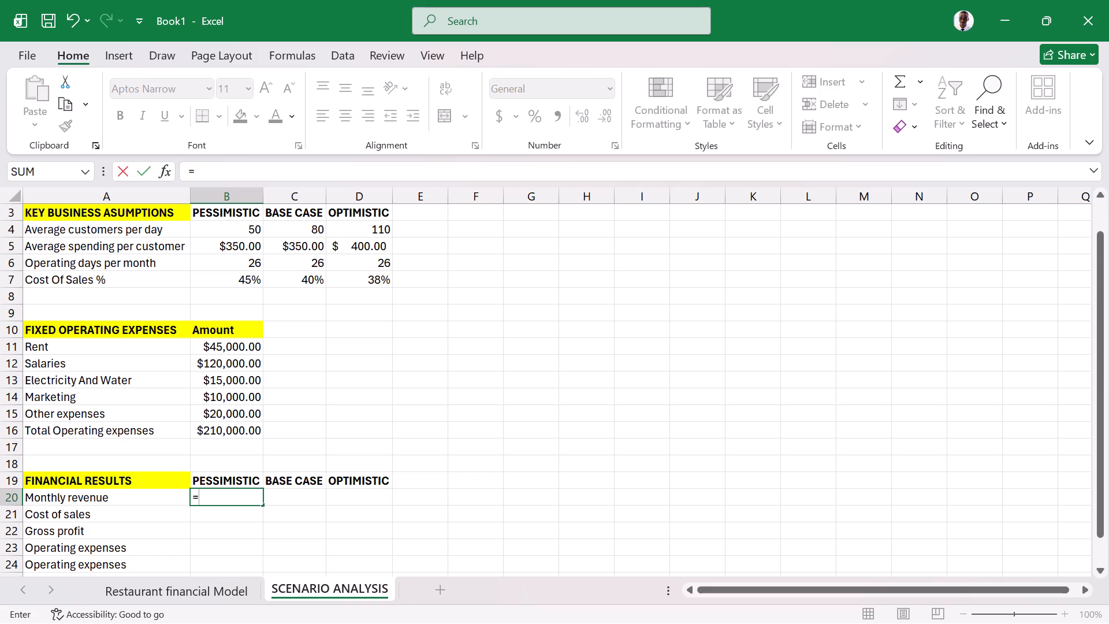
pyautogui.click(230, 229)
pyautogui.press('*')
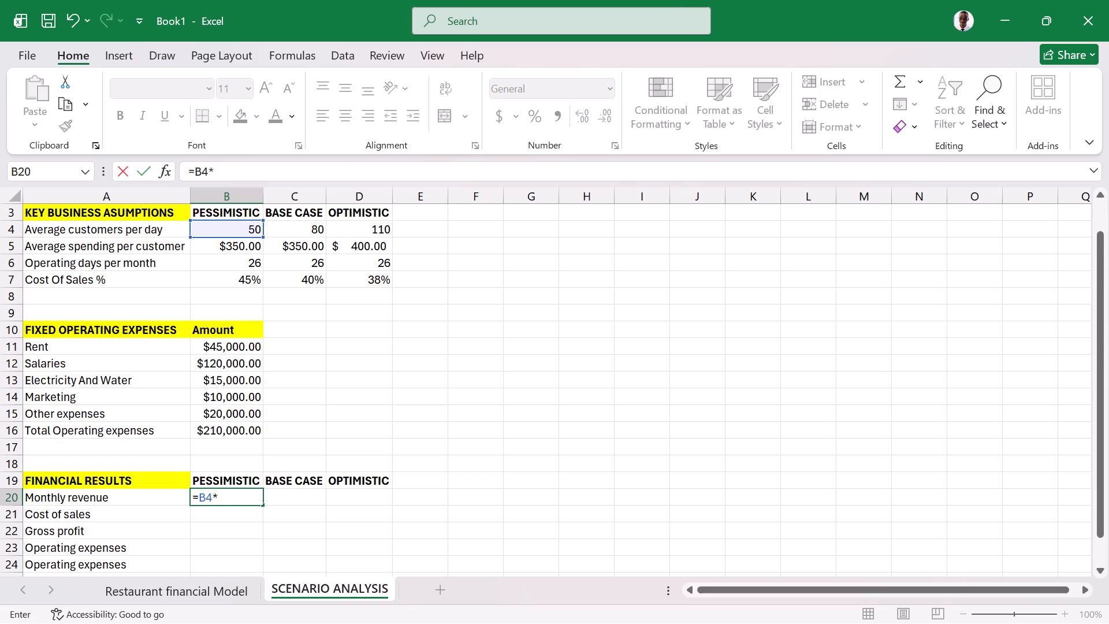
pyautogui.click(239, 251)
pyautogui.press('*')
pyautogui.click(250, 265)
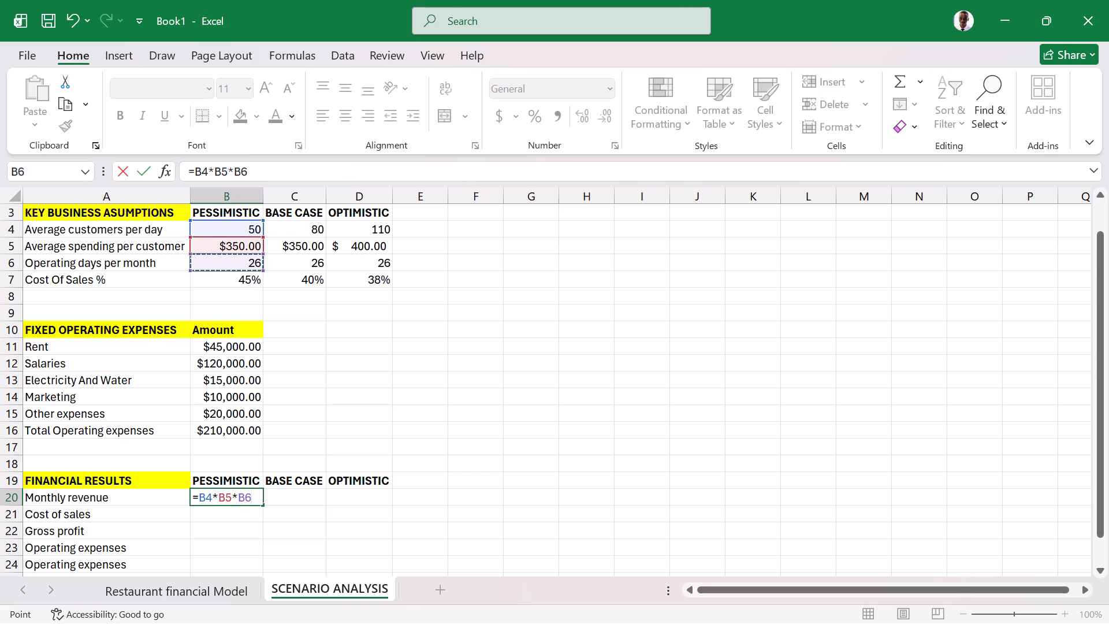
pyautogui.press('Return')
# Fill the Monthly revenue formula from B20 across to C20:D20 and check the copied formulas.
pyautogui.click(247, 499)
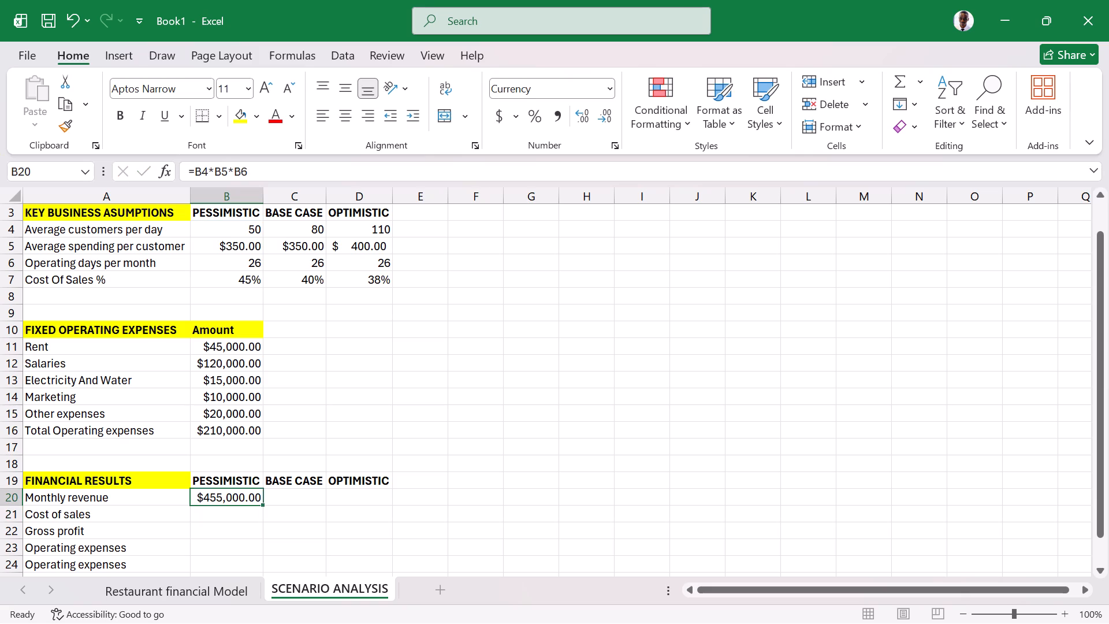
pyautogui.moveTo(262, 503); pyautogui.dragTo(367, 501)
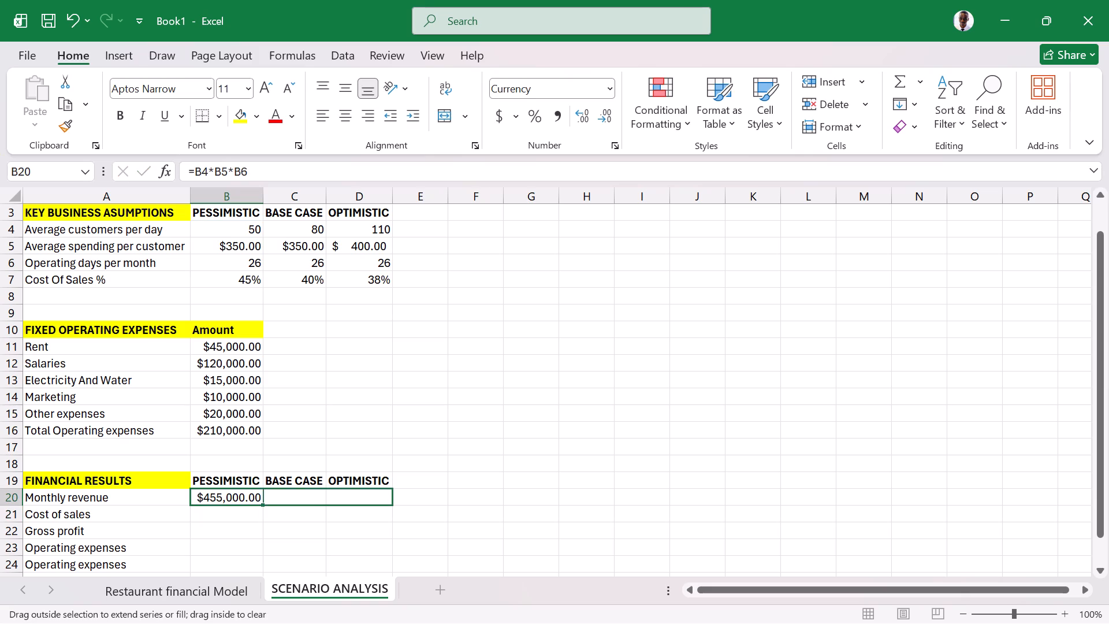
pyautogui.moveTo(367, 501); pyautogui.dragTo(366, 501)
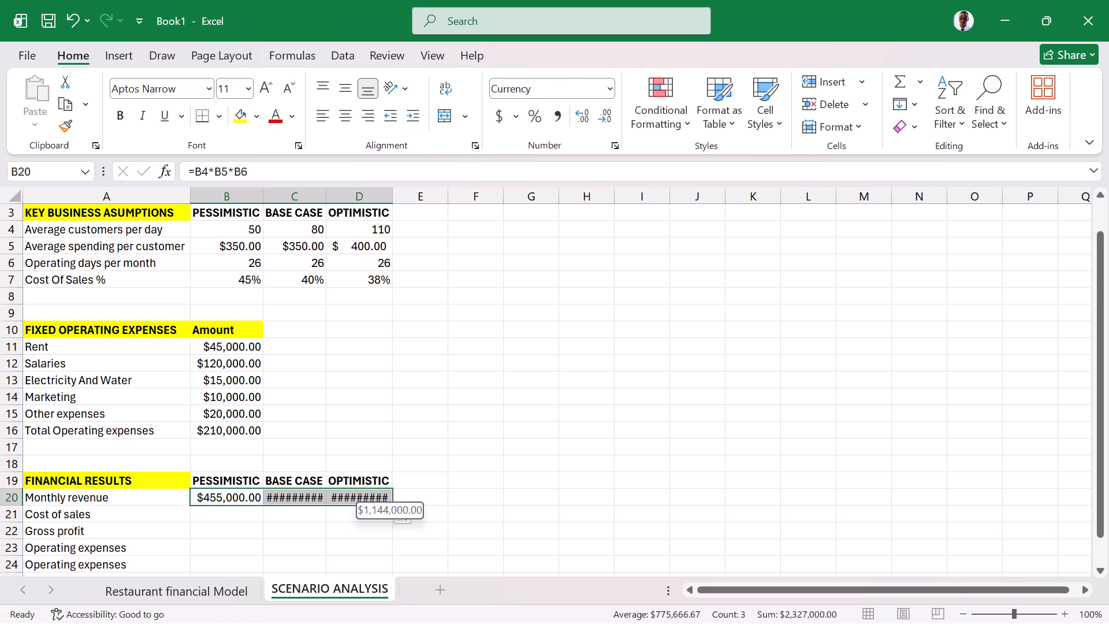
pyautogui.click(310, 495)
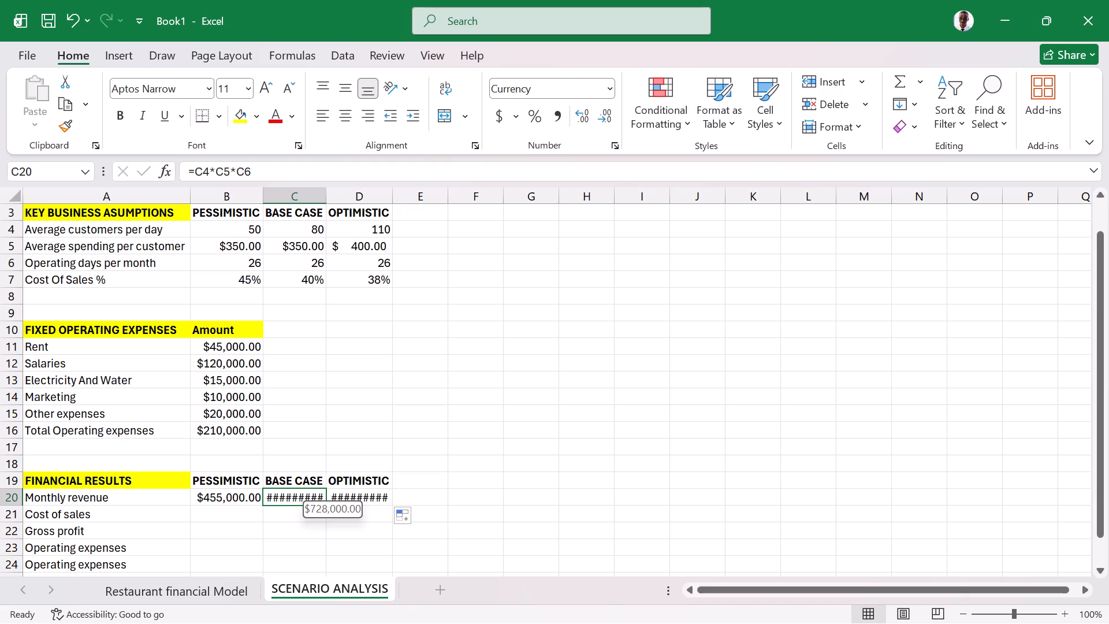
pyautogui.click(300, 500)
pyautogui.click(369, 500)
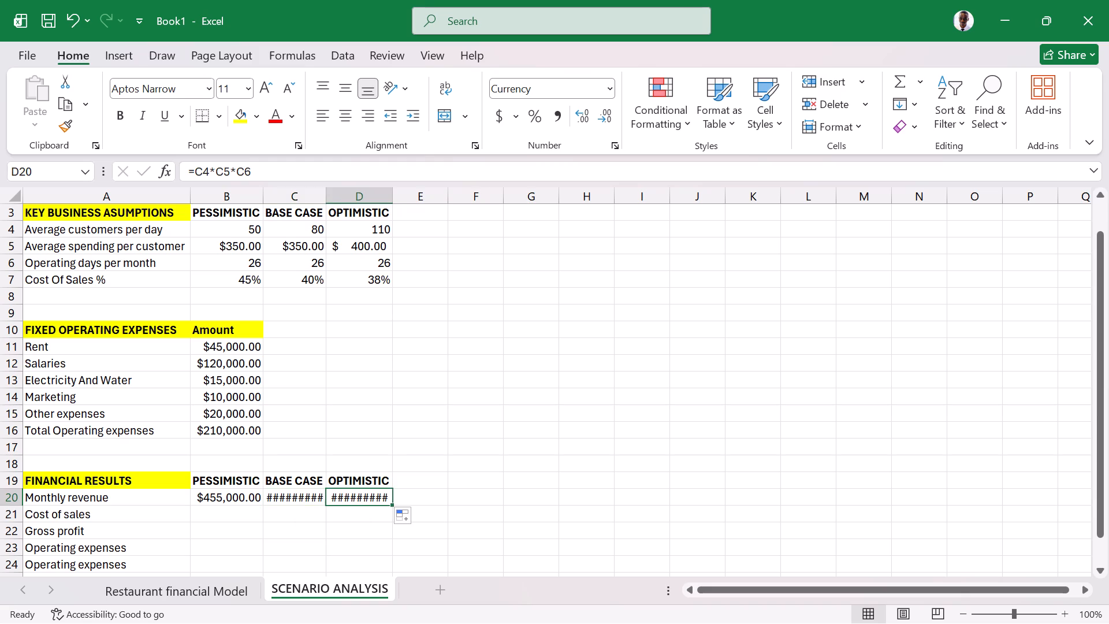
pyautogui.rightClick(360, 497)
pyautogui.click(340, 494)
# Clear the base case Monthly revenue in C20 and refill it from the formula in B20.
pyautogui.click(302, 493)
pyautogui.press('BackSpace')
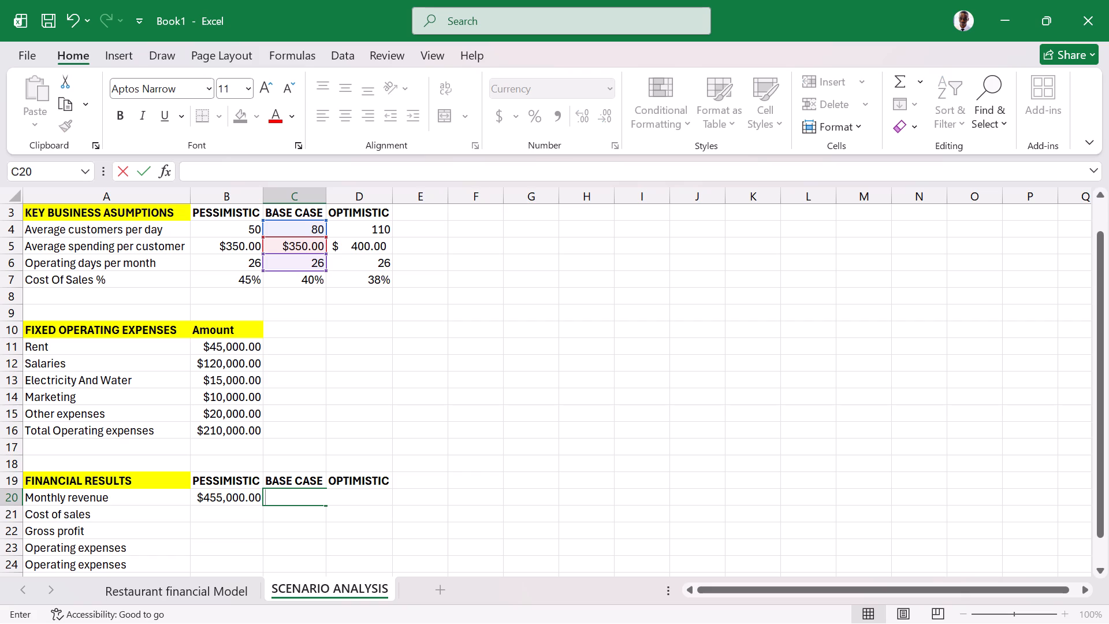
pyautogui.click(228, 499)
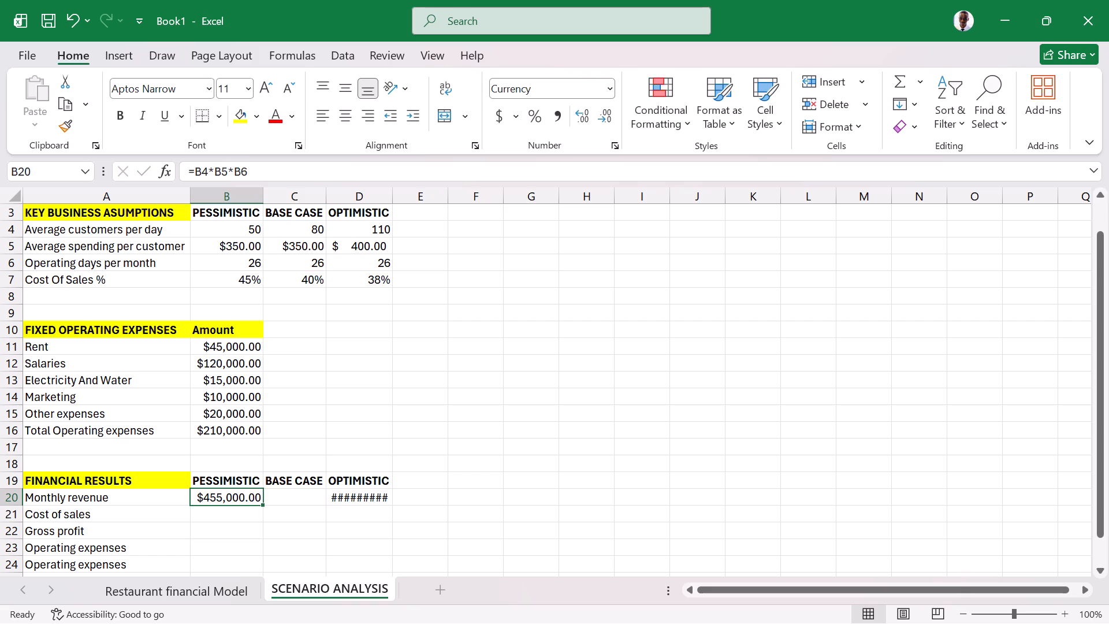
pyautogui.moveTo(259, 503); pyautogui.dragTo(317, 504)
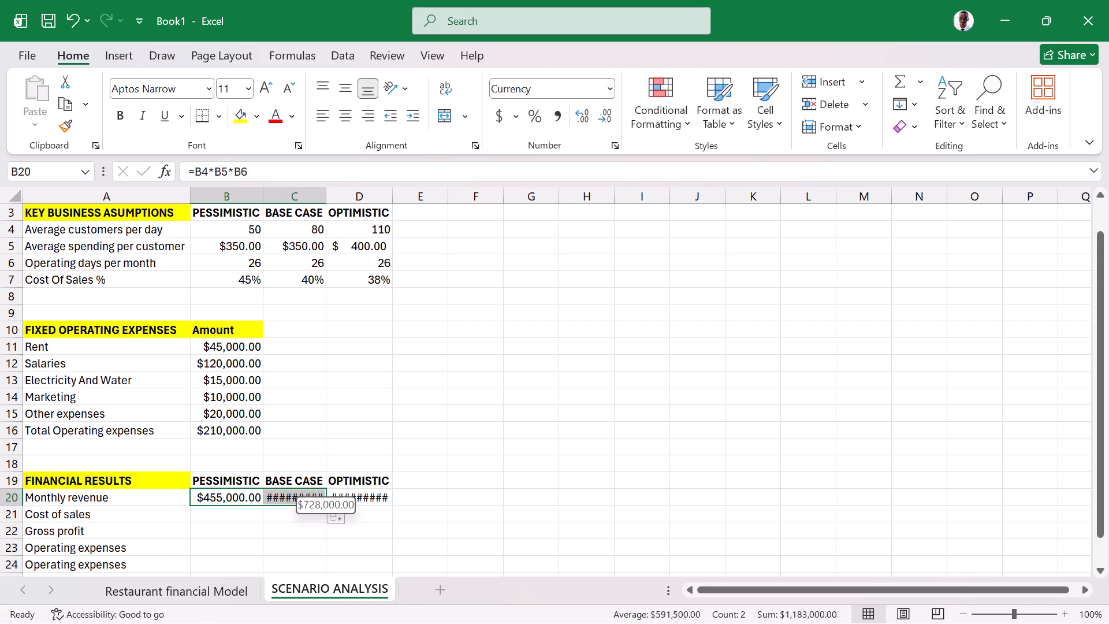
# Apply the Accounting dollar format to the Monthly revenue cells B20:C20 and D20.
pyautogui.rightClick(285, 499)
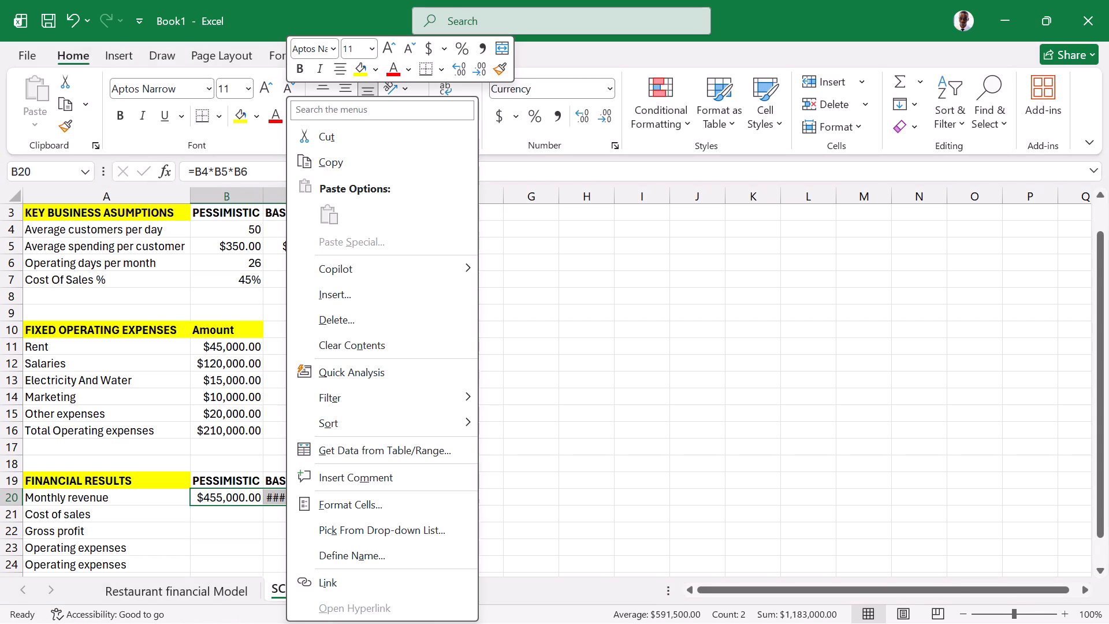
pyautogui.click(525, 344)
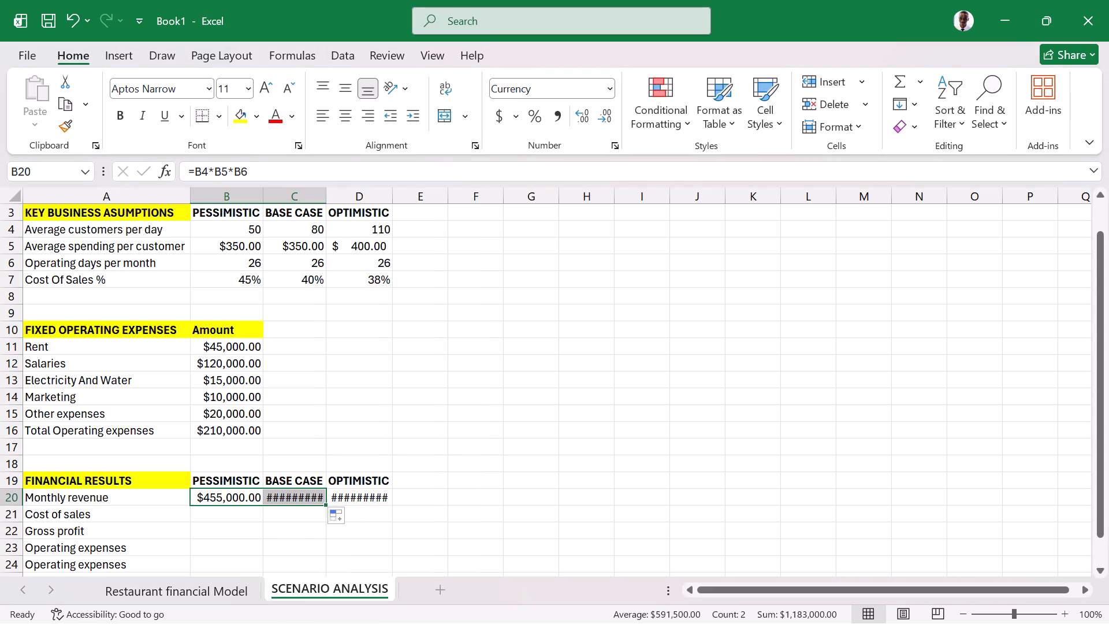
pyautogui.click(497, 124)
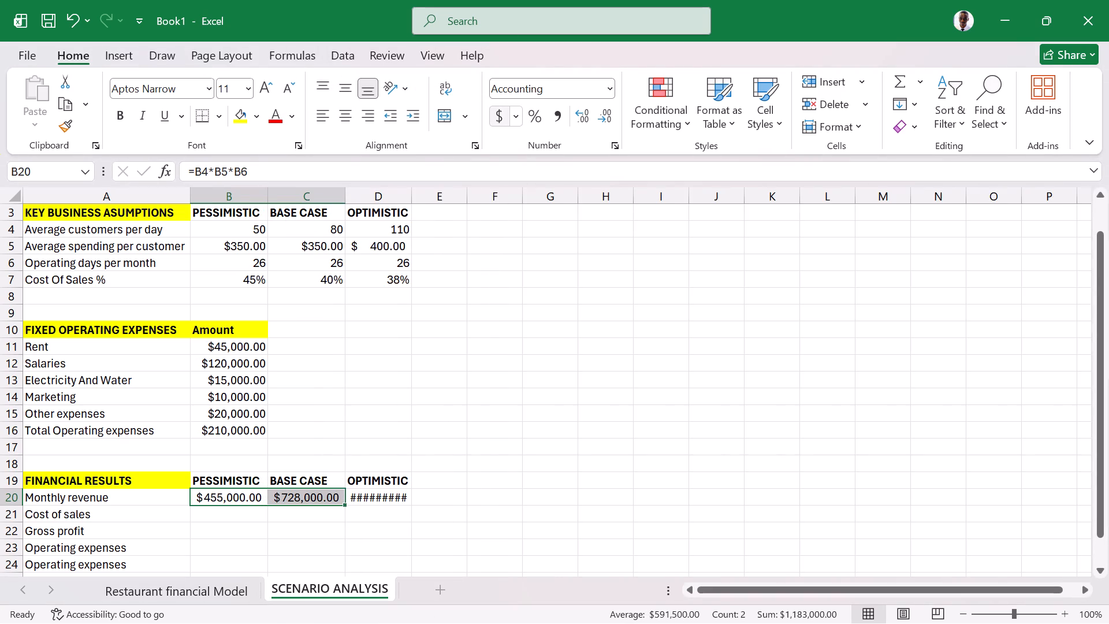
pyautogui.click(381, 495)
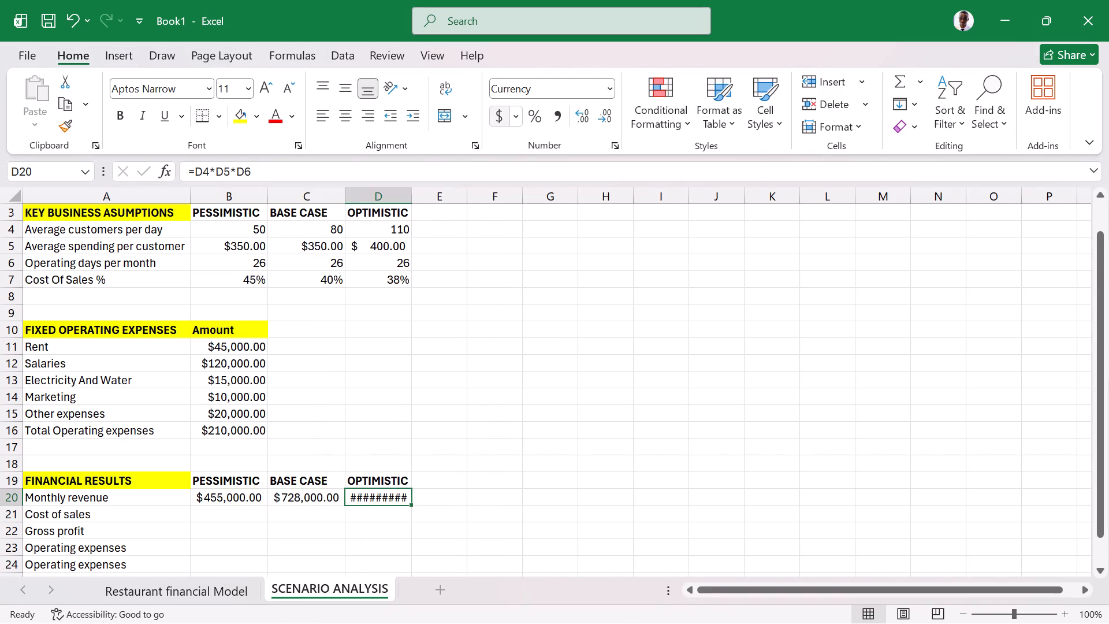
pyautogui.click(494, 113)
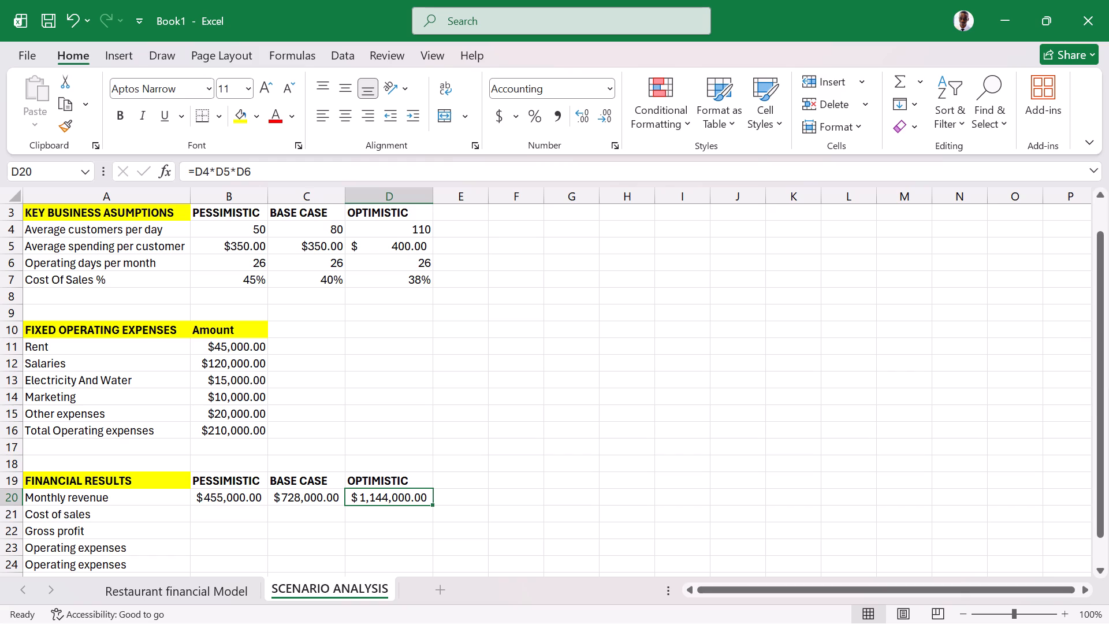
# Calculate the pessimistic Cost of sales in B21 with the formula =B20*B7.
pyautogui.click(216, 510)
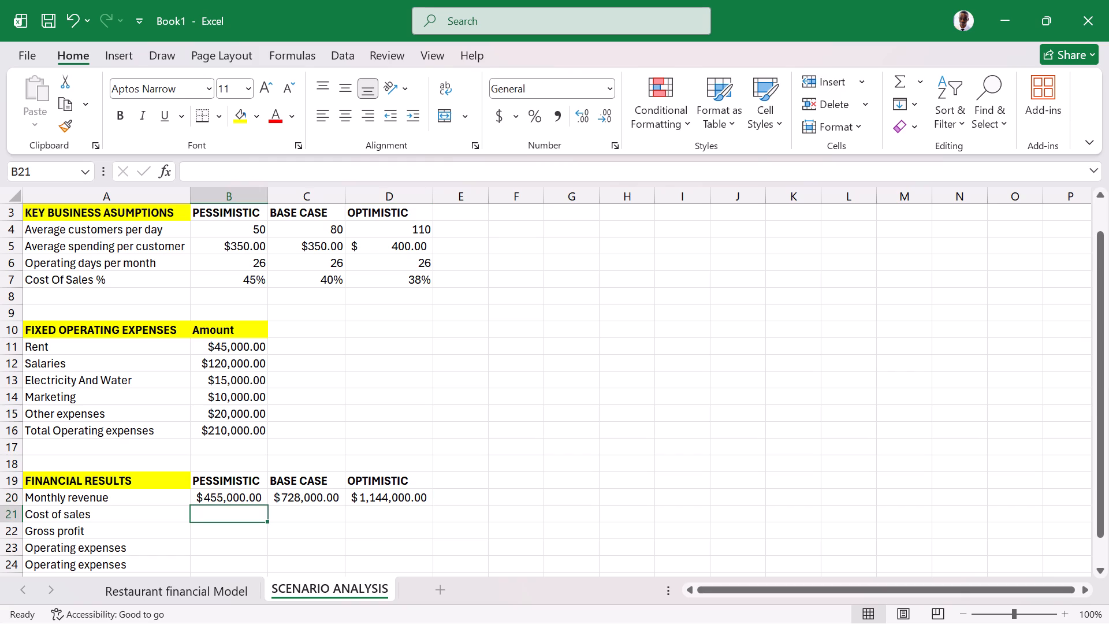
pyautogui.hotkey('shift', '+')
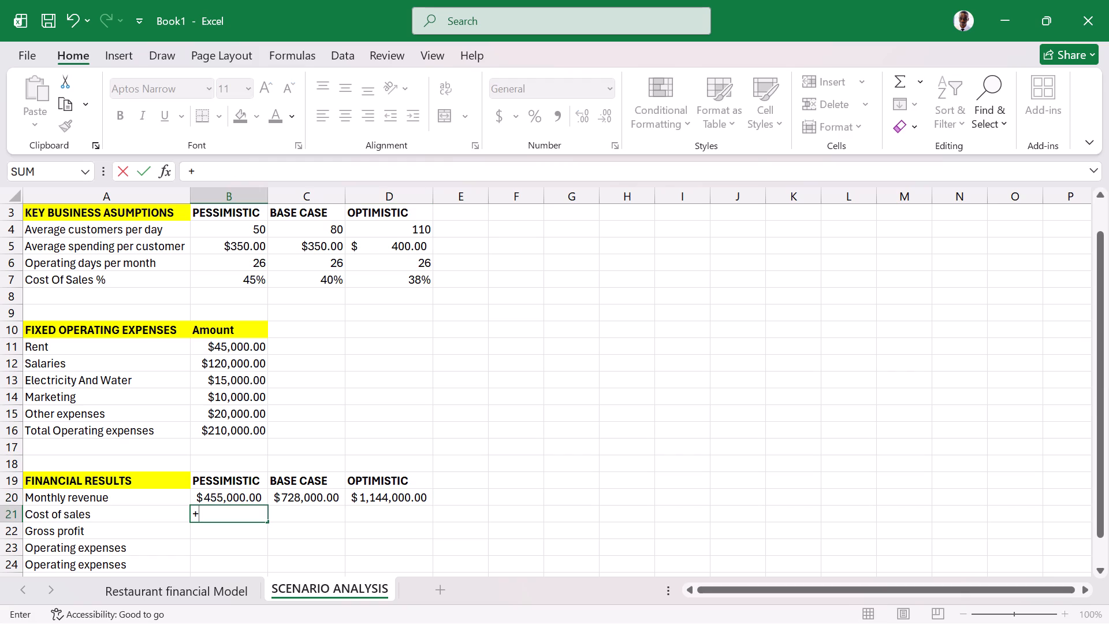
pyautogui.press('BackSpace')
pyautogui.press('=')
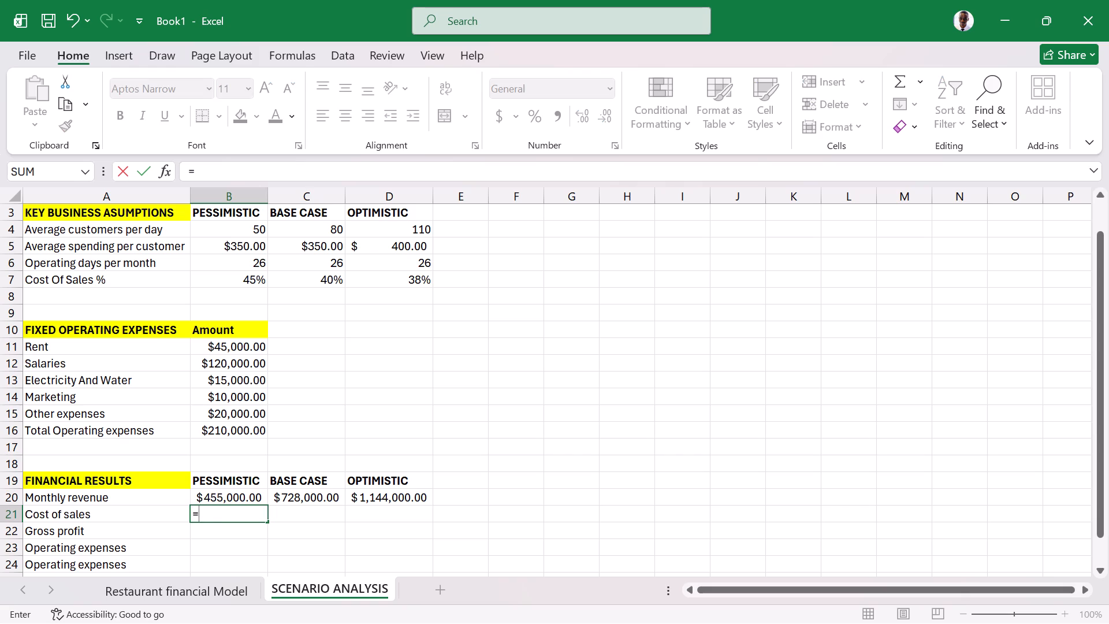
pyautogui.click(249, 280)
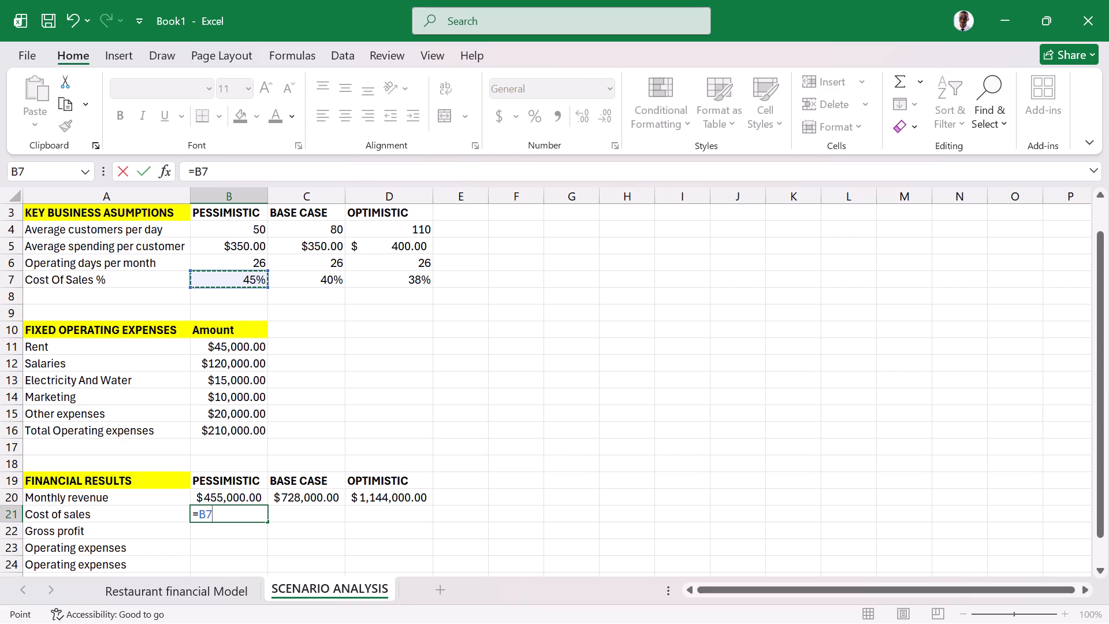
pyautogui.click(248, 498)
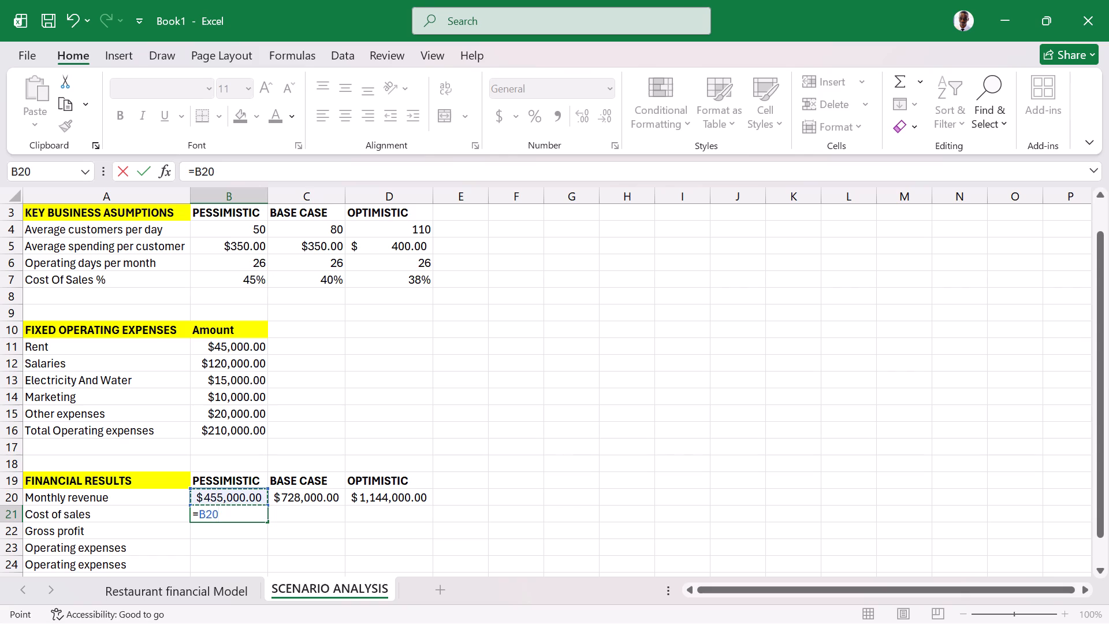
pyautogui.press('*')
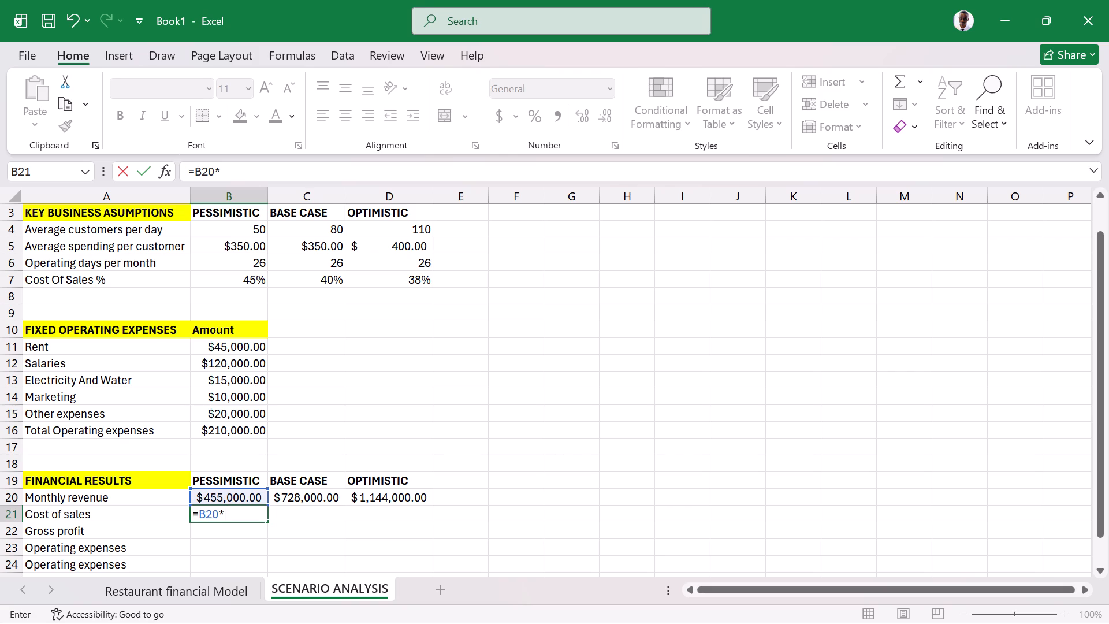
pyautogui.click(242, 280)
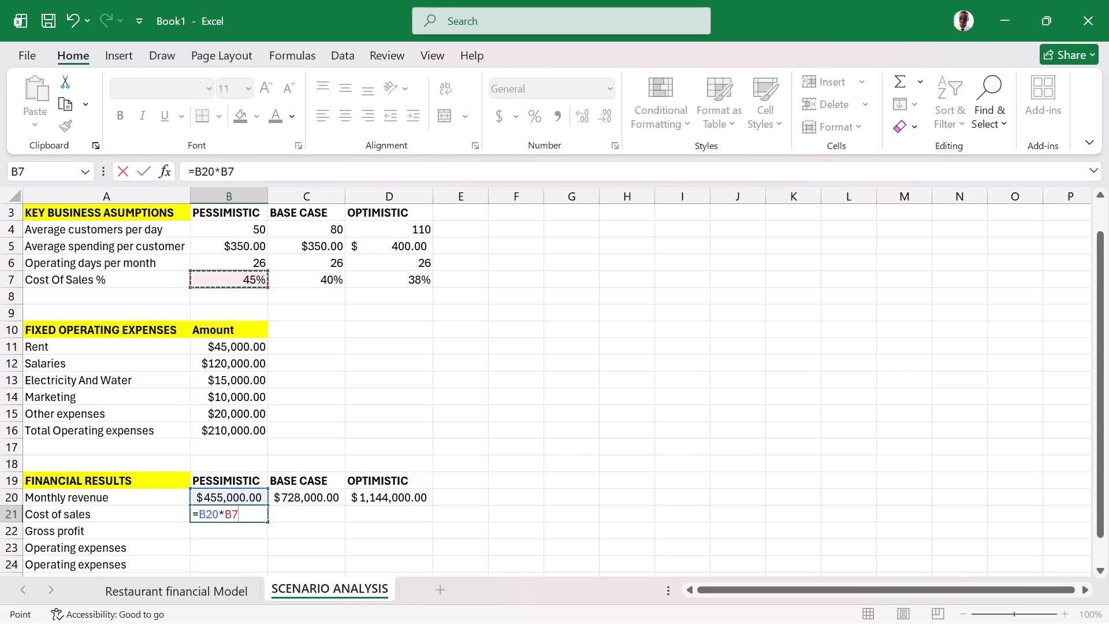
pyautogui.press('Return')
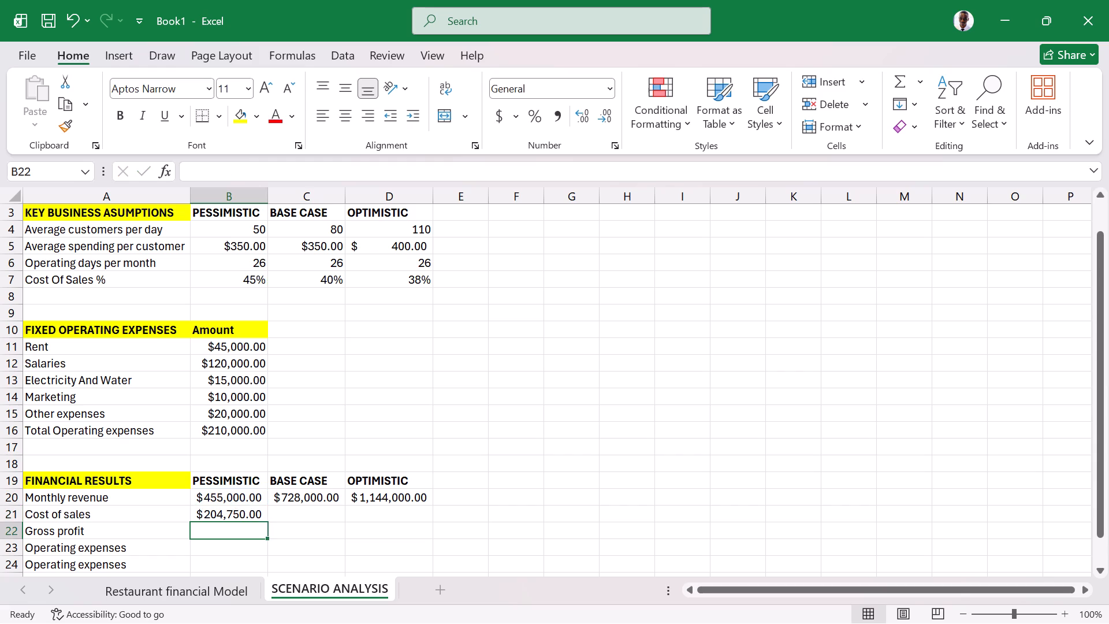
# Fill the Cost of sales formula from B21 across to the base case and optimistic cells C21:D21.
pyautogui.click(225, 513)
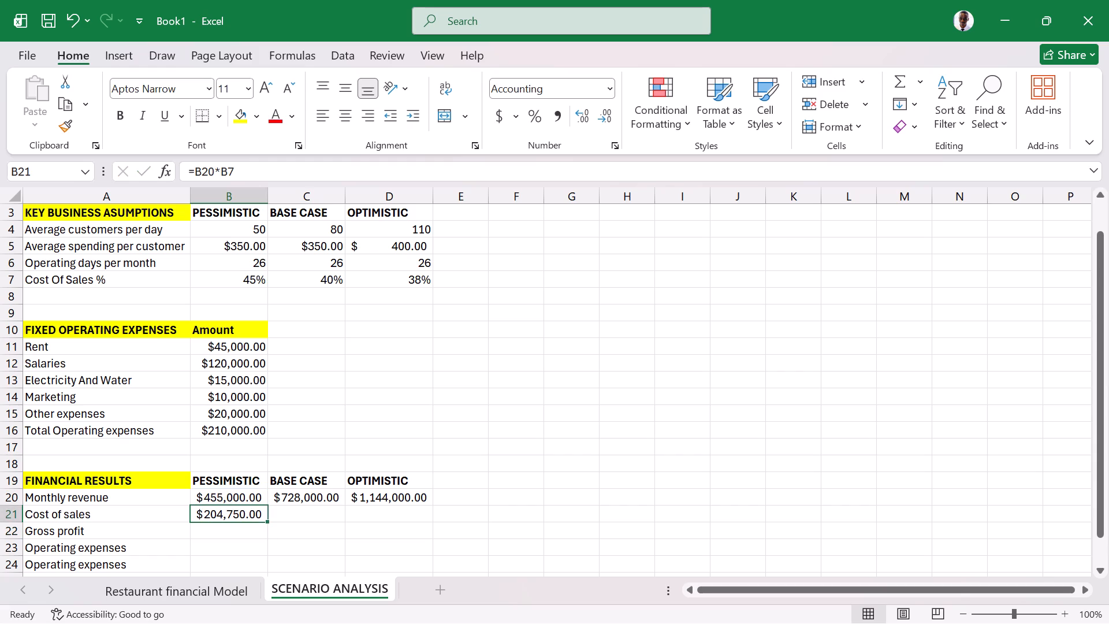
pyautogui.moveTo(269, 520); pyautogui.dragTo(409, 515)
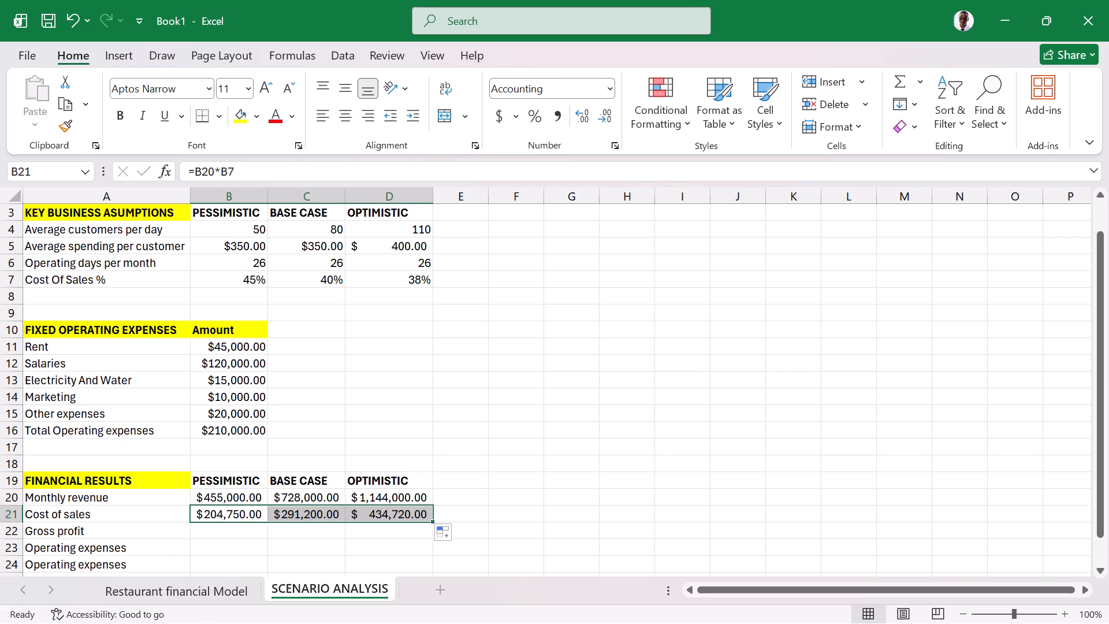
# Select B22, the pessimistic Gross profit cell.
pyautogui.click(241, 537)
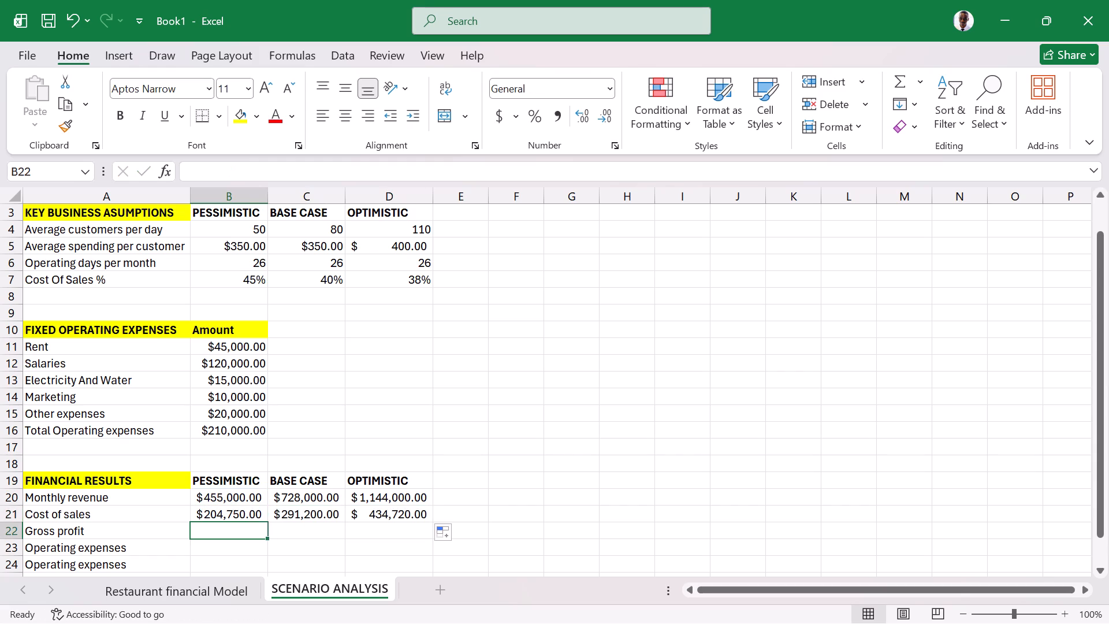
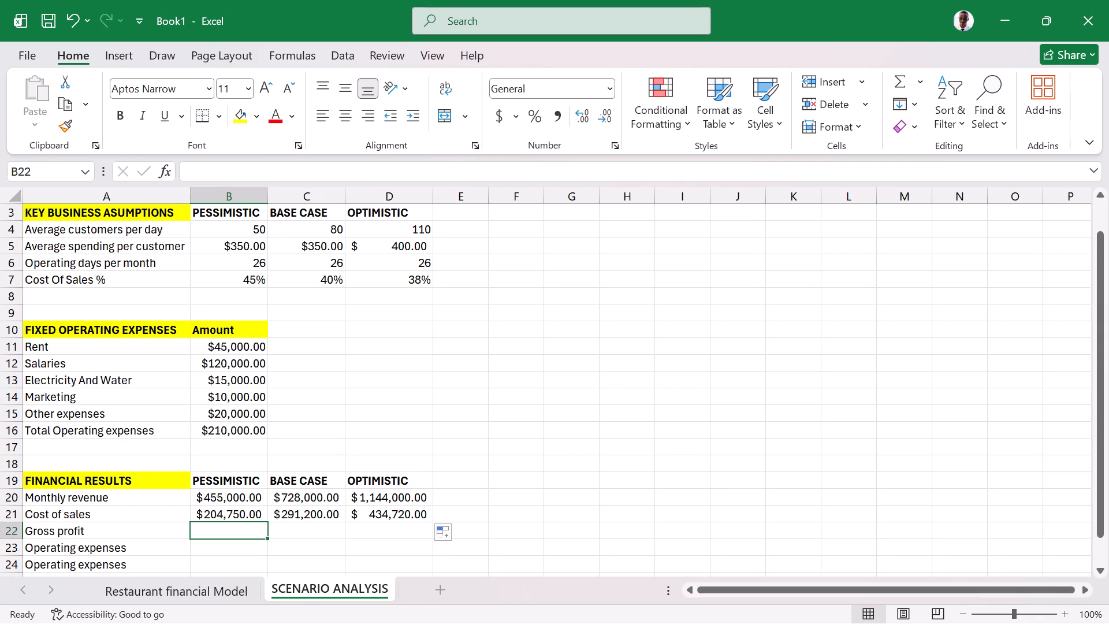
# Calculate the pessimistic Gross profit in B22 with the formula =B20-B21.
pyautogui.hotkey('shift', '+')
pyautogui.press('BackSpace')
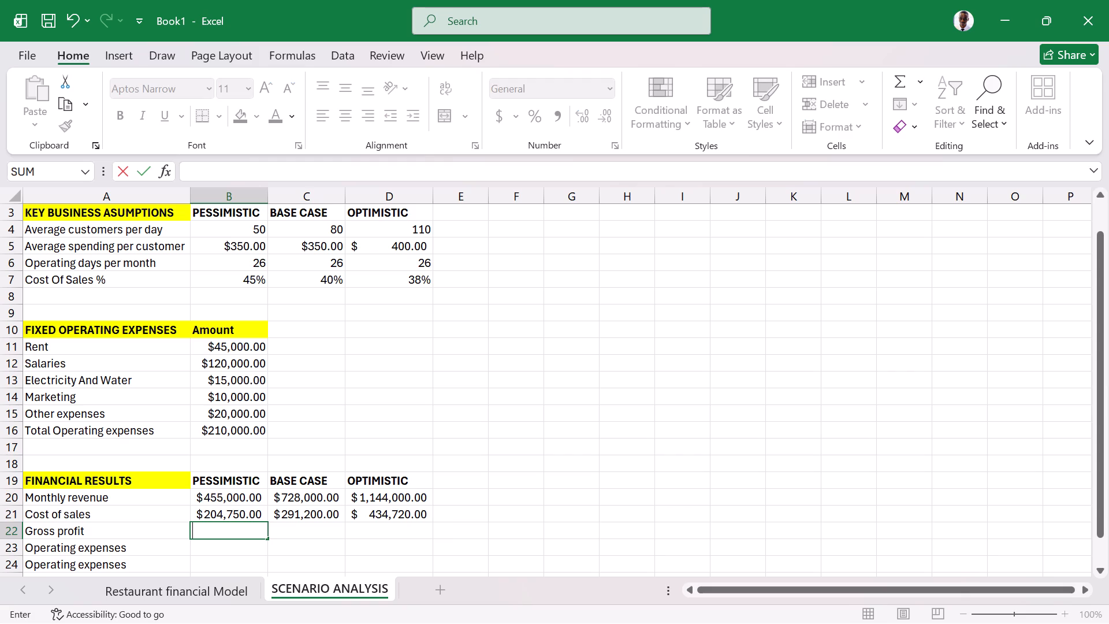
pyautogui.press('=')
pyautogui.click(244, 497)
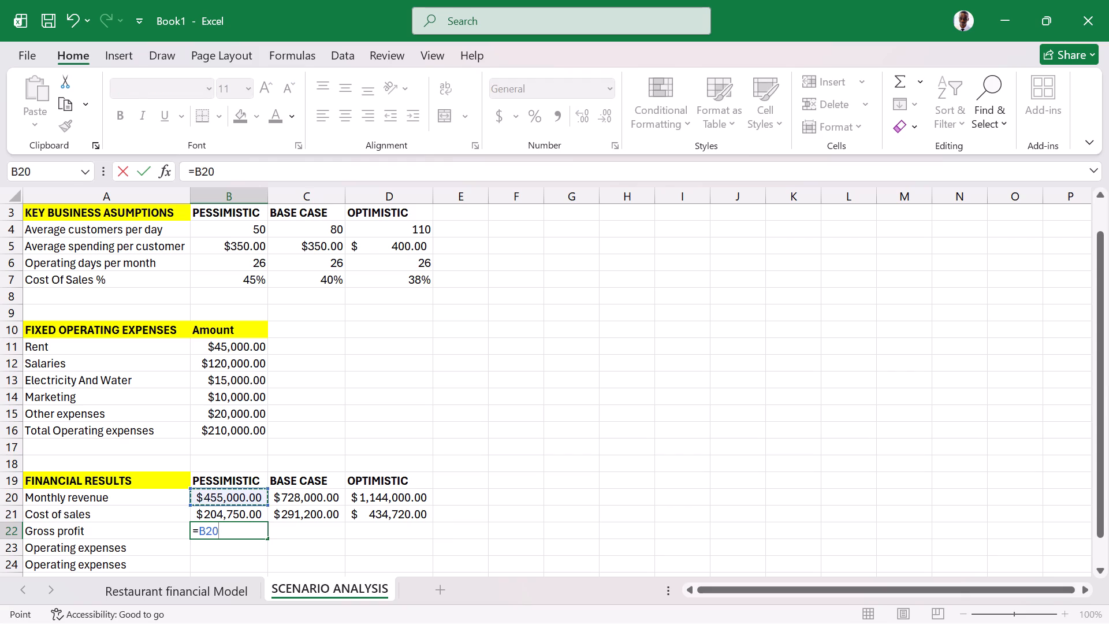
pyautogui.press('-')
pyautogui.click(236, 514)
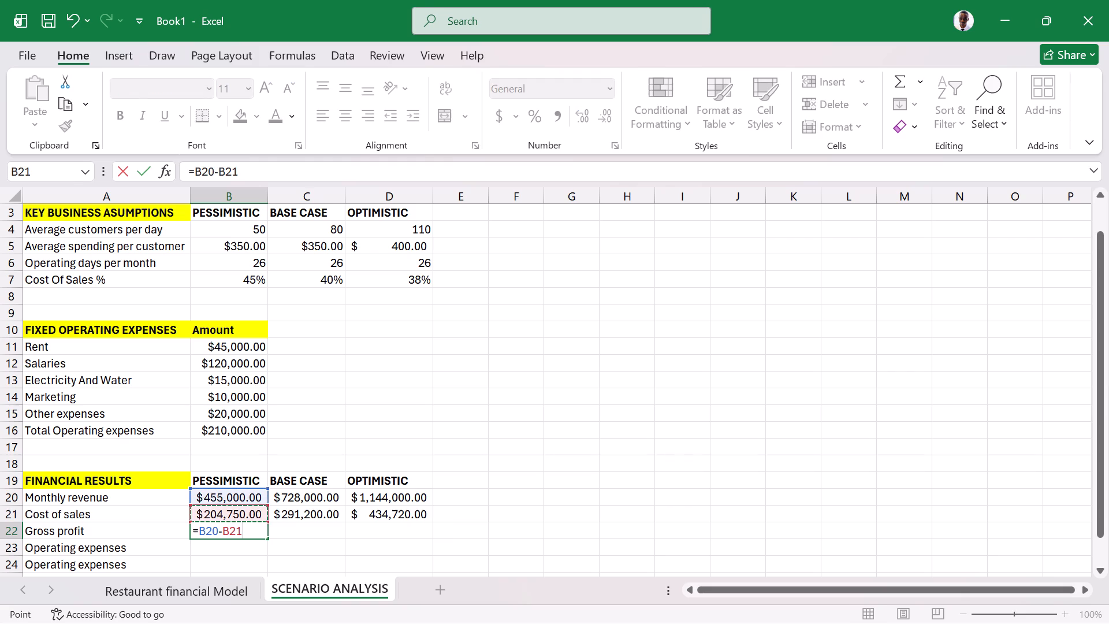
pyautogui.click(234, 514)
pyautogui.press('Return')
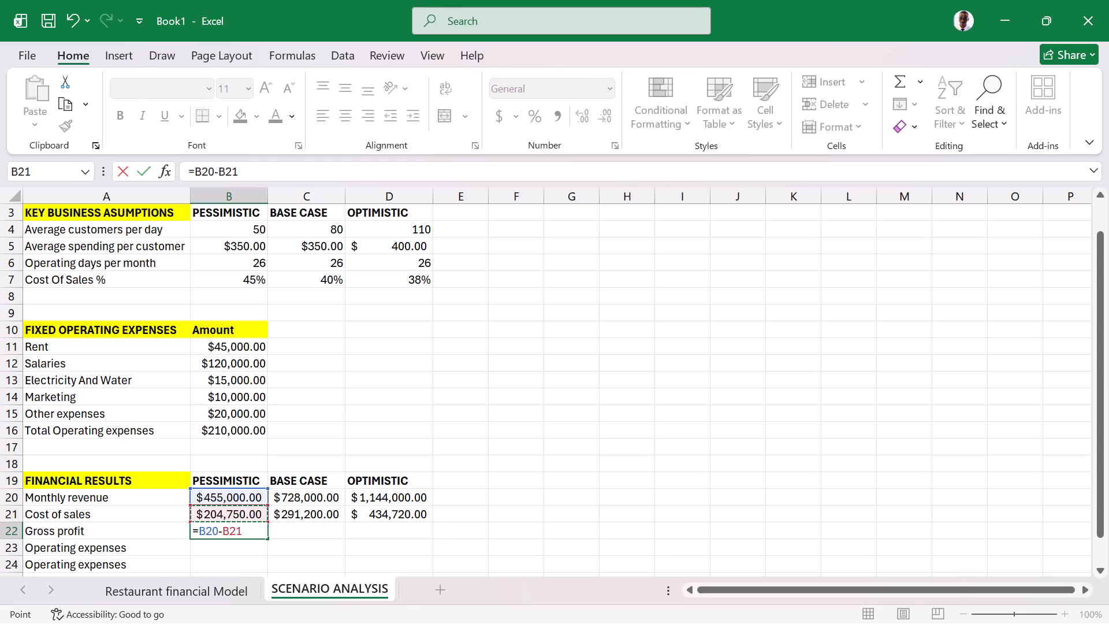
pyautogui.press('Return')
# Fill the Gross profit formula from B22 across to the base case and optimistic cells C22:D22.
pyautogui.click(244, 533)
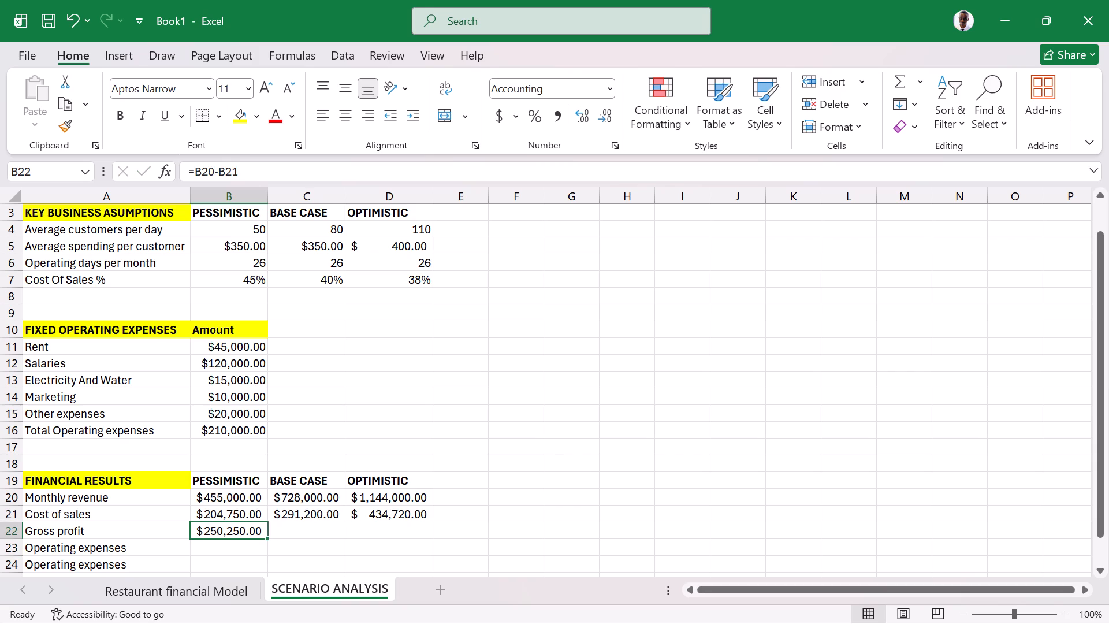
pyautogui.moveTo(265, 536); pyautogui.dragTo(377, 526)
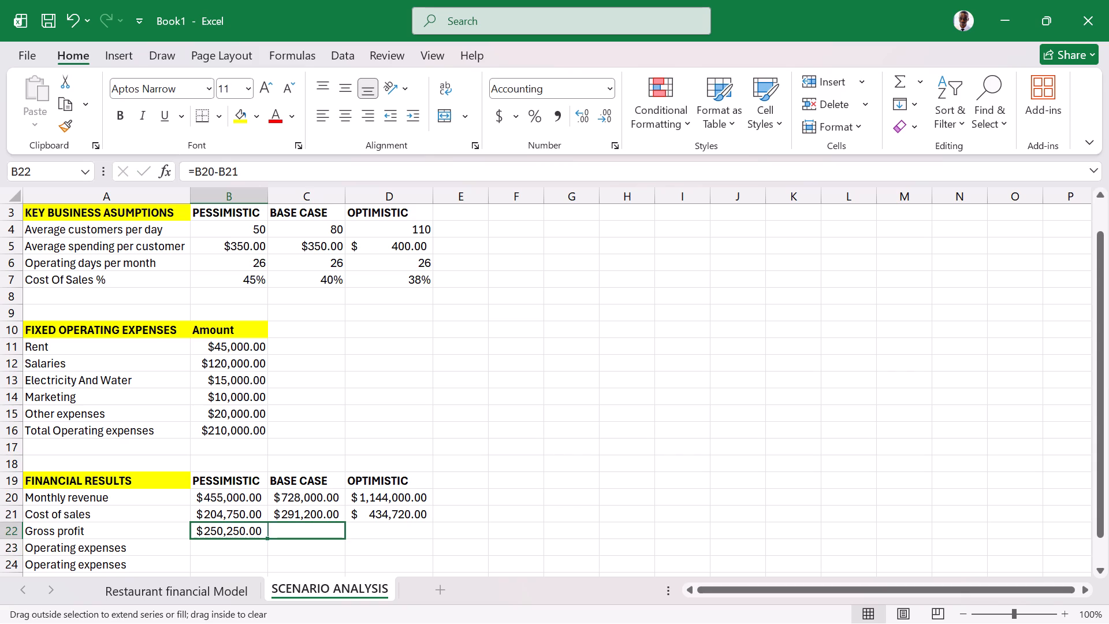
pyautogui.moveTo(377, 526); pyautogui.dragTo(411, 532)
# Link the pessimistic Operating expenses in B23 to the fixed expenses total with the formula =B16.
pyautogui.scroll(-1, 217, 465)
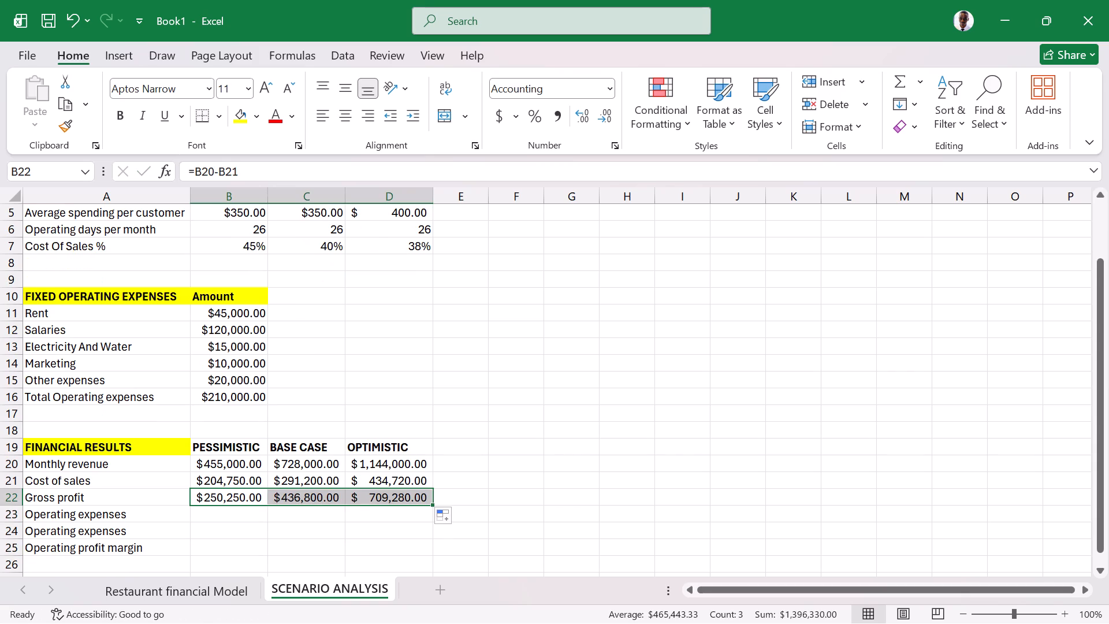
pyautogui.click(219, 515)
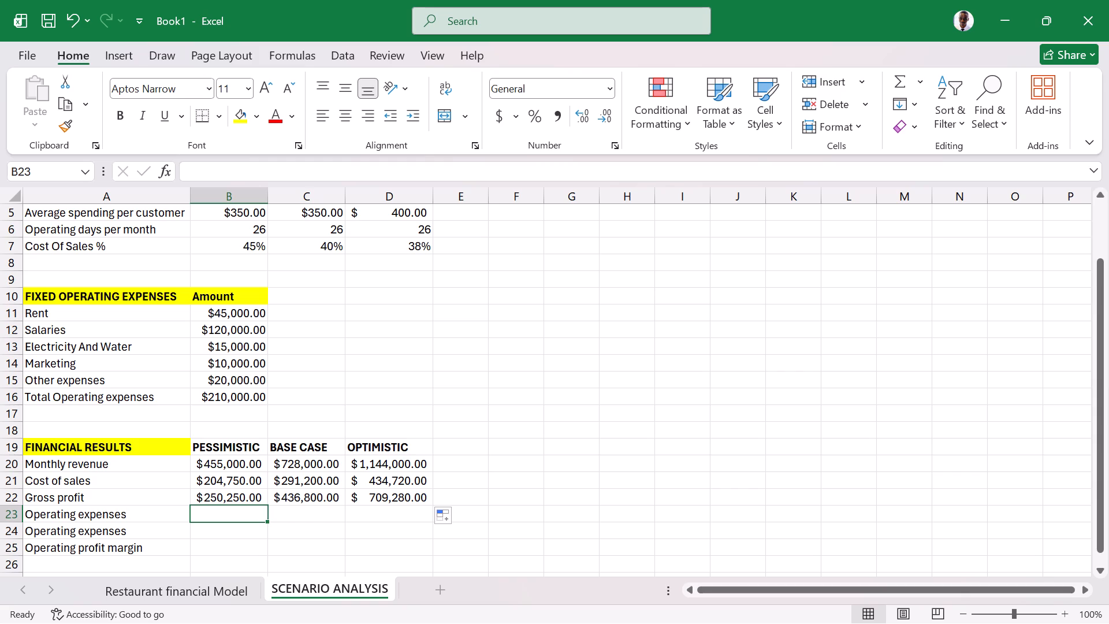
pyautogui.click(228, 519)
pyautogui.hotkey('shift', '+')
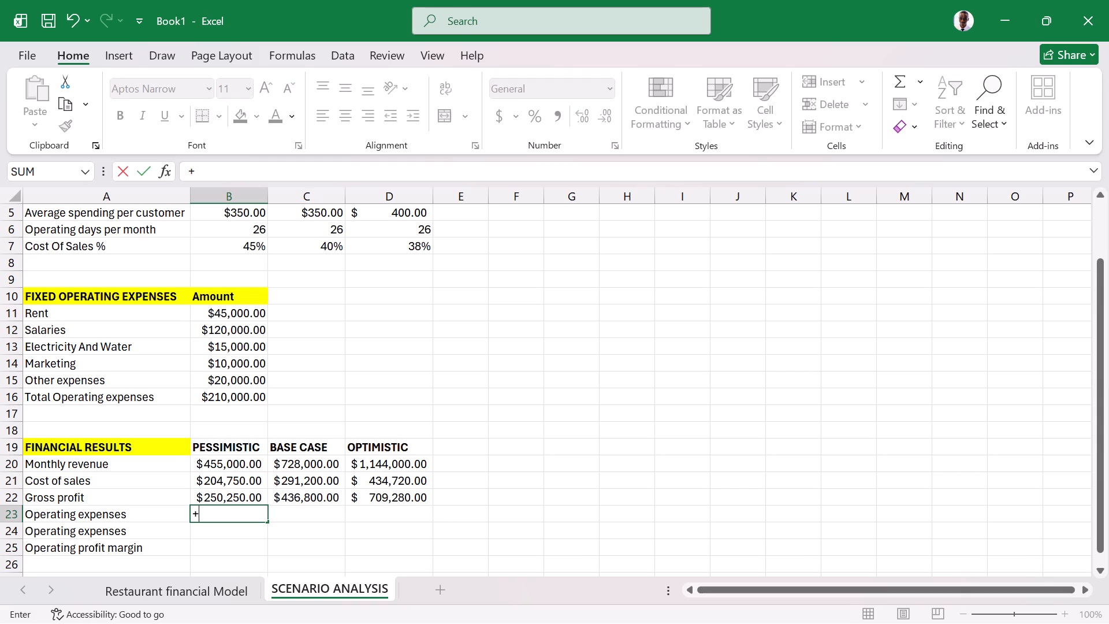
pyautogui.press('BackSpace')
pyautogui.press('=')
pyautogui.click(232, 399)
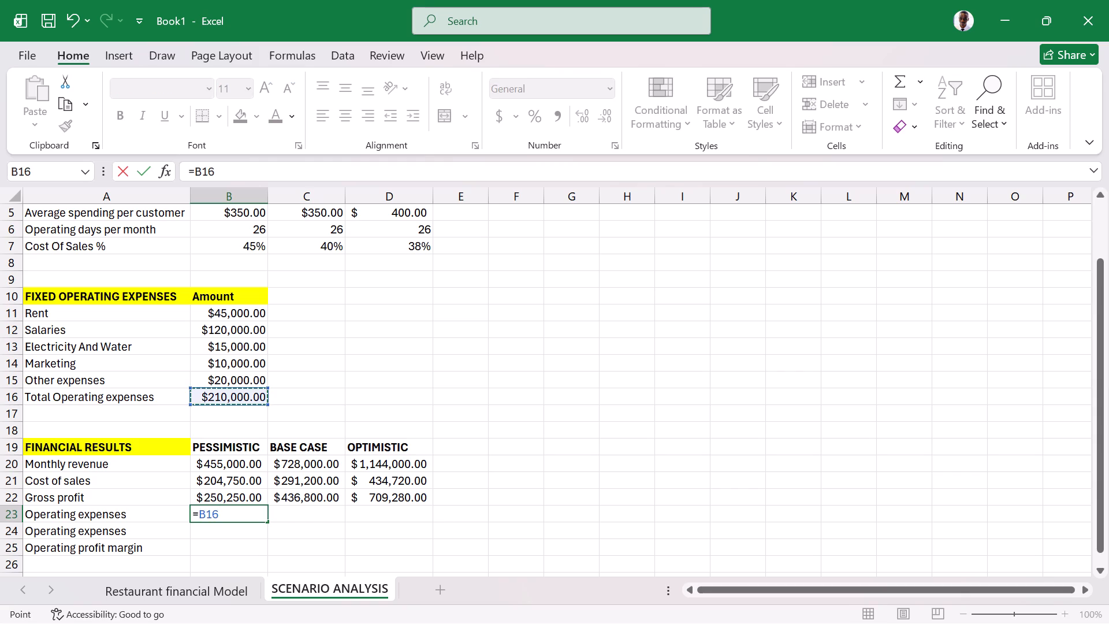
pyautogui.press('Return')
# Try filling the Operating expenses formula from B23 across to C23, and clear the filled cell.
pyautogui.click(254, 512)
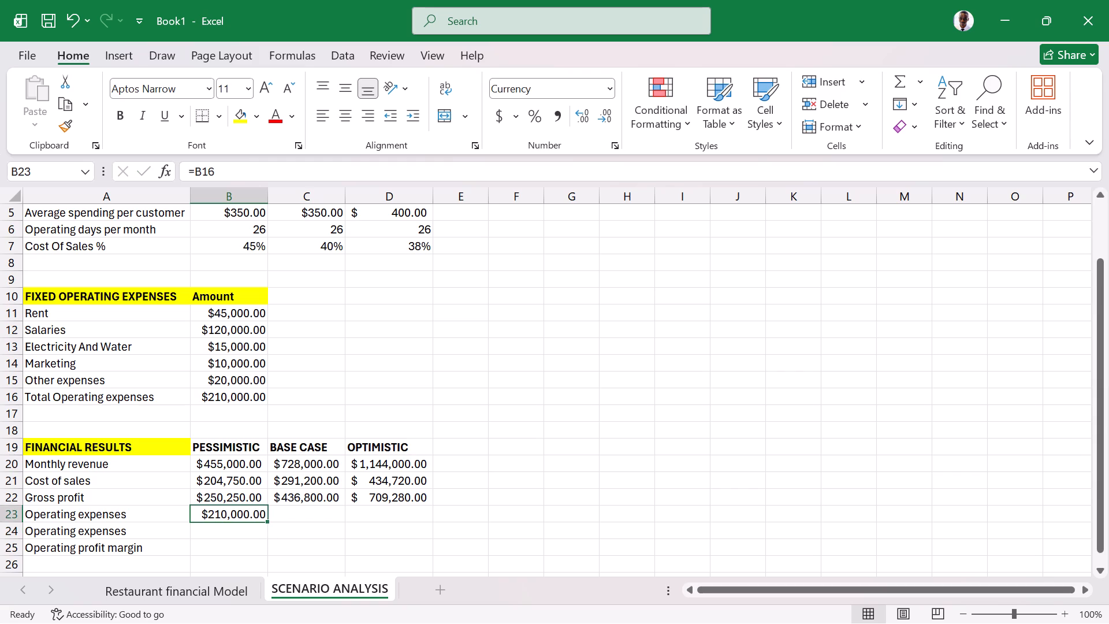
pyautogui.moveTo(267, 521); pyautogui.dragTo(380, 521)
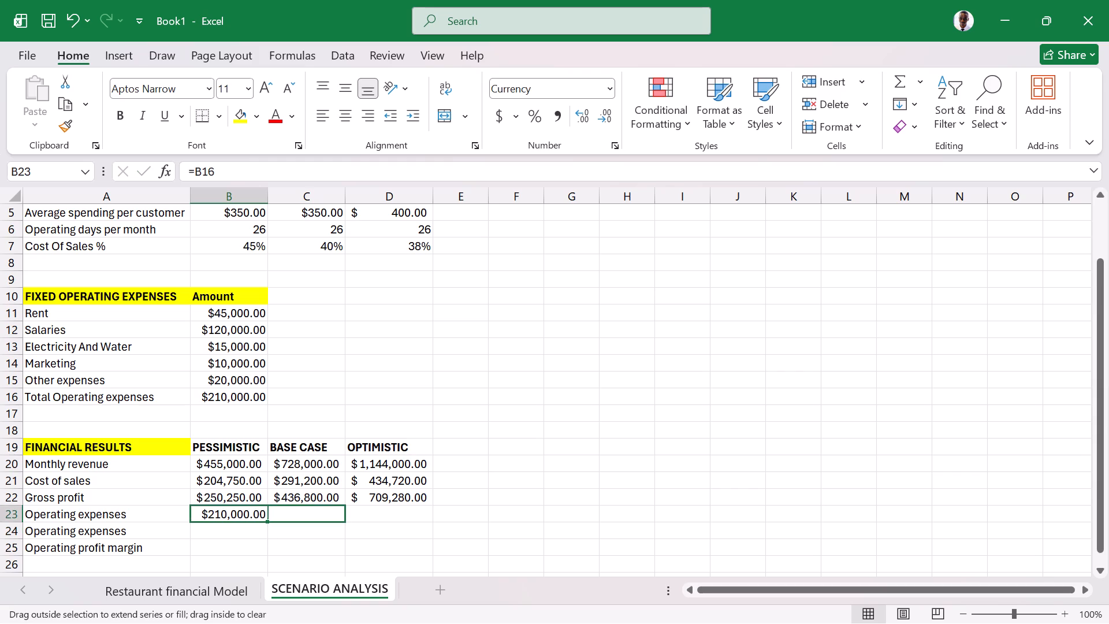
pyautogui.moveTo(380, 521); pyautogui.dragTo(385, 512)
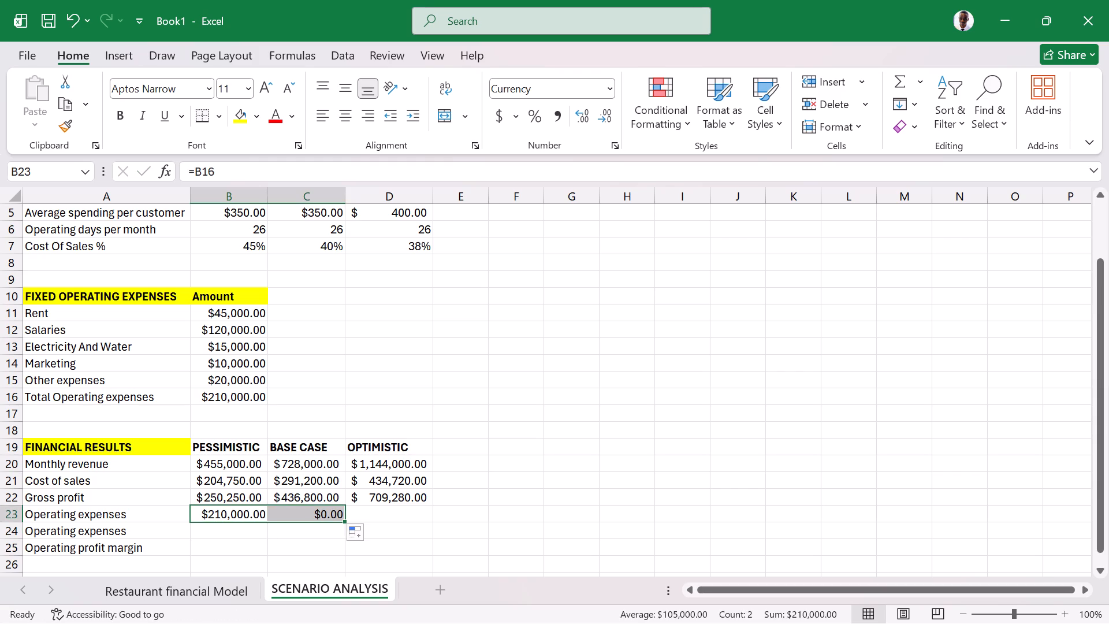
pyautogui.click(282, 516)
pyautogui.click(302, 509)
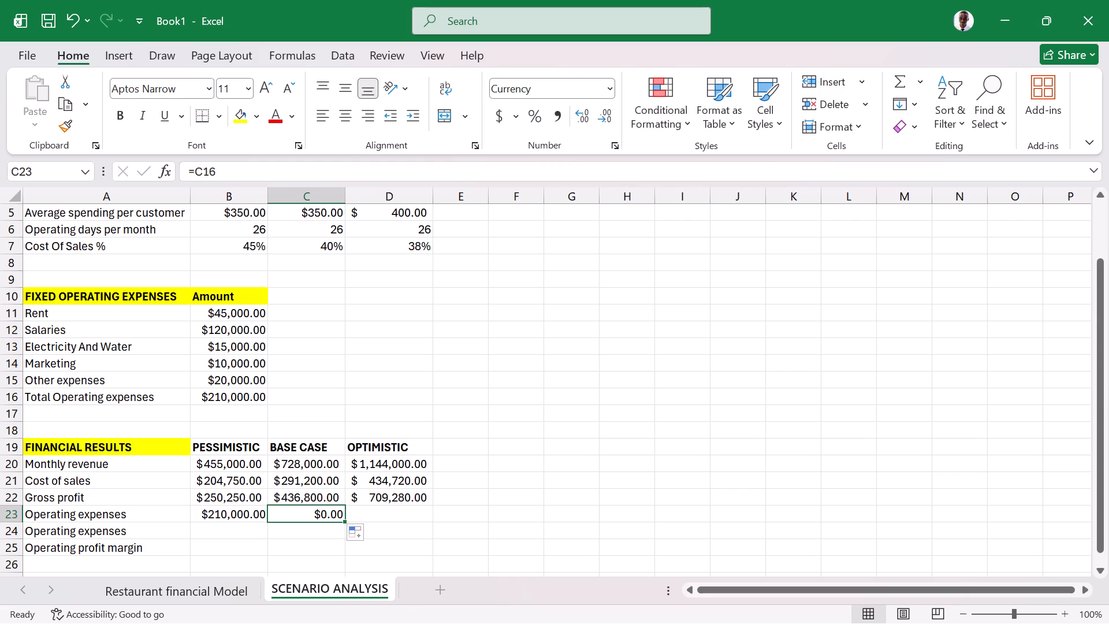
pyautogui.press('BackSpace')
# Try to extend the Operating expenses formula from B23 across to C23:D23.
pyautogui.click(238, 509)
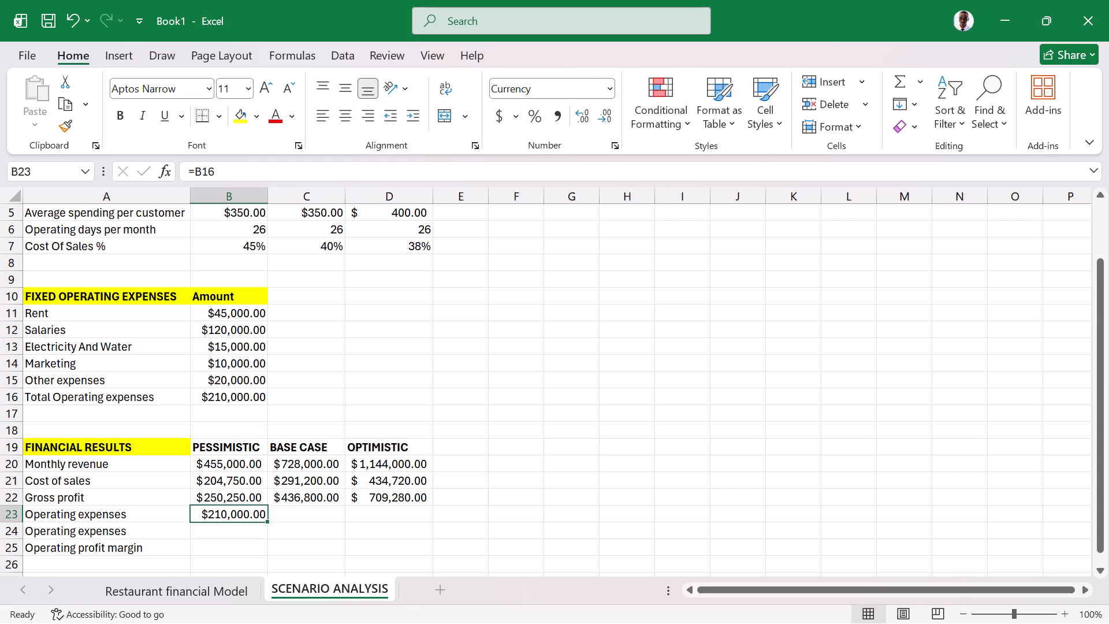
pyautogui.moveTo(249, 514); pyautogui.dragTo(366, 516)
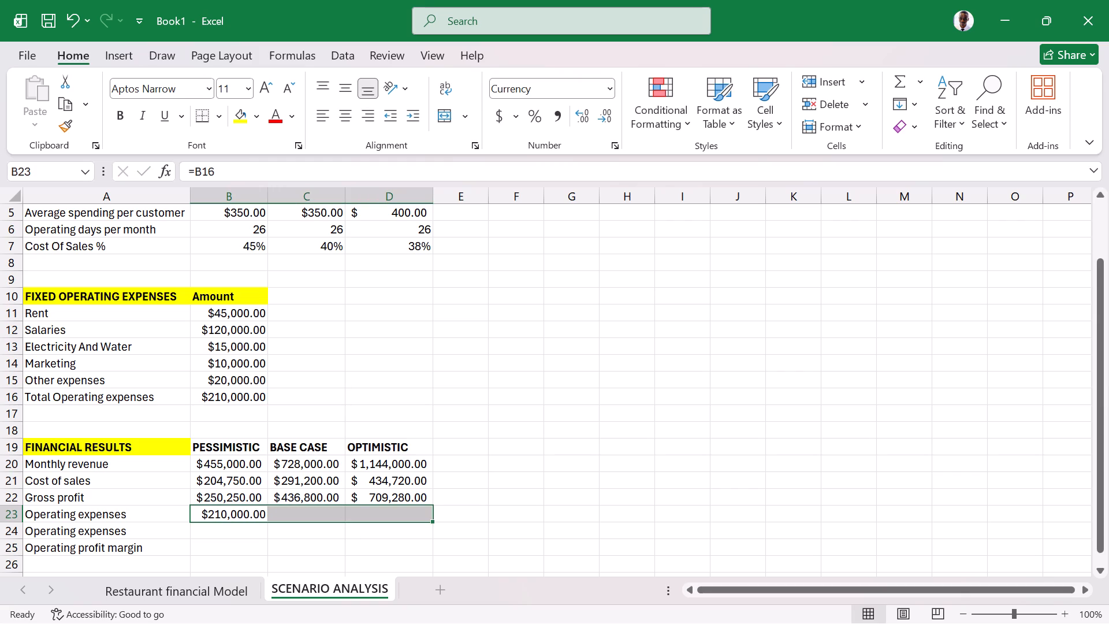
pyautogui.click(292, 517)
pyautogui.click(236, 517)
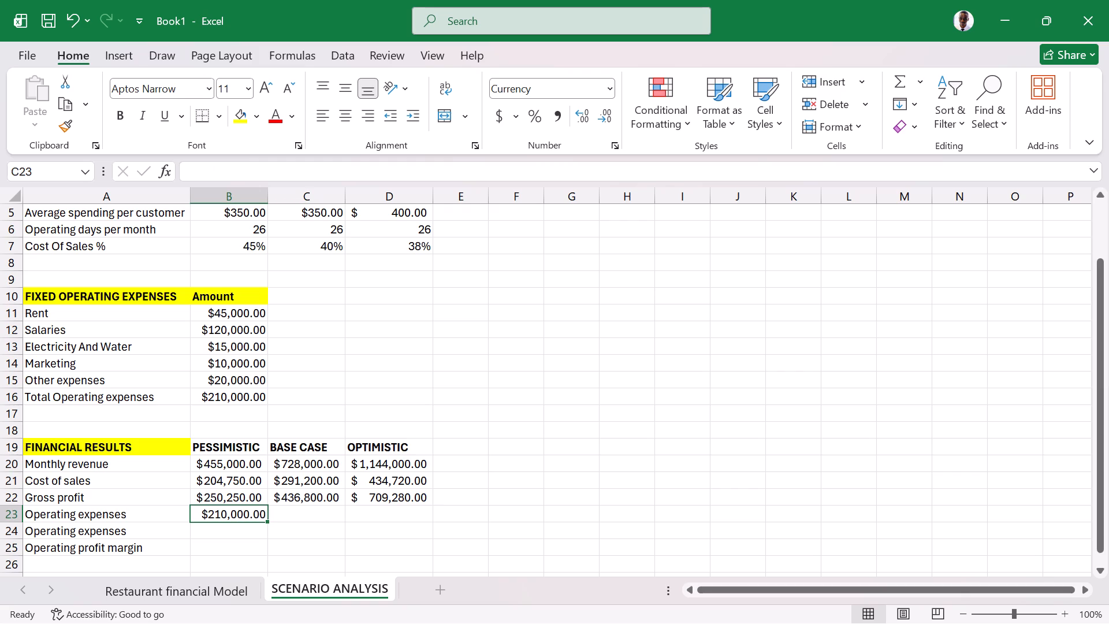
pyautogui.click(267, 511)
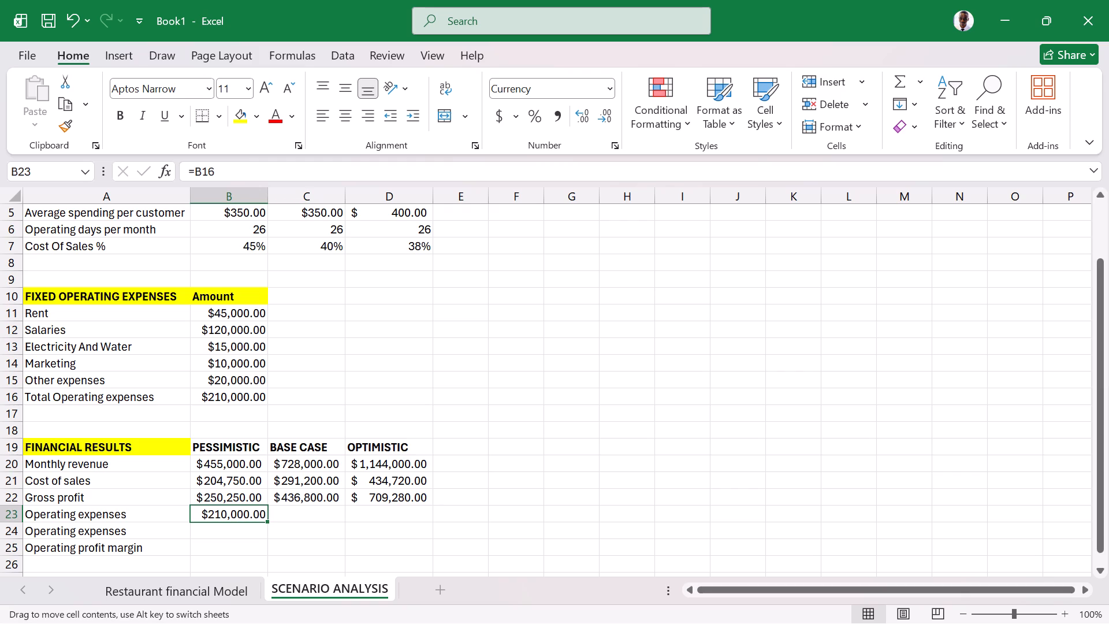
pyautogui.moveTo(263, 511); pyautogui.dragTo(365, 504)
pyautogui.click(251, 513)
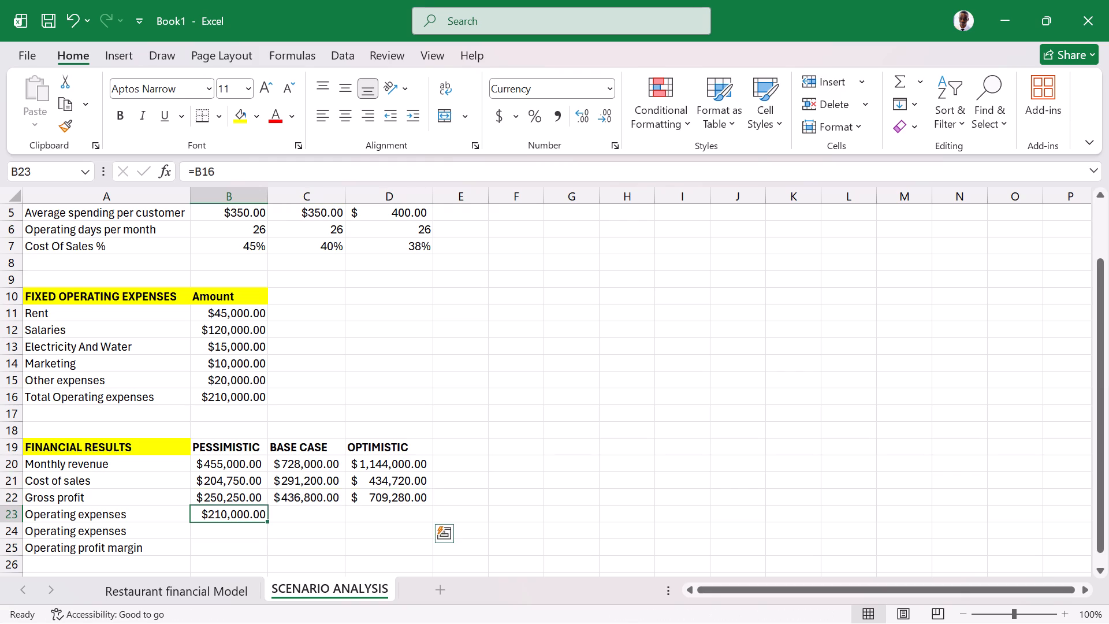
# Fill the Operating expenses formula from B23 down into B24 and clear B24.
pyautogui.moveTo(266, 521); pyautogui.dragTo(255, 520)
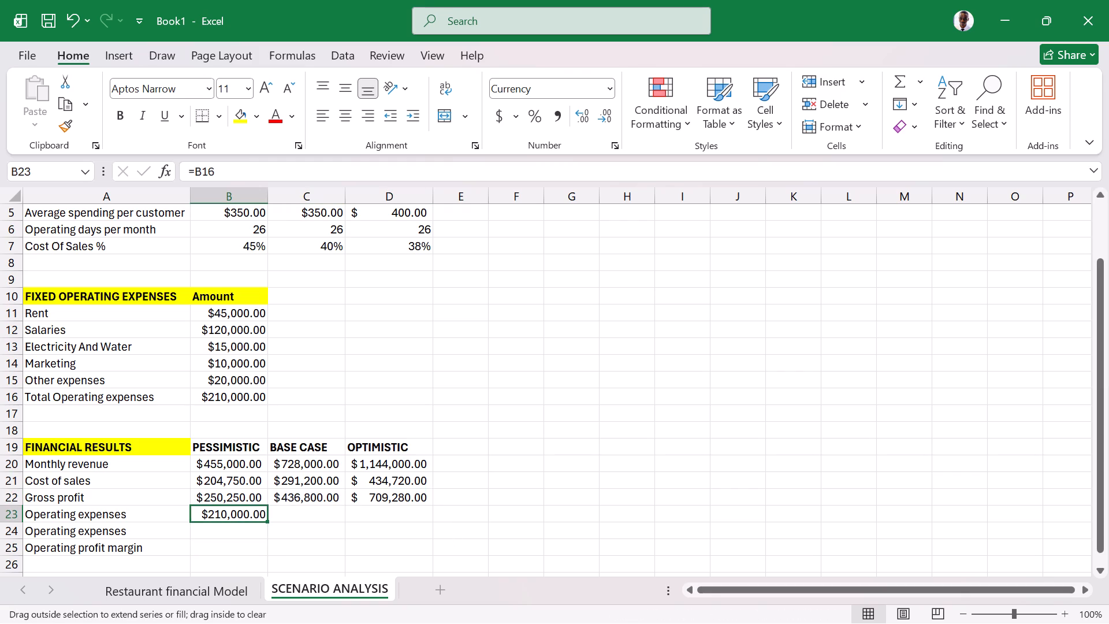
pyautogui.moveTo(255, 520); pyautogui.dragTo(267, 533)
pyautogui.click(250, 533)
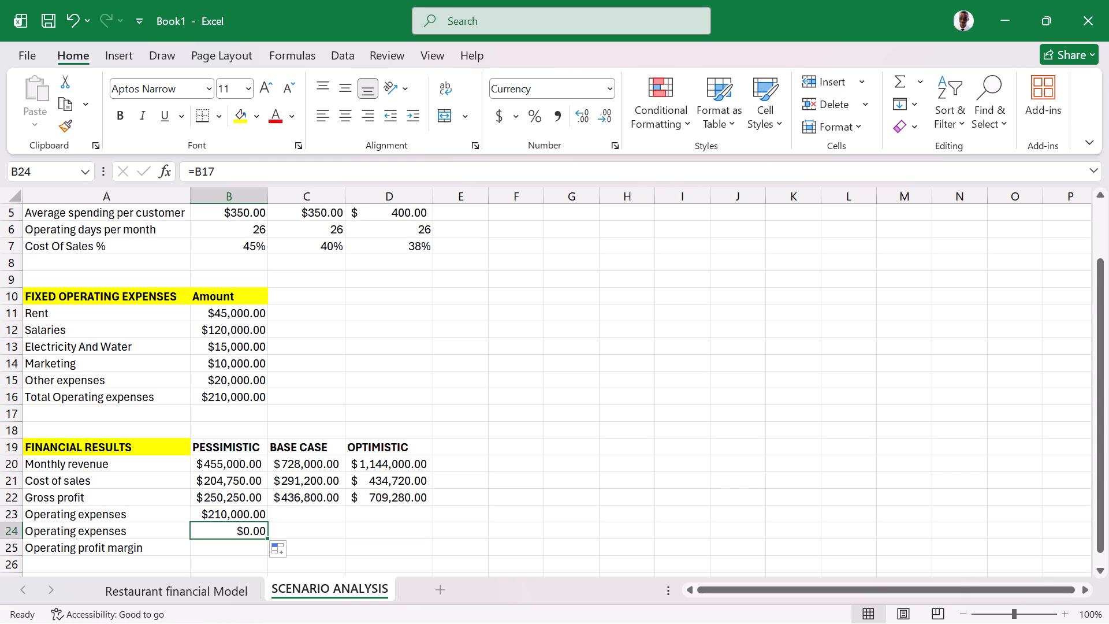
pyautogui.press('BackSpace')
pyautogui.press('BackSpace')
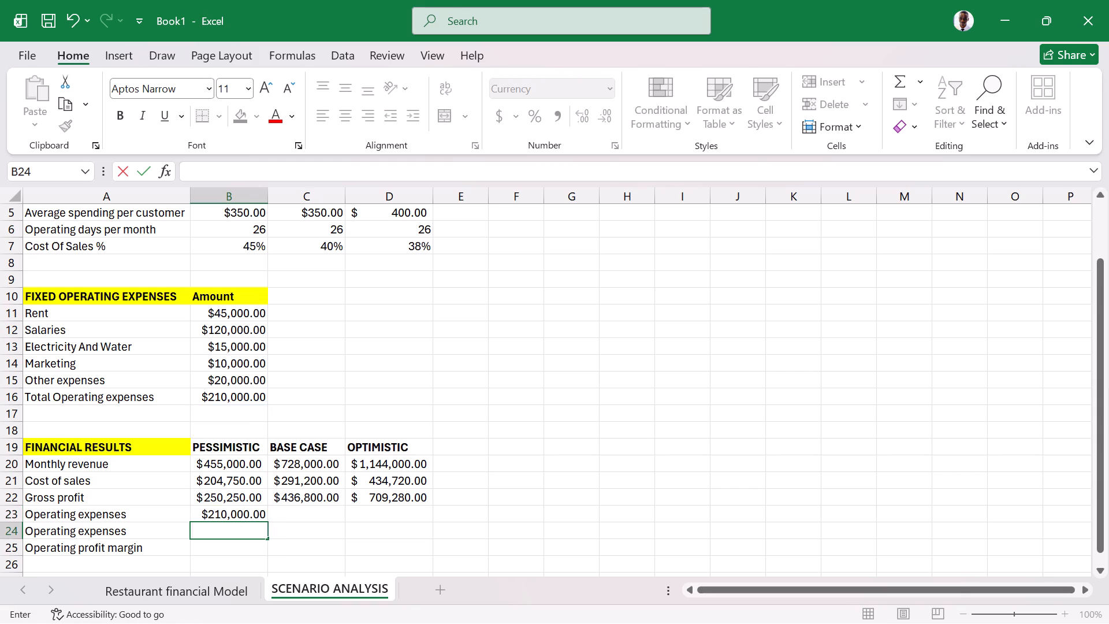
# Fill the Operating expenses formula from B23 across to the base case and optimistic cells C23:D23.
pyautogui.click(292, 515)
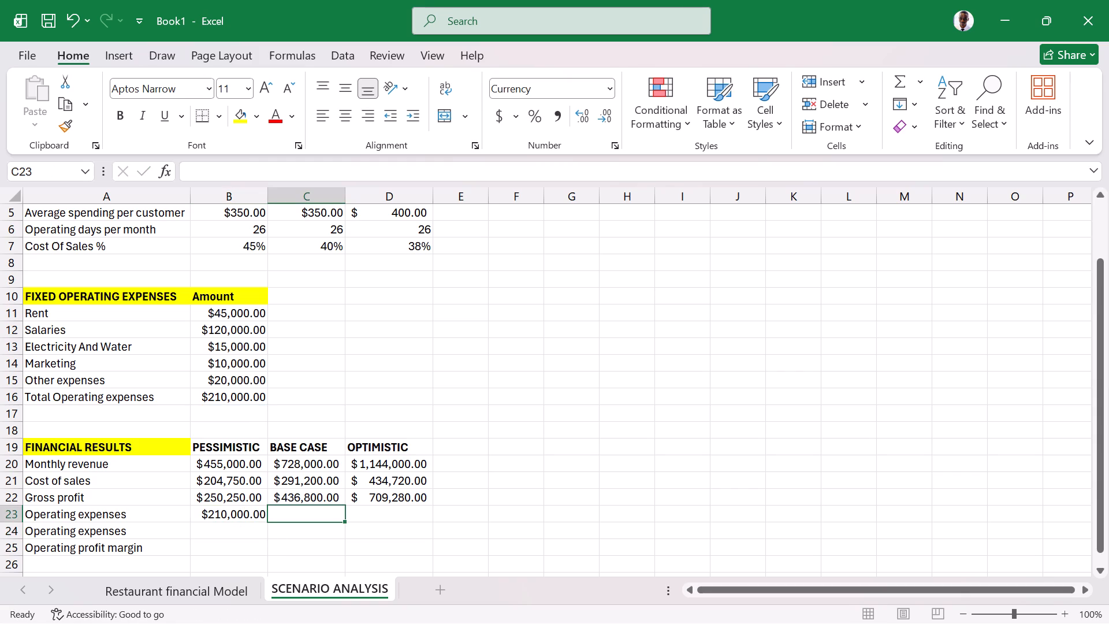
pyautogui.click(223, 515)
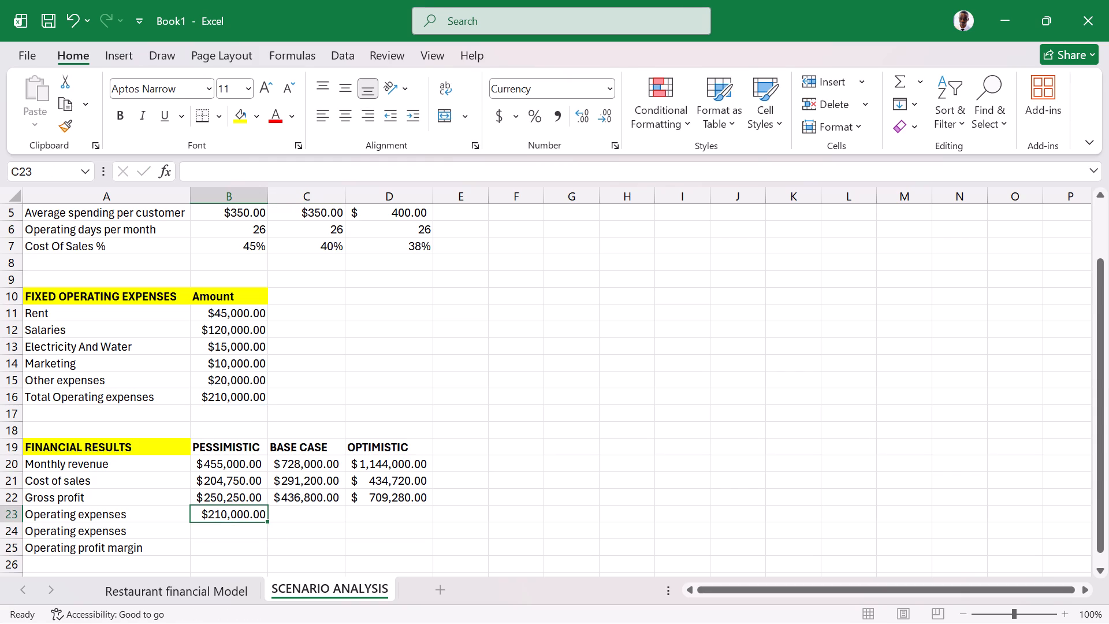
pyautogui.moveTo(267, 521); pyautogui.dragTo(390, 521)
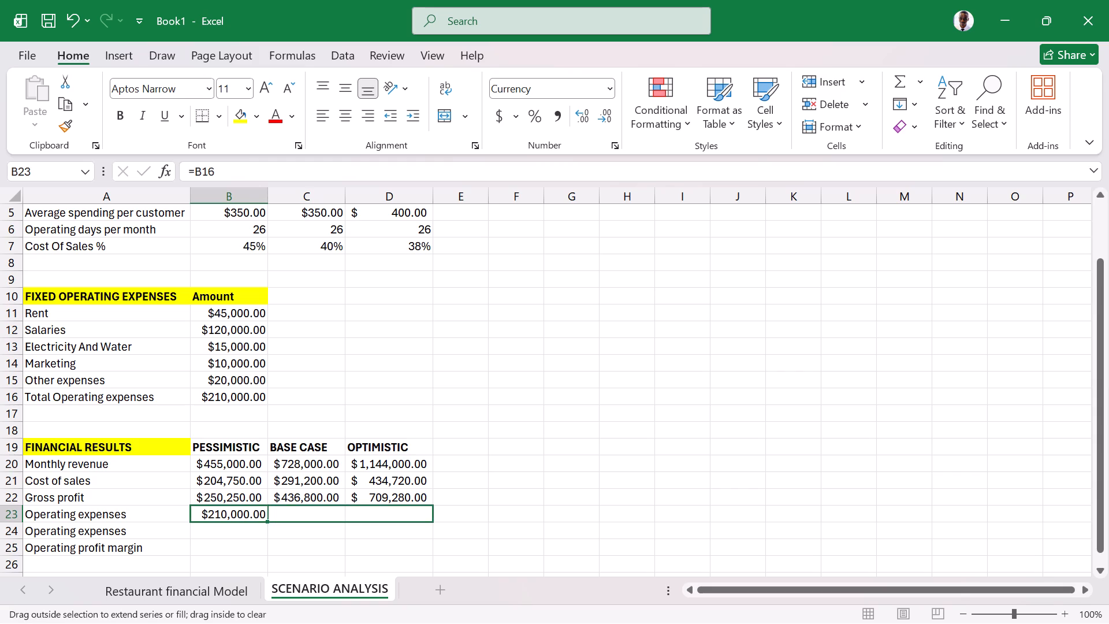
pyautogui.moveTo(390, 521); pyautogui.dragTo(394, 521)
pyautogui.click(328, 517)
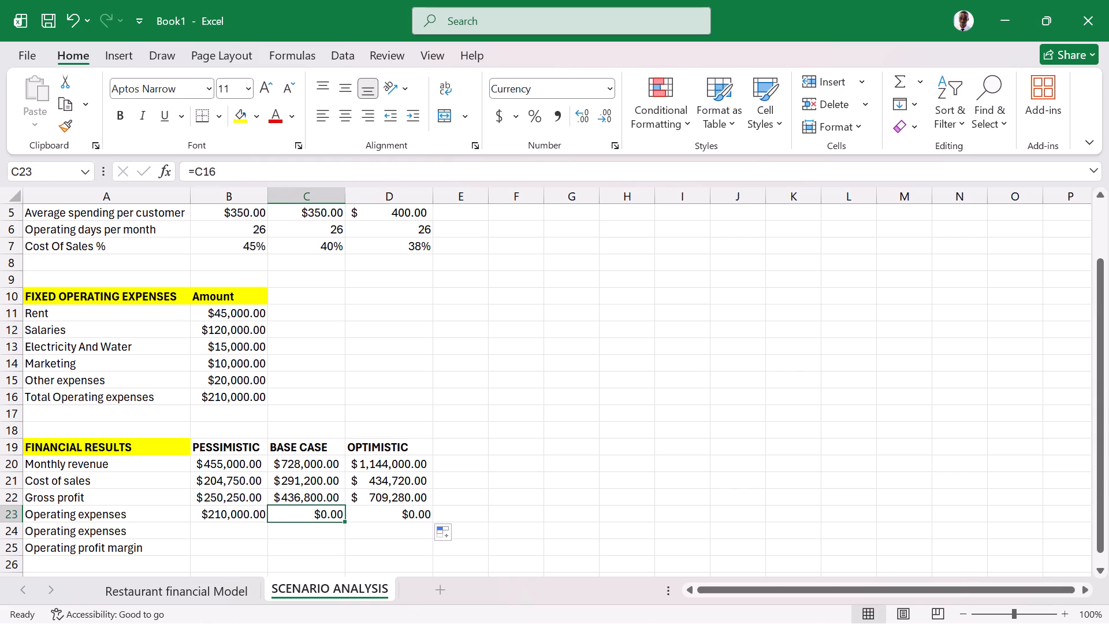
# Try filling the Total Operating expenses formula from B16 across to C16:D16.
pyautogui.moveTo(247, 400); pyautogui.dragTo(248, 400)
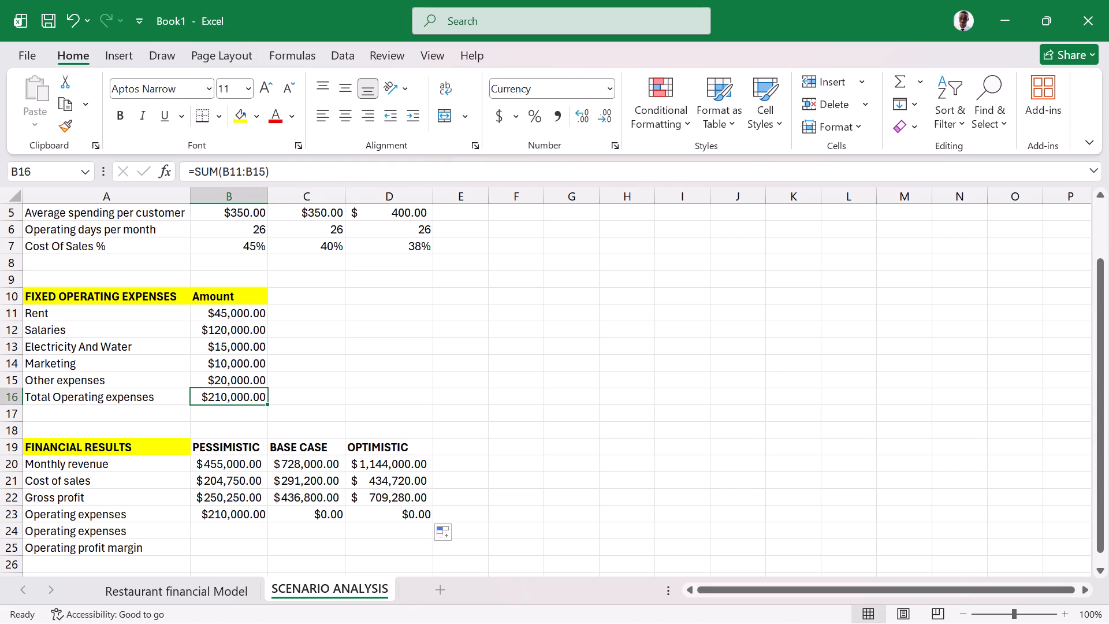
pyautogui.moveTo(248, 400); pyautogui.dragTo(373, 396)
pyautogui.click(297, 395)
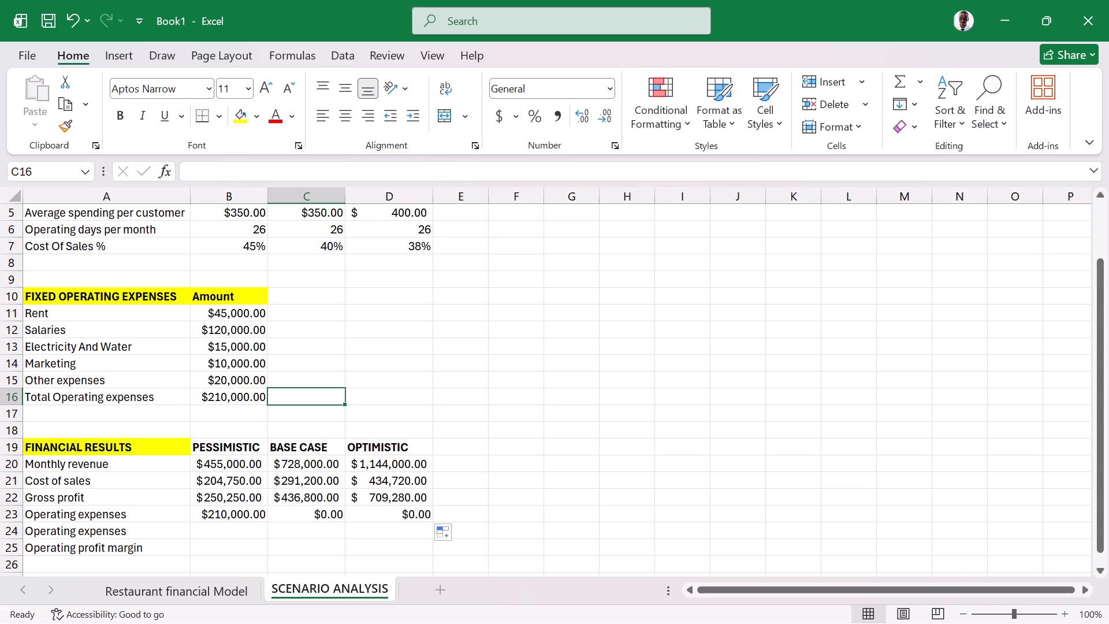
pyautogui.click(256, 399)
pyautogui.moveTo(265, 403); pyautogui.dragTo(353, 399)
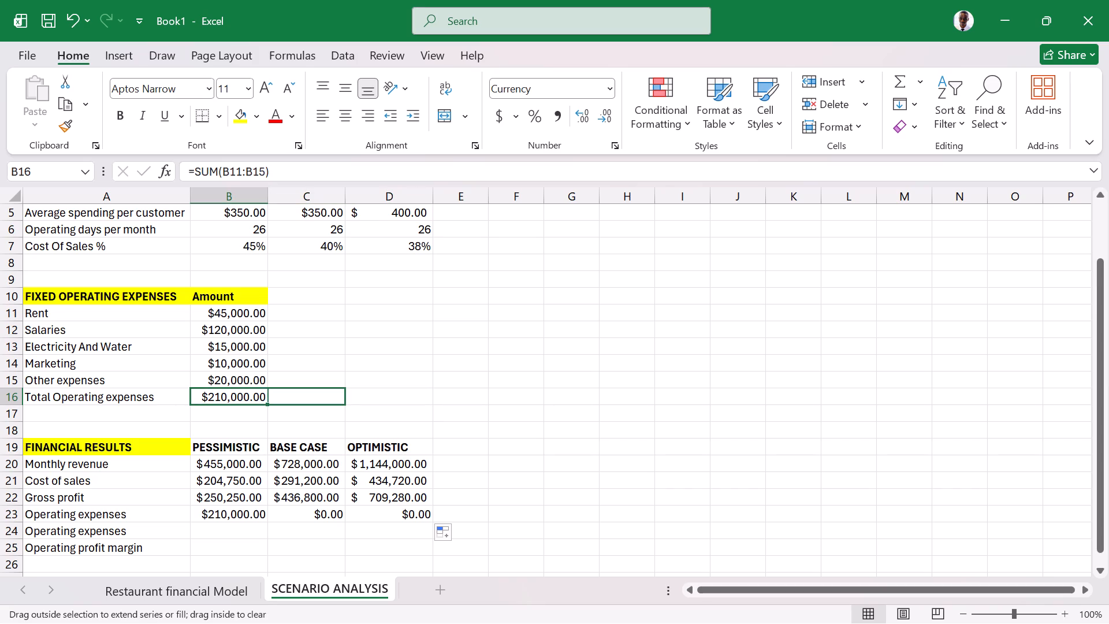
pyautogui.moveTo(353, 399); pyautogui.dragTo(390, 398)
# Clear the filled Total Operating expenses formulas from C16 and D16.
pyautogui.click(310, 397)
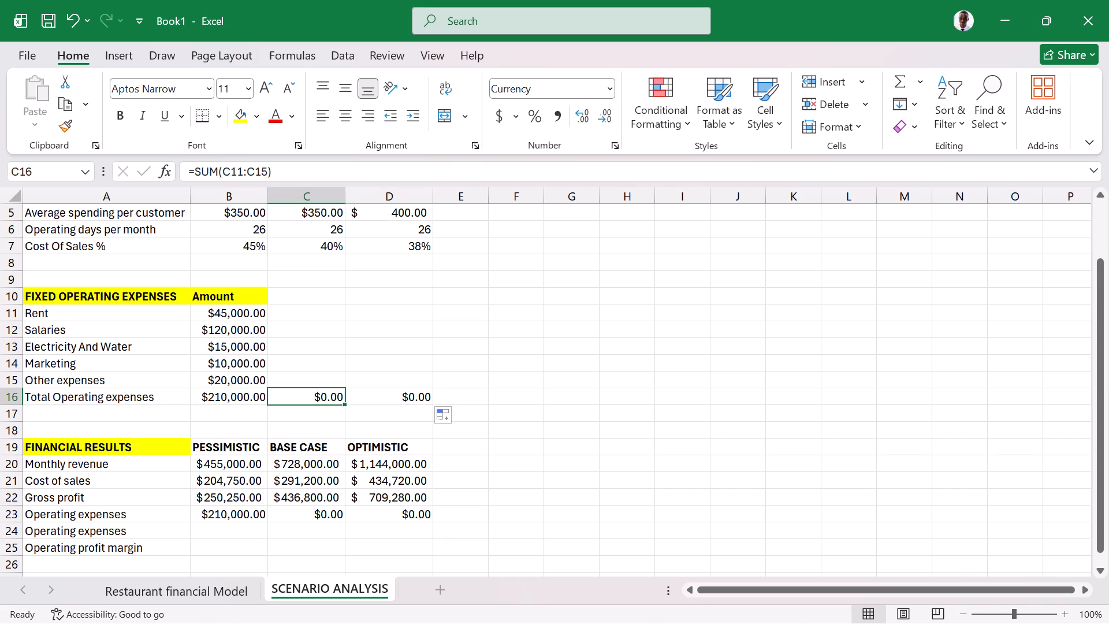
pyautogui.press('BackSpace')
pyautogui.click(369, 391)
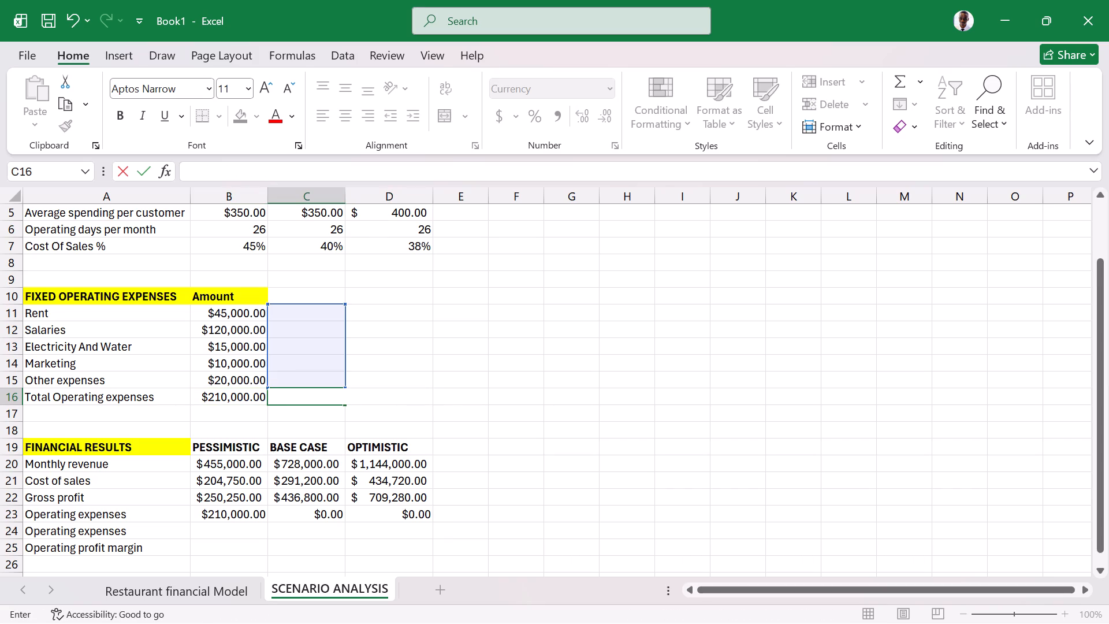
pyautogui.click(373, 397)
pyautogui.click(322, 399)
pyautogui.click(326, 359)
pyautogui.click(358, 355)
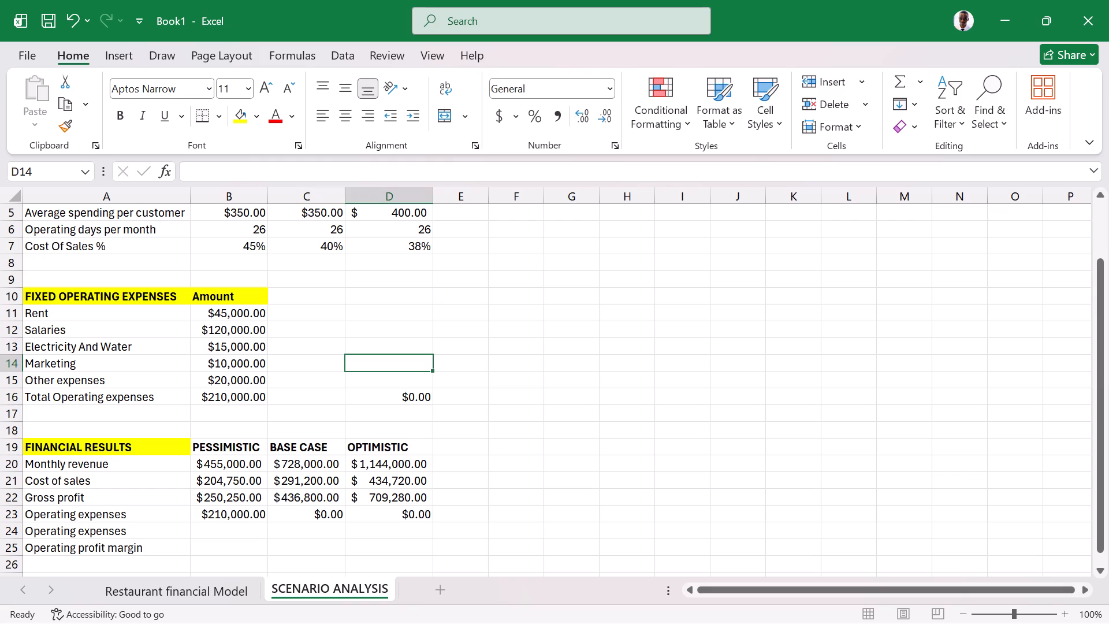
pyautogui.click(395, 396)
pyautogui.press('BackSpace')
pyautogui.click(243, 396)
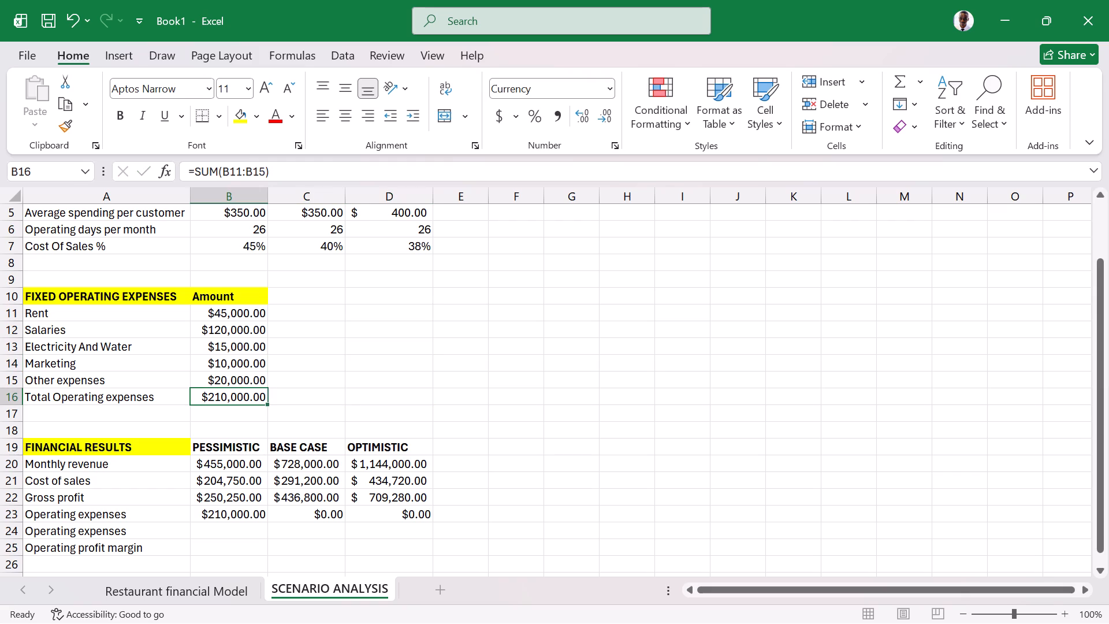
# Replace the base case Operating expenses formula in C23 with =B23.
pyautogui.click(302, 517)
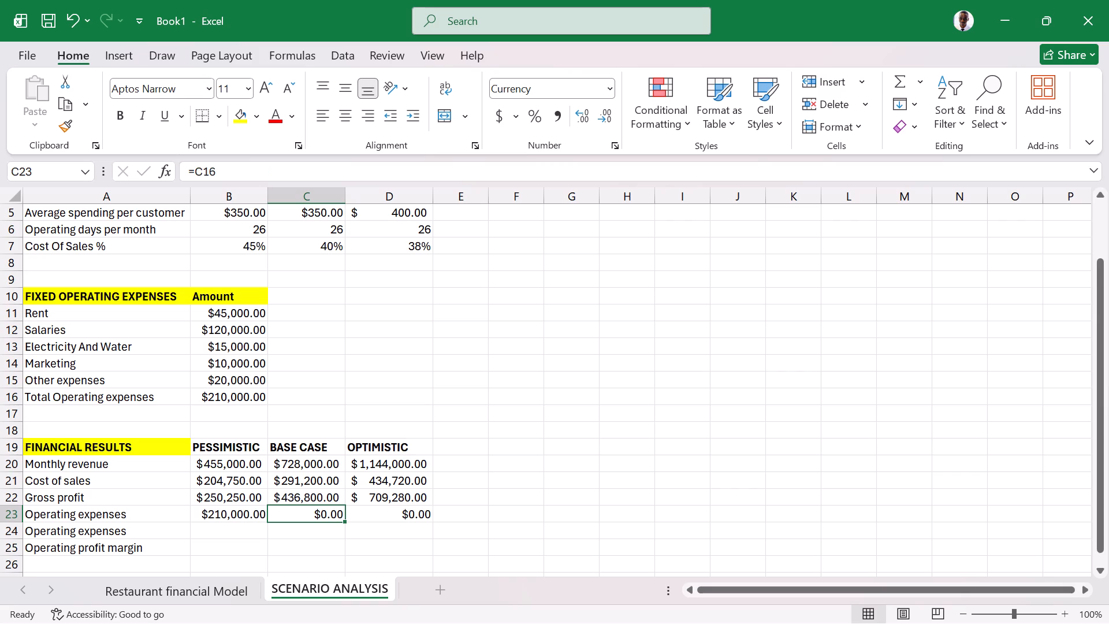
pyautogui.click(300, 513)
pyautogui.press('BackSpace')
pyautogui.click(247, 515)
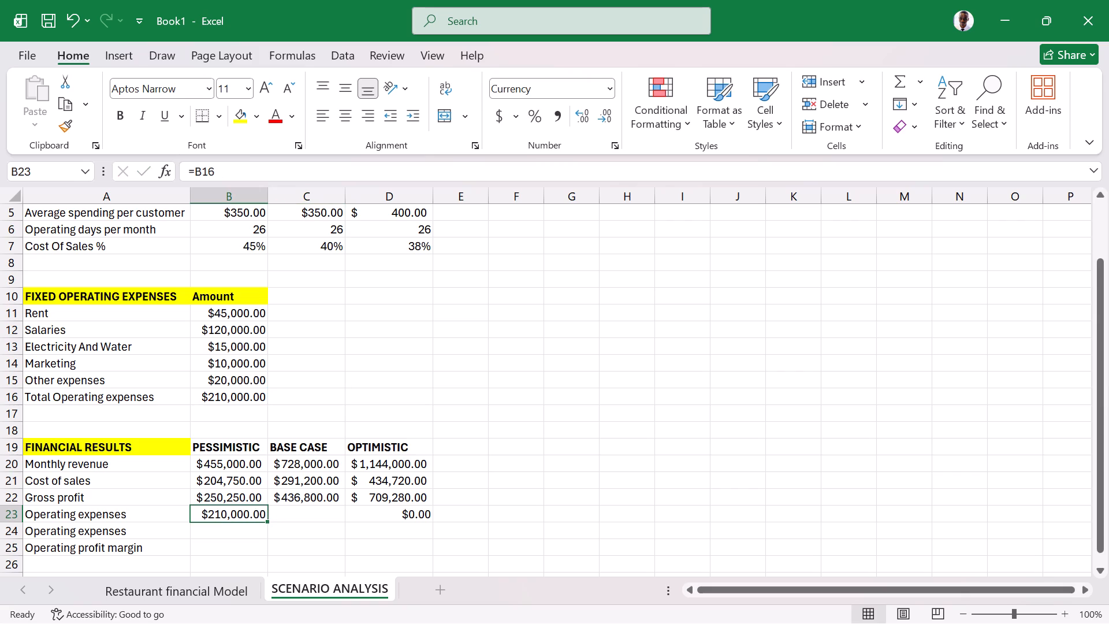
pyautogui.click(286, 515)
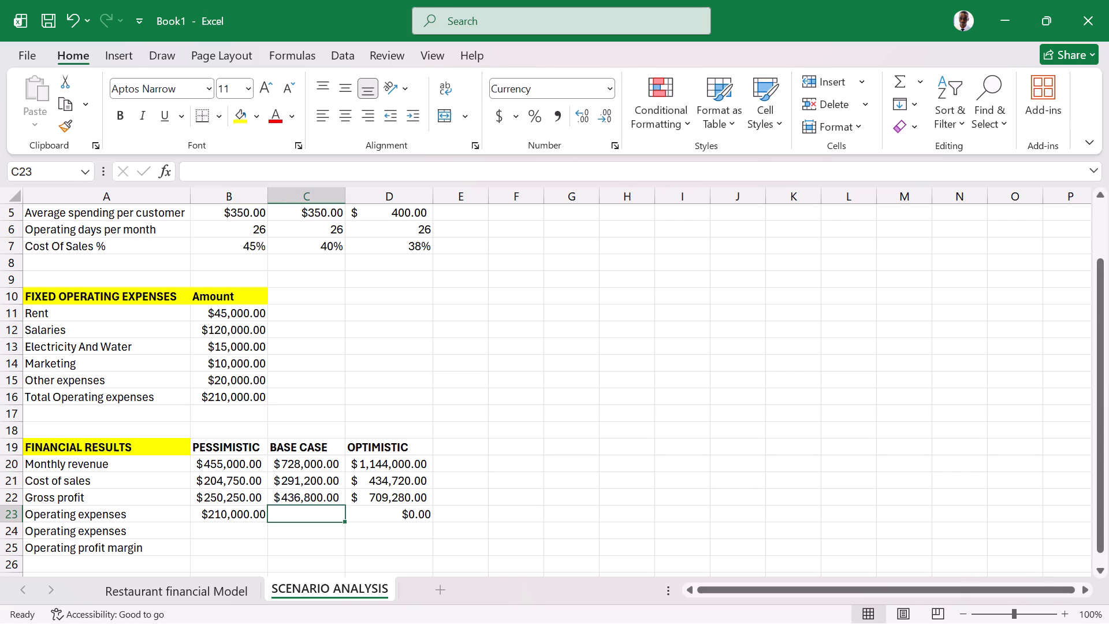
pyautogui.hotkey('shift', '+')
pyautogui.press('BackSpace')
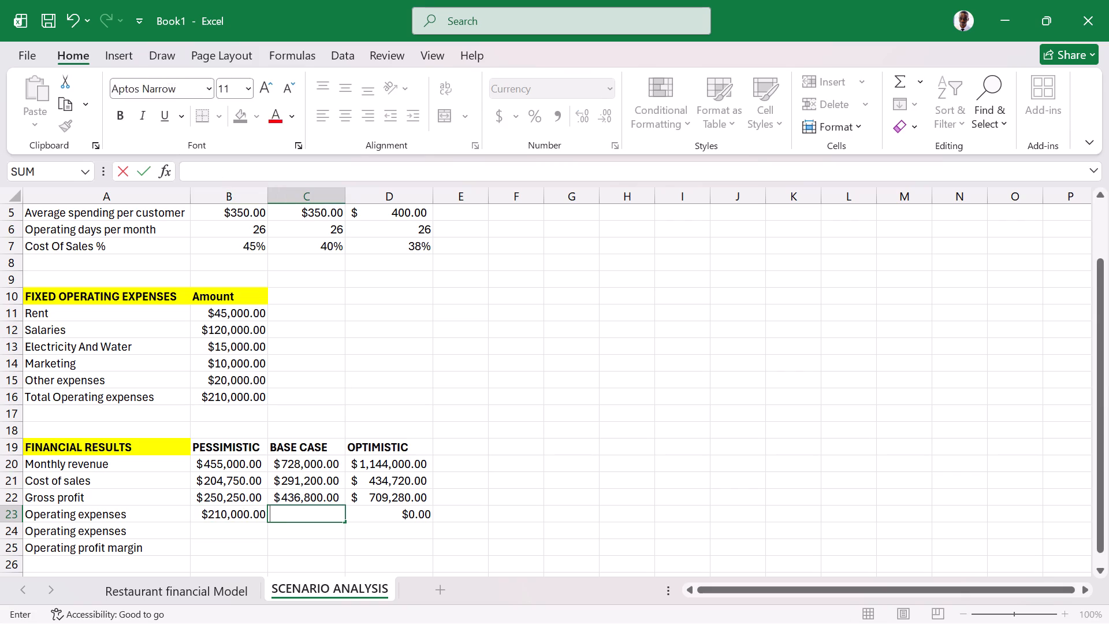
pyautogui.press('=')
pyautogui.click(248, 515)
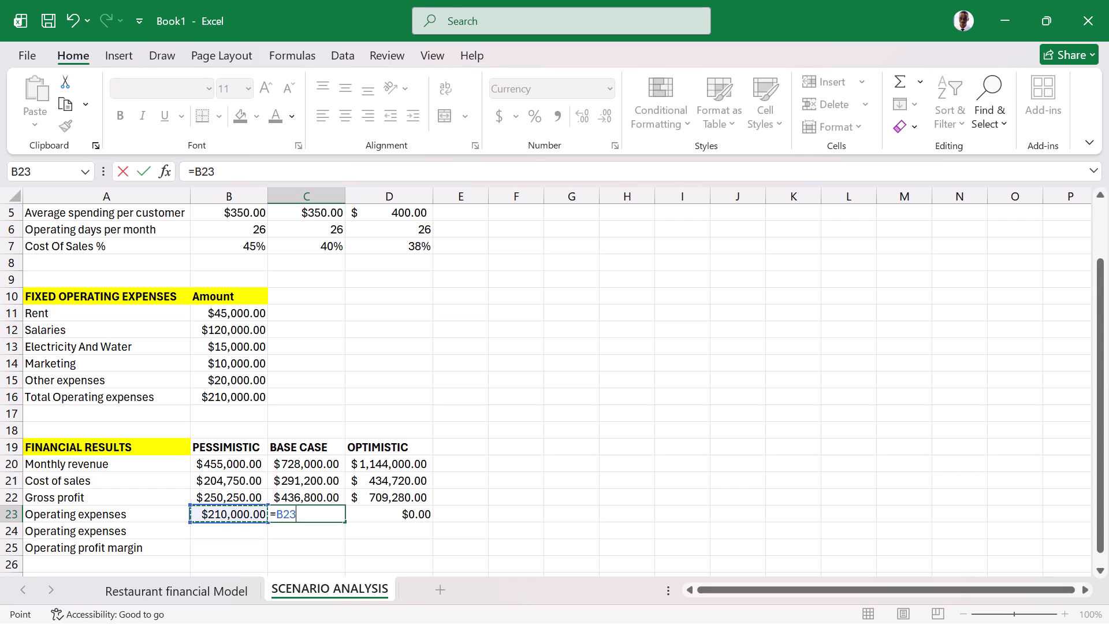
pyautogui.press('Return')
# Ignore the inconsistent formula error flagged on the base case Operating expenses cell C23.
pyautogui.click(378, 512)
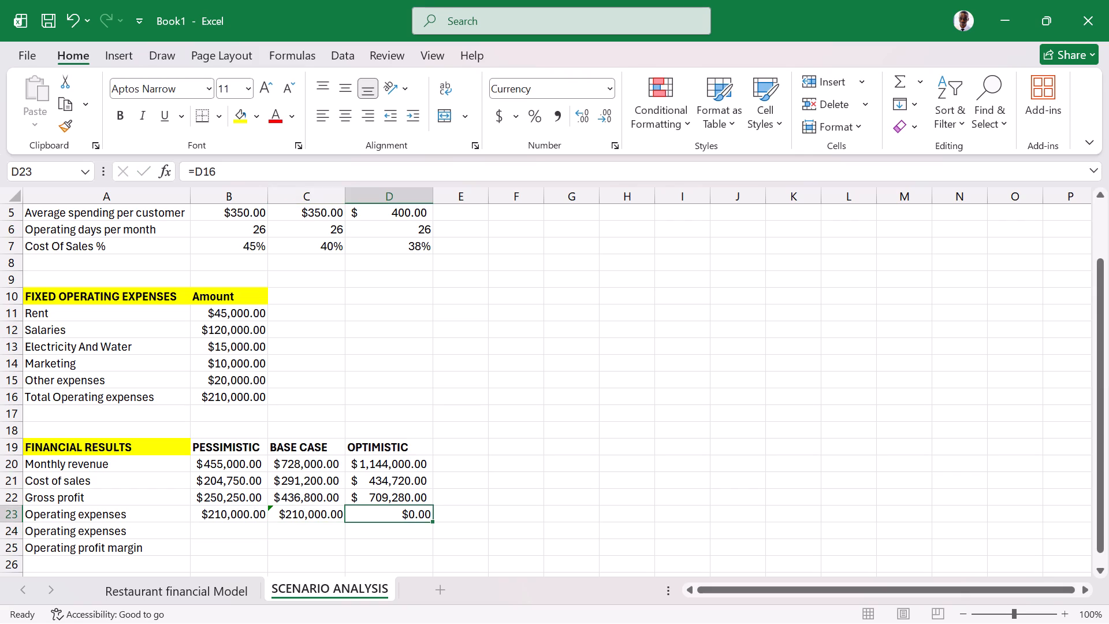
pyautogui.click(282, 512)
pyautogui.click(250, 507)
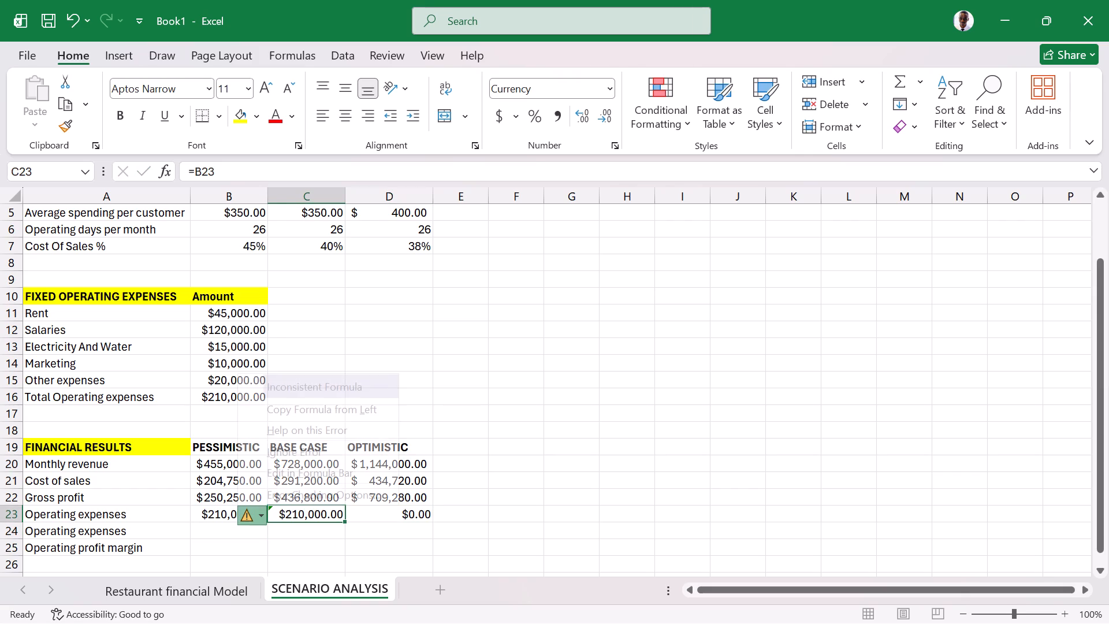
pyautogui.click(321, 454)
# Replace the optimistic Operating expenses formula in D23 with =C23.
pyautogui.click(374, 517)
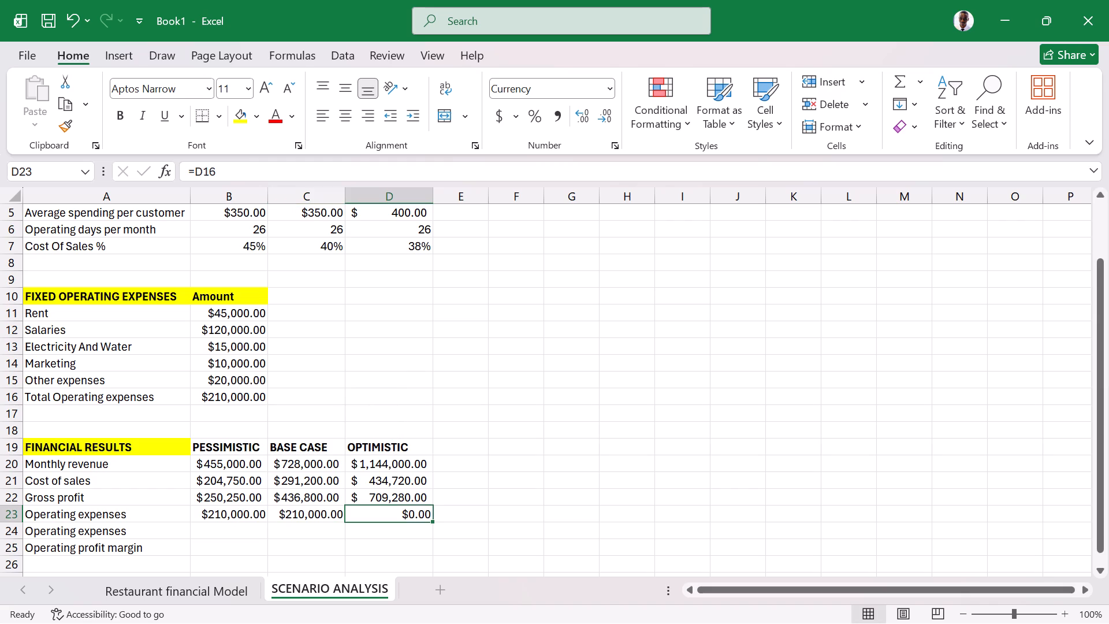
pyautogui.press('BackSpace')
pyautogui.press('=')
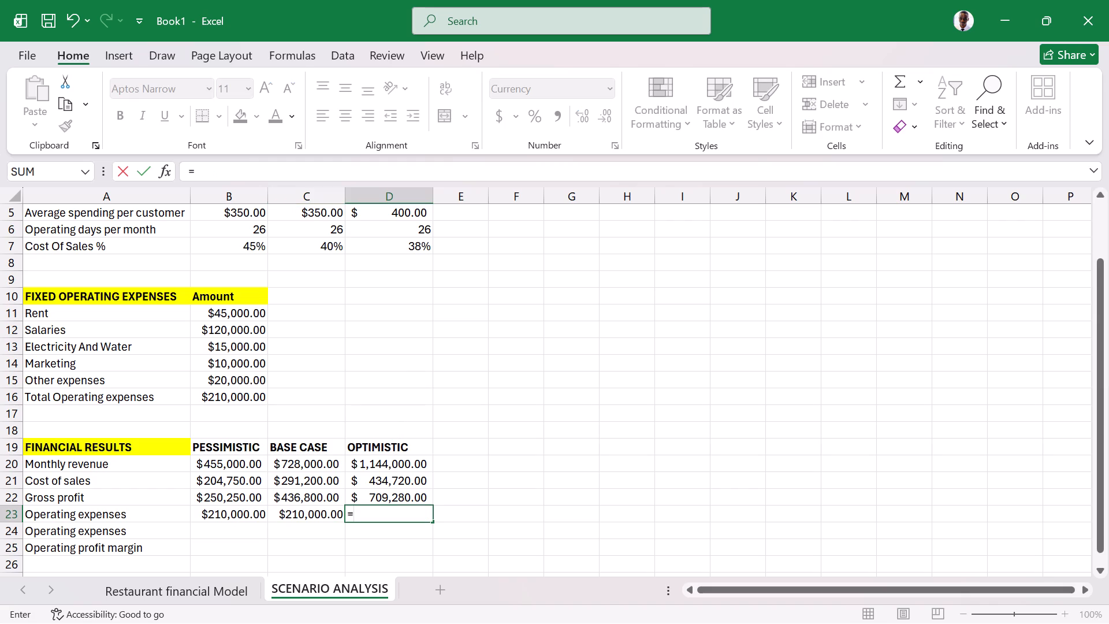
pyautogui.click(308, 517)
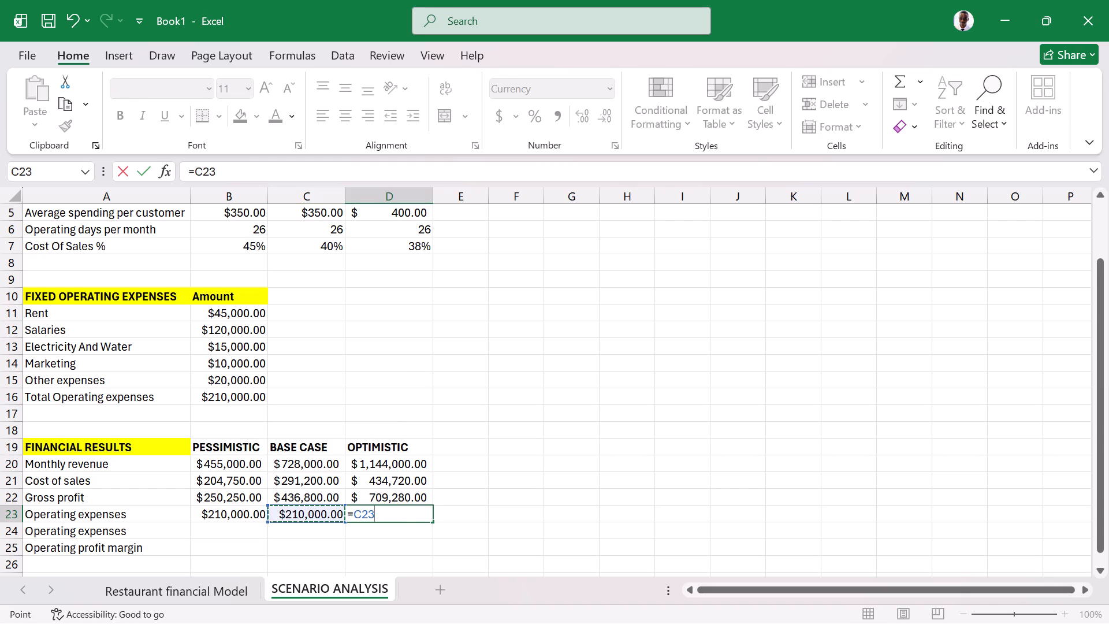
pyautogui.press('Return')
# Replace the word "expenses" with "profit" in the duplicate Operating expenses label in A24.
pyautogui.click(291, 529)
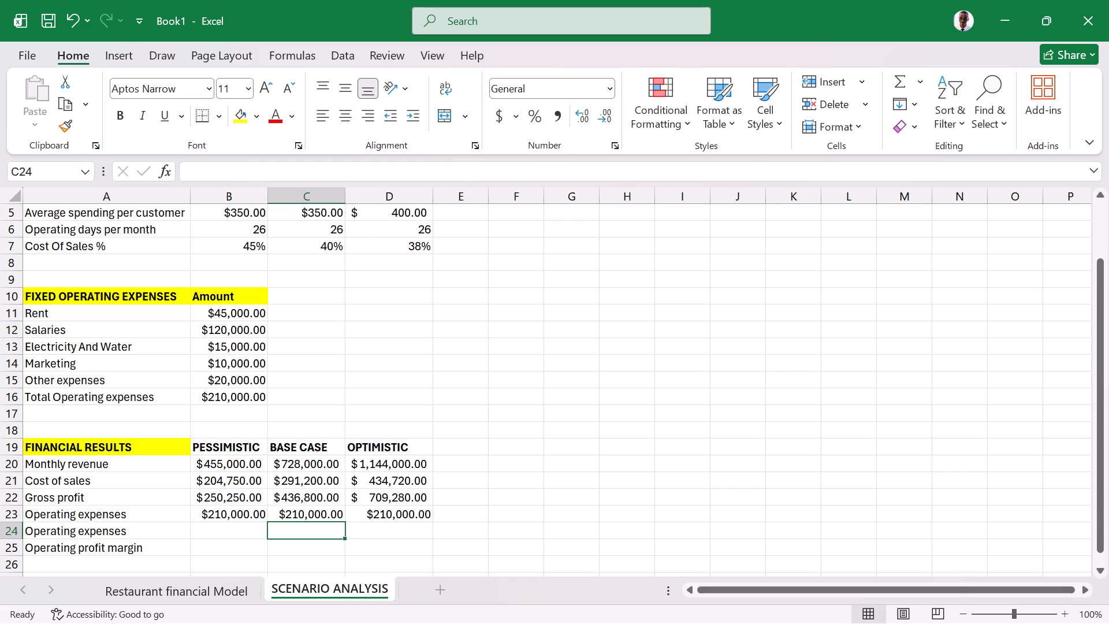
pyautogui.click(103, 531)
pyautogui.click(296, 169)
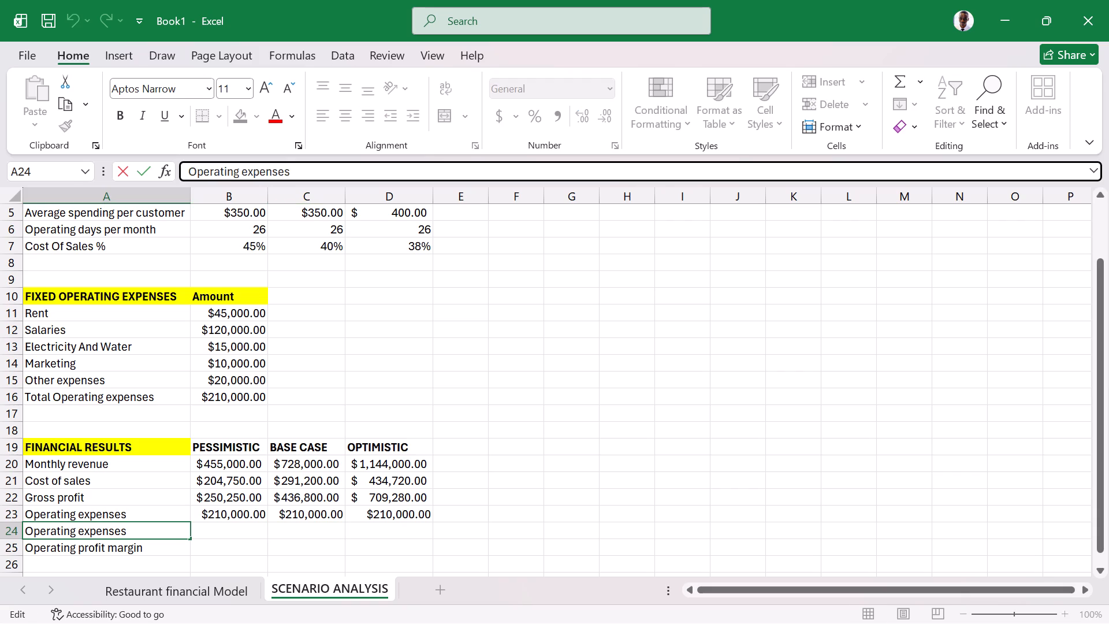
pyautogui.press('BackSpace')
pyautogui.press('BackSpace')
pyautogui.press('BackSpace')
pyautogui.press('BackSpace')
pyautogui.press('BackSpace')
pyautogui.press('BackSpace')
pyautogui.press('BackSpace')
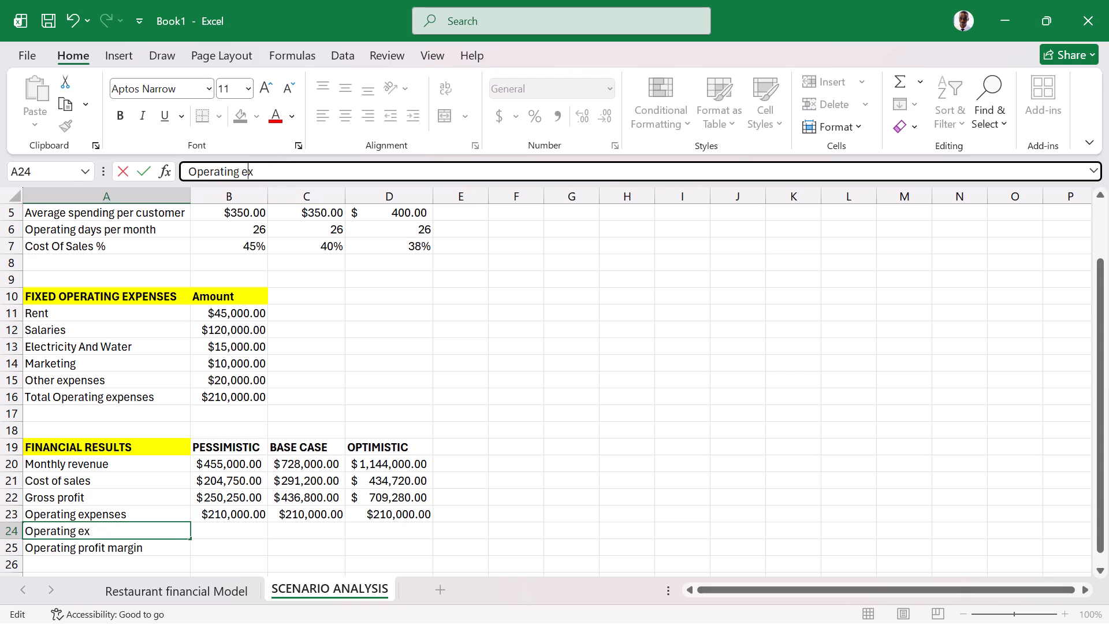
pyautogui.press('BackSpace')
pyautogui.write('profit')
pyautogui.press('Return')
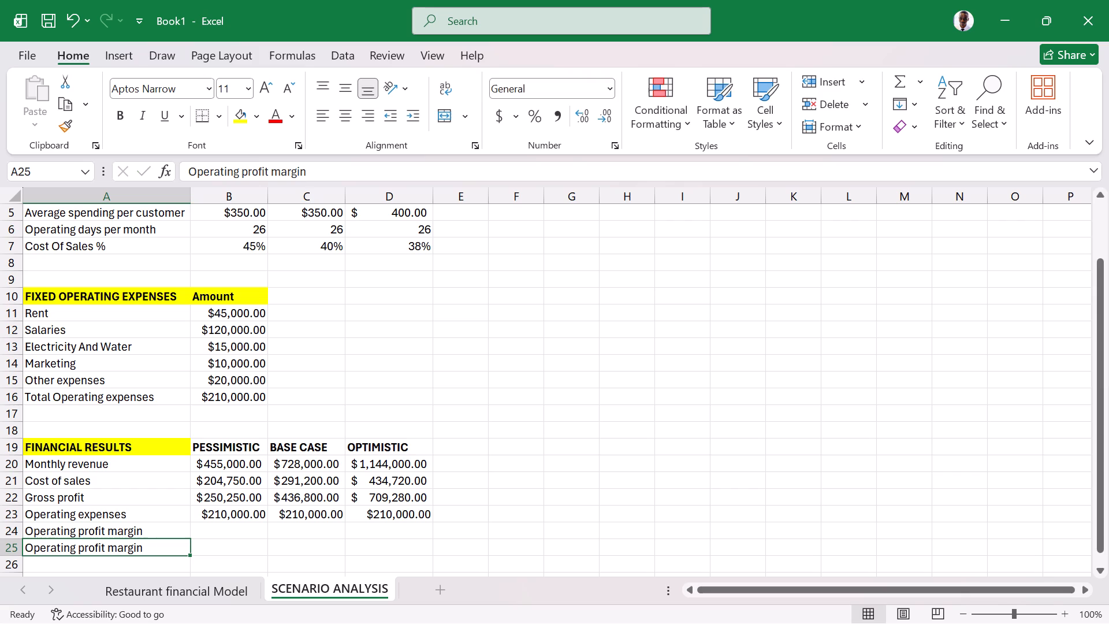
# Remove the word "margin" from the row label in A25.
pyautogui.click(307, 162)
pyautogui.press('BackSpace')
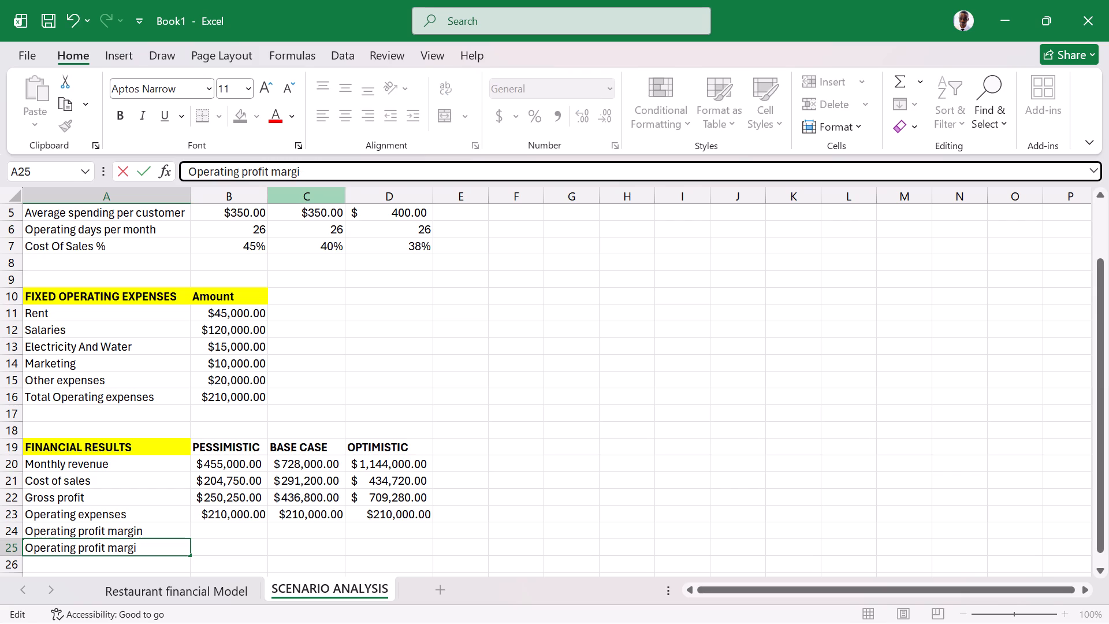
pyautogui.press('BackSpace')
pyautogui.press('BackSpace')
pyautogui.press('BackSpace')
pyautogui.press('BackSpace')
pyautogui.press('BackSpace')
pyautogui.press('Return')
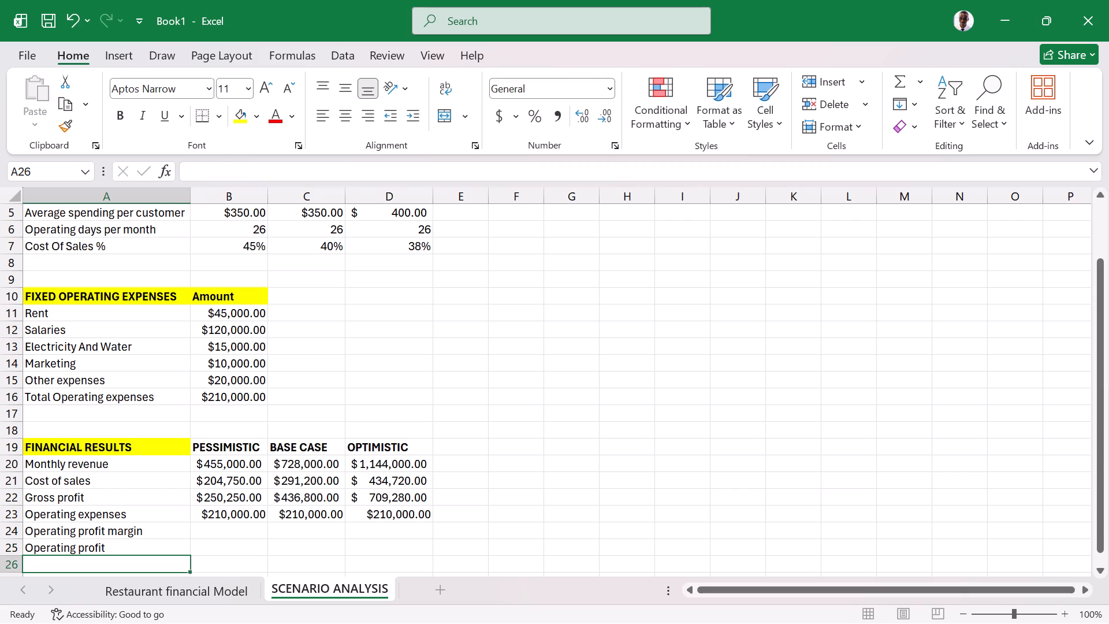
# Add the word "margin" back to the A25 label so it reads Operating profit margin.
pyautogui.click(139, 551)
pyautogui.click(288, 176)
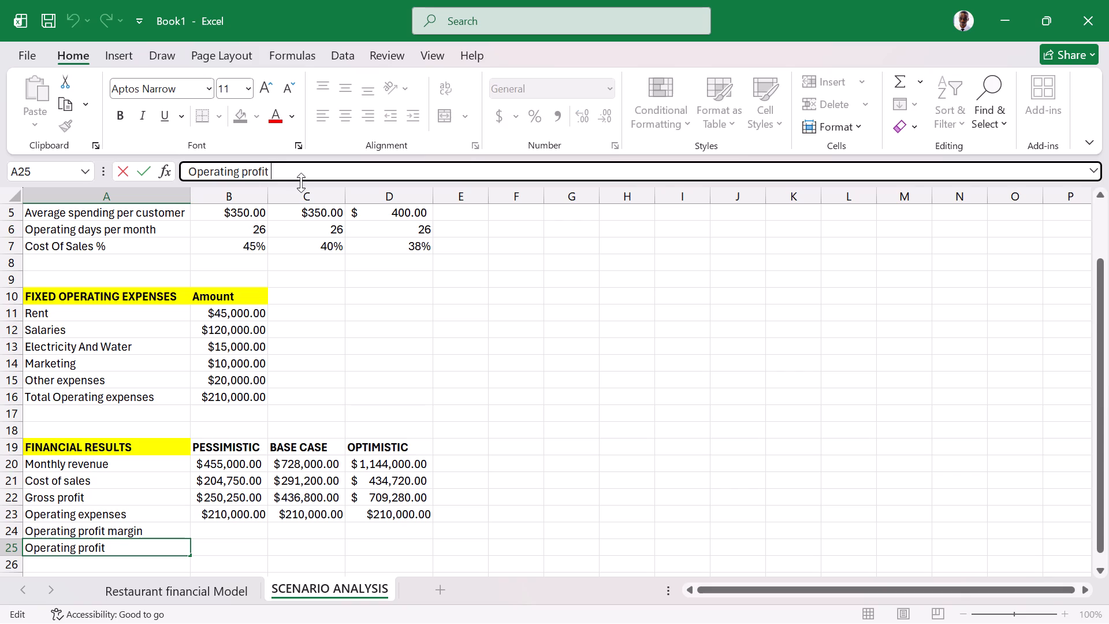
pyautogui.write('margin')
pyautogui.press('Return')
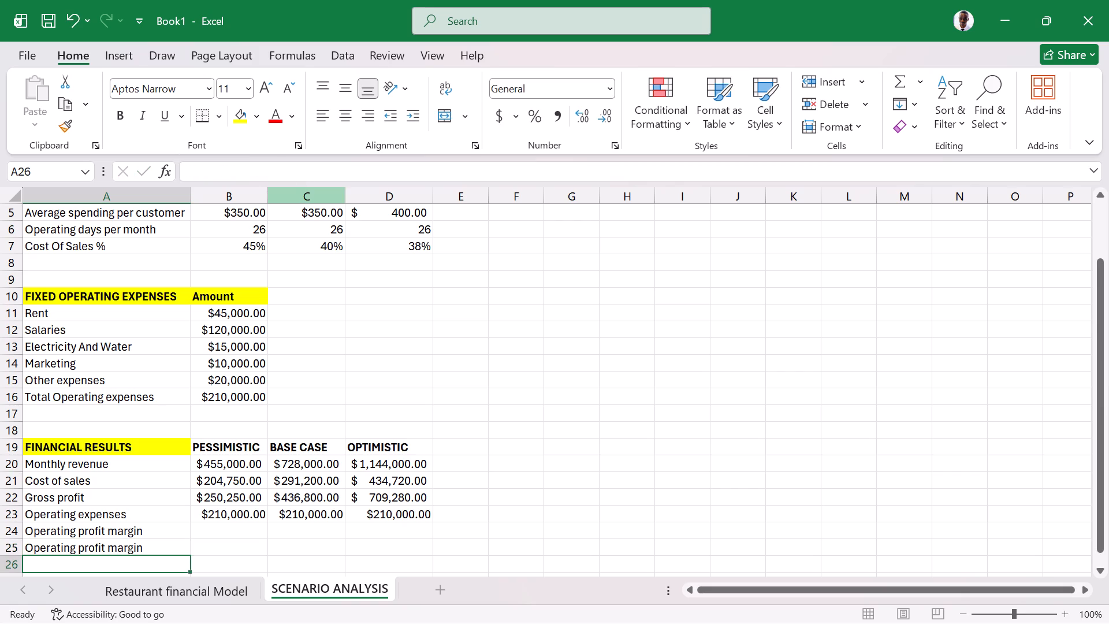
# Remove the word "margin" from the A24 label so it reads Operating profit.
pyautogui.press('Up')
pyautogui.press('Up')
pyautogui.click(318, 167)
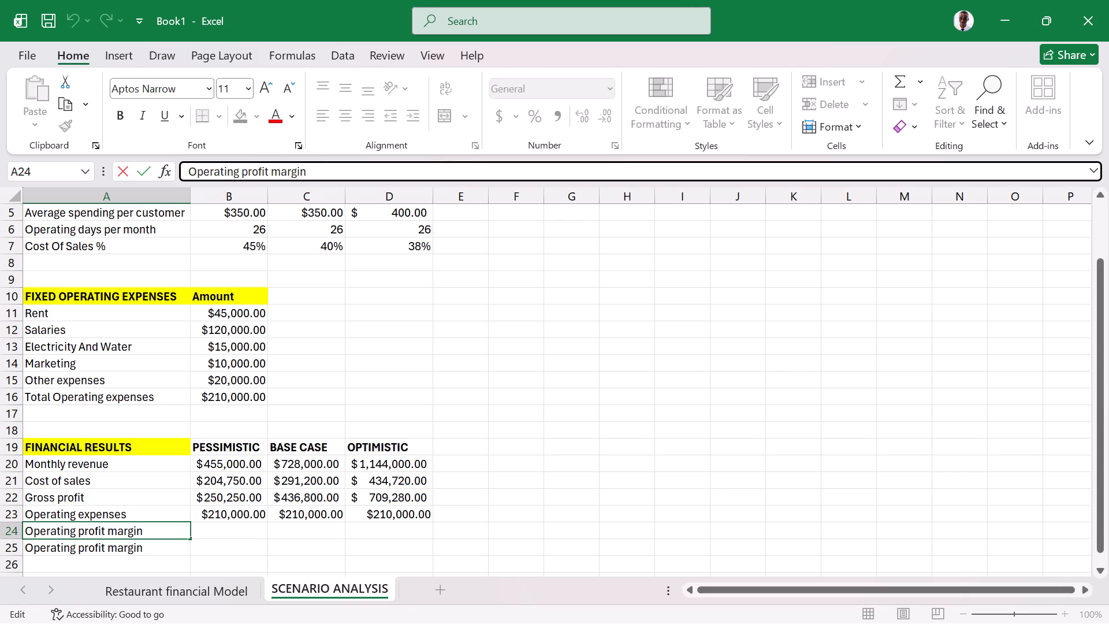
pyautogui.press('BackSpace')
pyautogui.press('BackSpace')
pyautogui.press('BackSpace')
pyautogui.press('BackSpace')
pyautogui.press('BackSpace')
pyautogui.press('BackSpace')
pyautogui.press('Return')
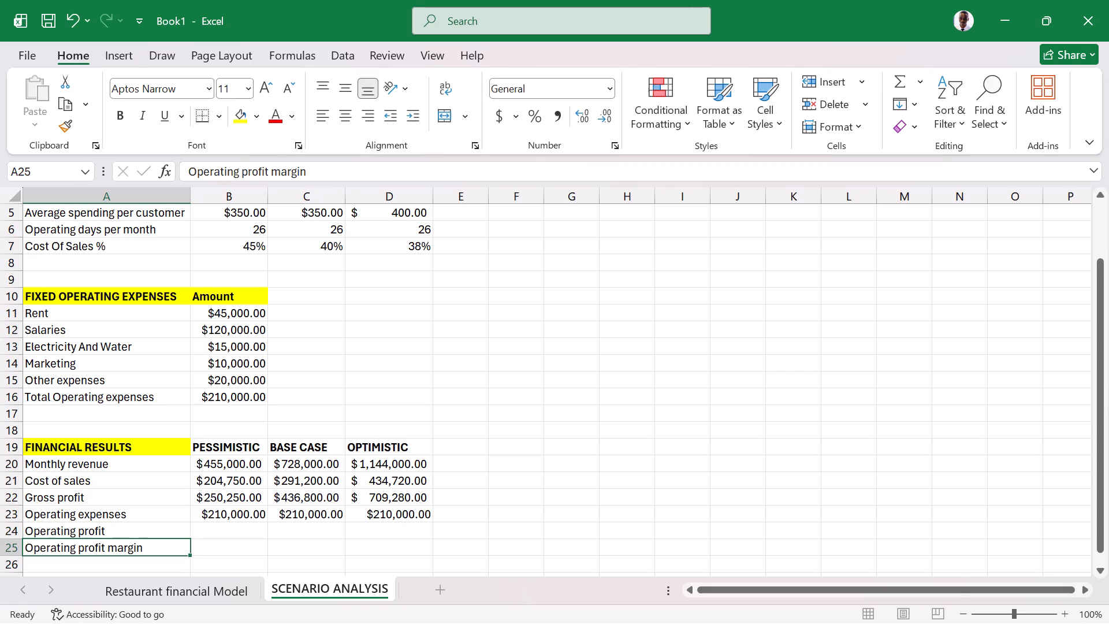
# Calculate the pessimistic Operating profit in B24 as gross profit minus operating expenses with =B22-B23.
pyautogui.click(243, 529)
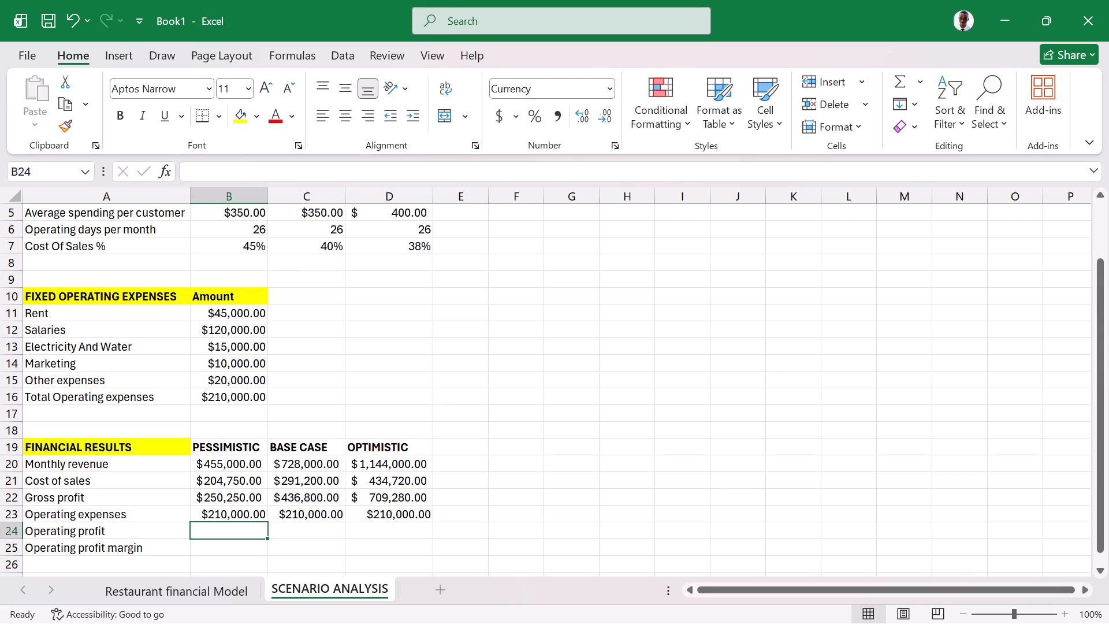
pyautogui.press('=')
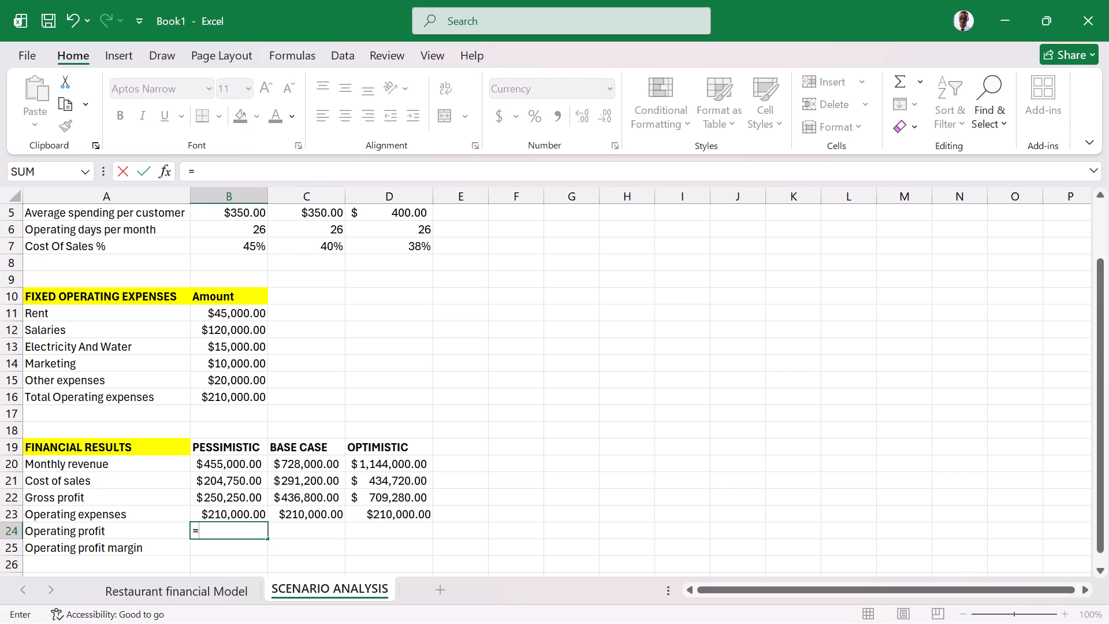
pyautogui.click(235, 497)
pyautogui.press('-')
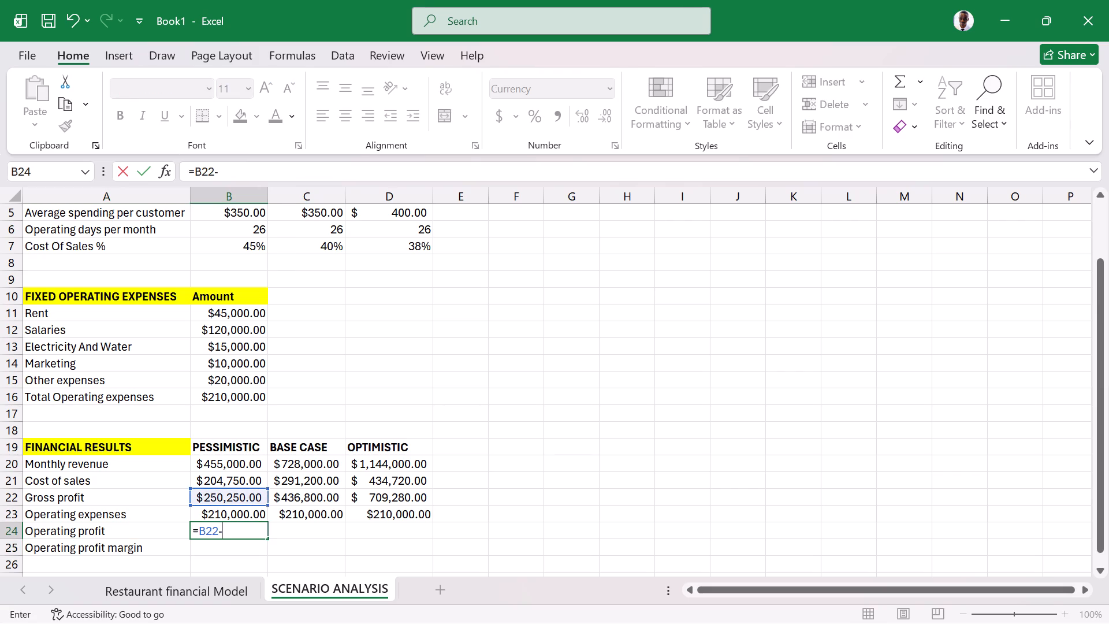
pyautogui.click(236, 515)
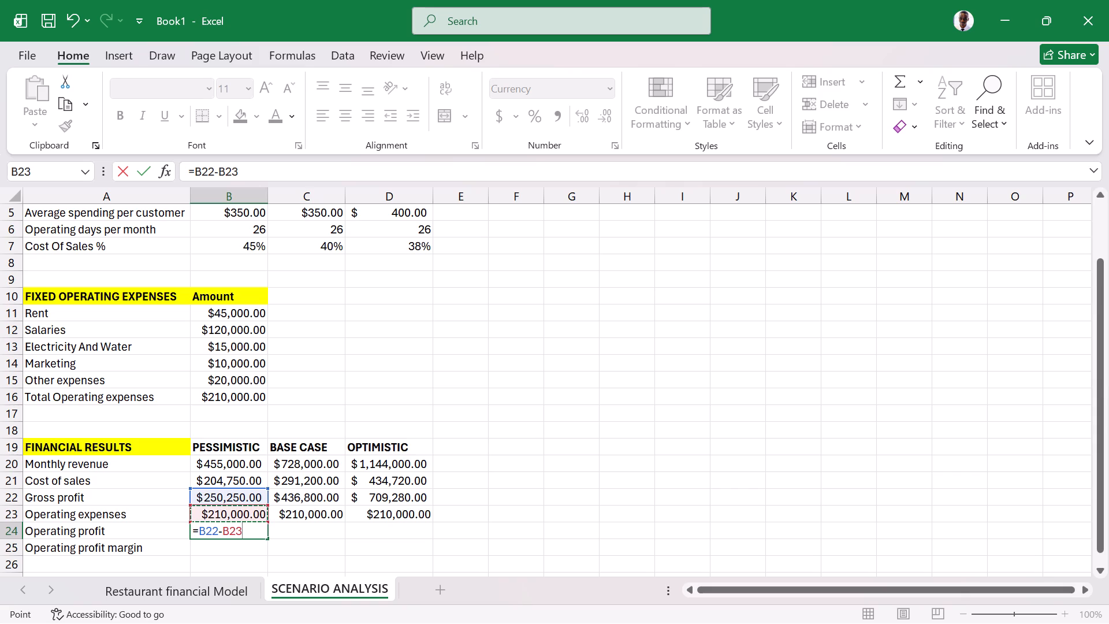
pyautogui.press('Return')
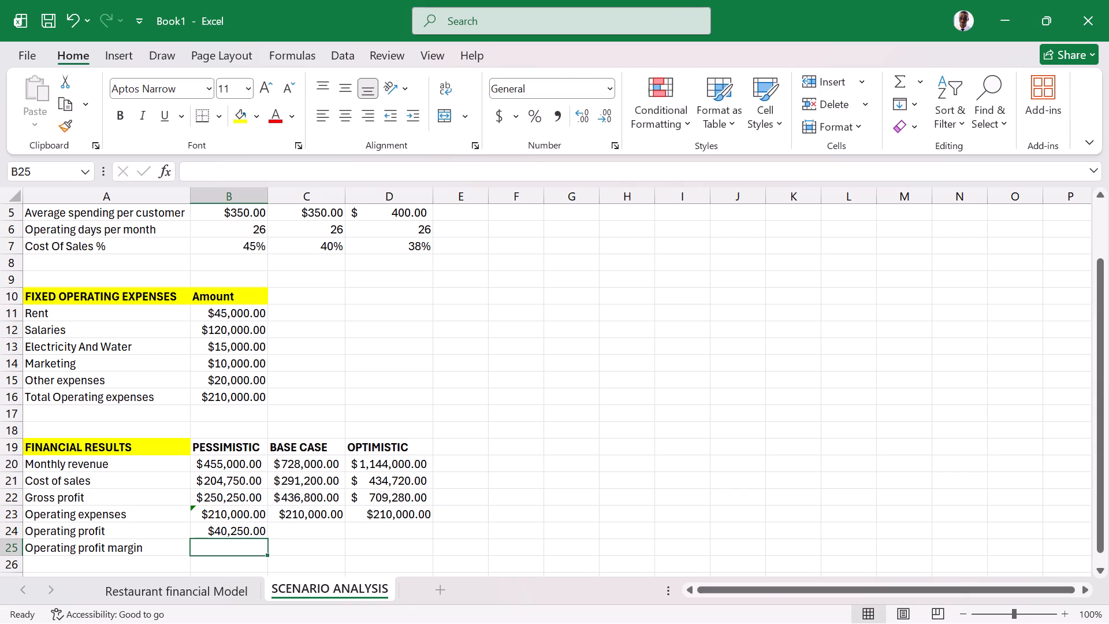
# Fill the Operating profit formula from B24 across to the base case and optimistic cells C24:D24.
pyautogui.click(247, 531)
pyautogui.moveTo(267, 538); pyautogui.dragTo(271, 538)
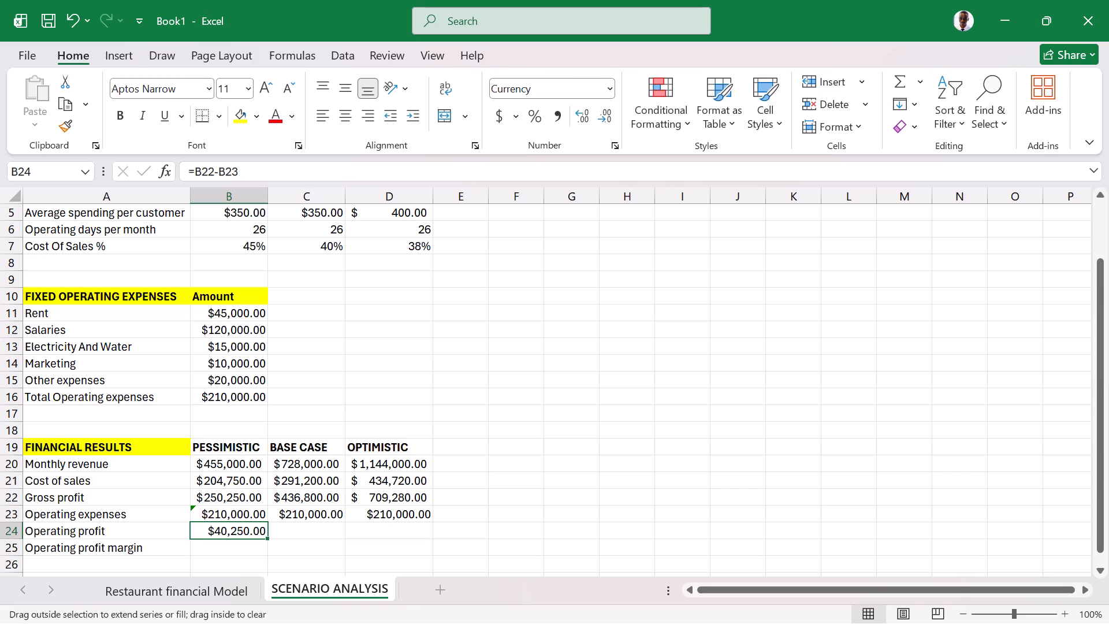
pyautogui.moveTo(271, 538); pyautogui.dragTo(373, 538)
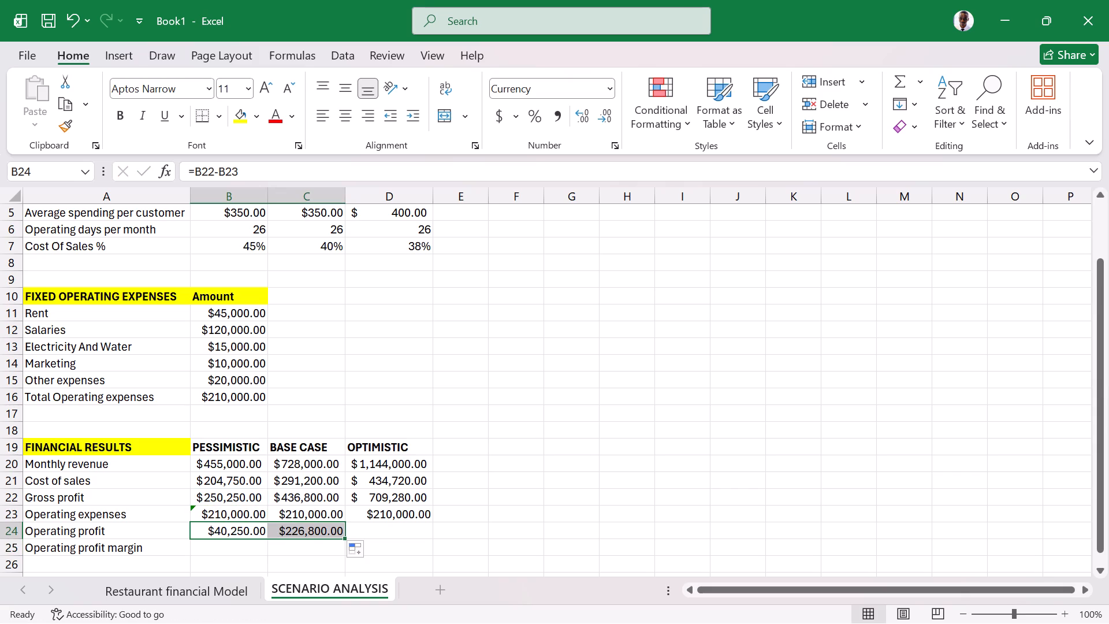
pyautogui.moveTo(347, 536); pyautogui.dragTo(386, 537)
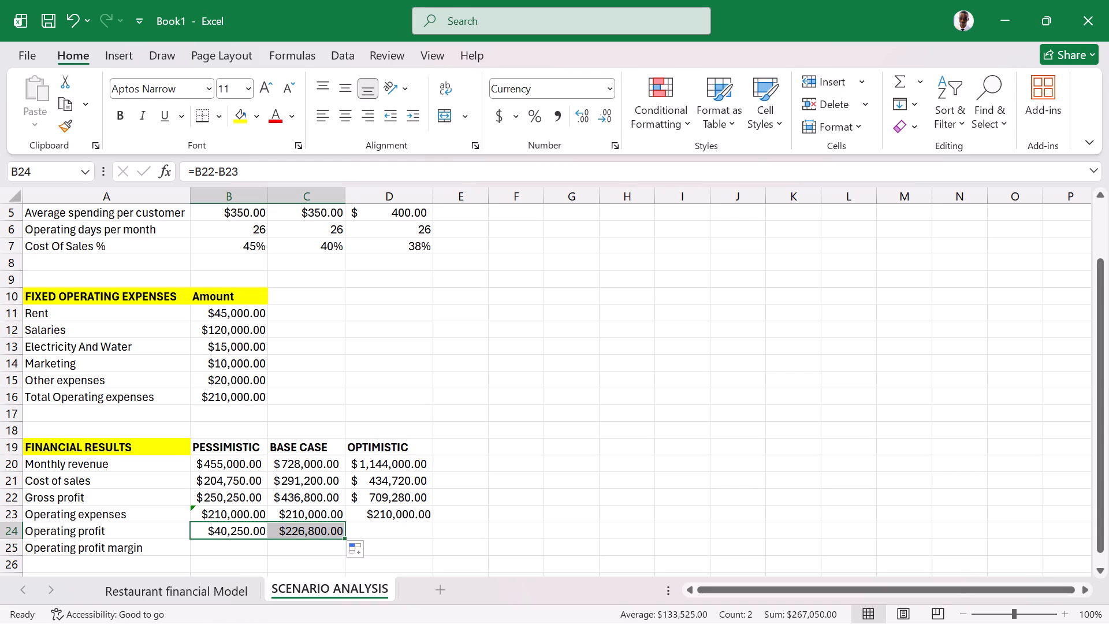
pyautogui.moveTo(343, 537); pyautogui.dragTo(418, 537)
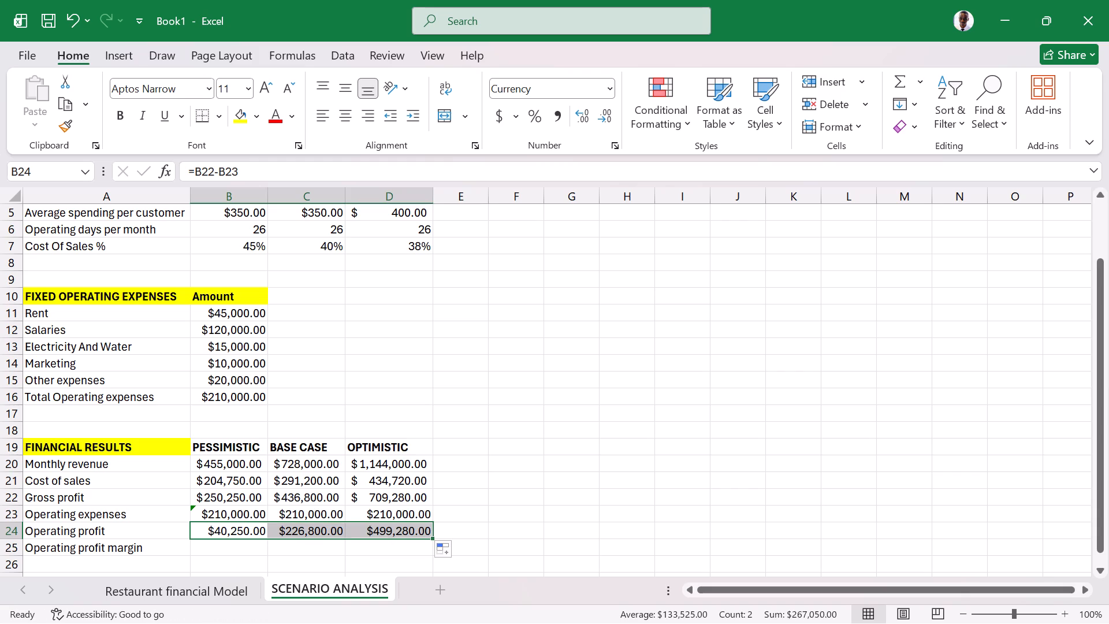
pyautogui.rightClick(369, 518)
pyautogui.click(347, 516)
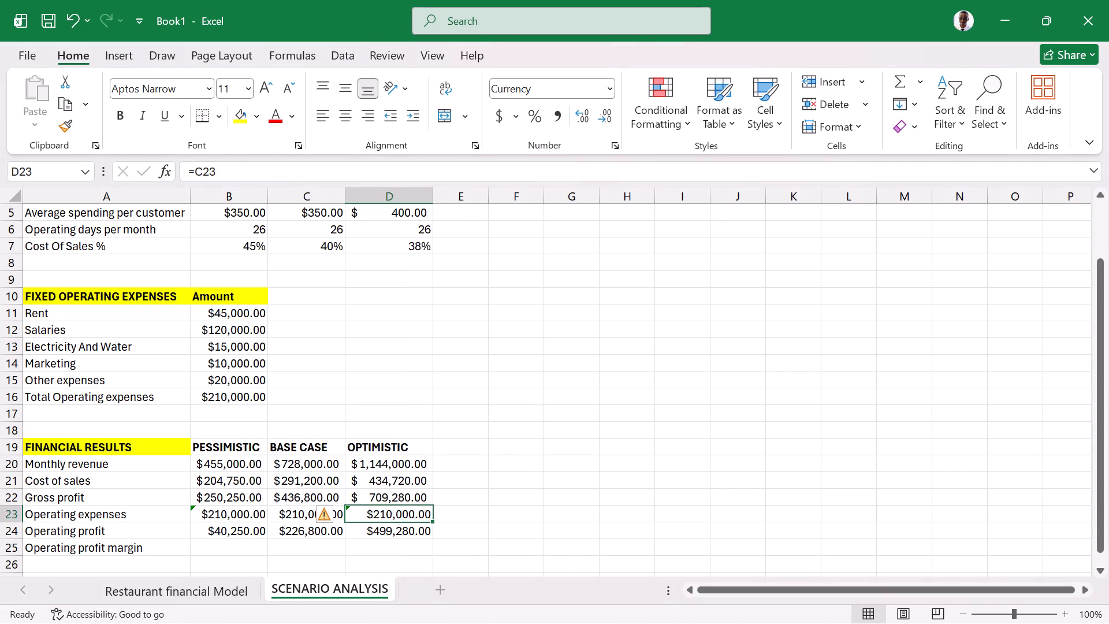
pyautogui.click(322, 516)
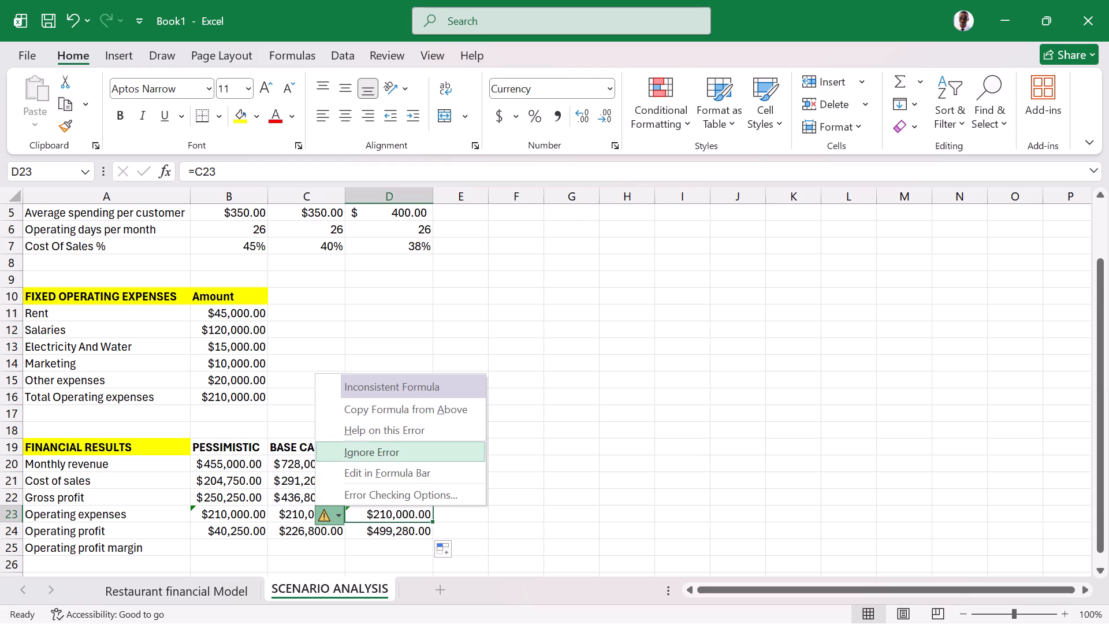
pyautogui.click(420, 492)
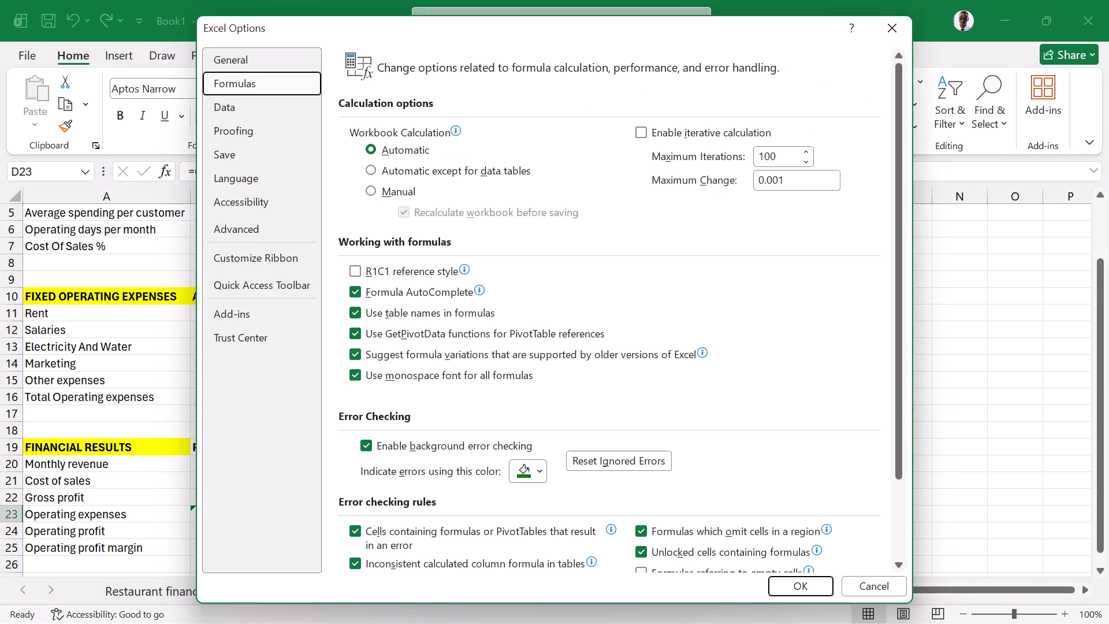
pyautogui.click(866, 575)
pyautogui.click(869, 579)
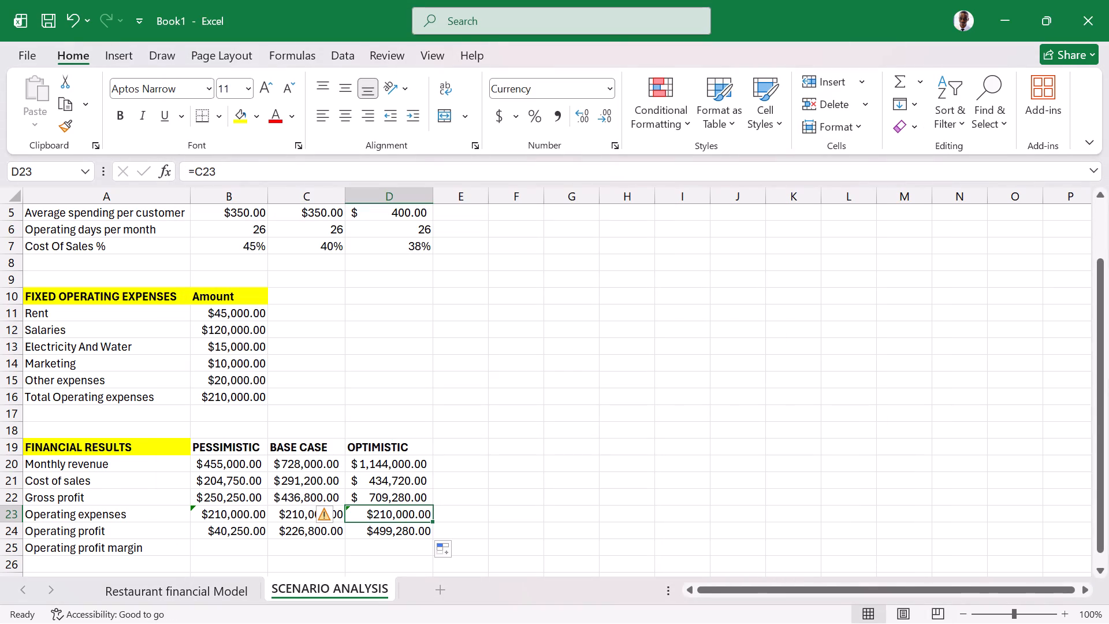
# Ignore the inconsistent formula error flagged on the pessimistic Operating expenses cell B23.
pyautogui.click(212, 509)
pyautogui.click(175, 518)
pyautogui.click(228, 458)
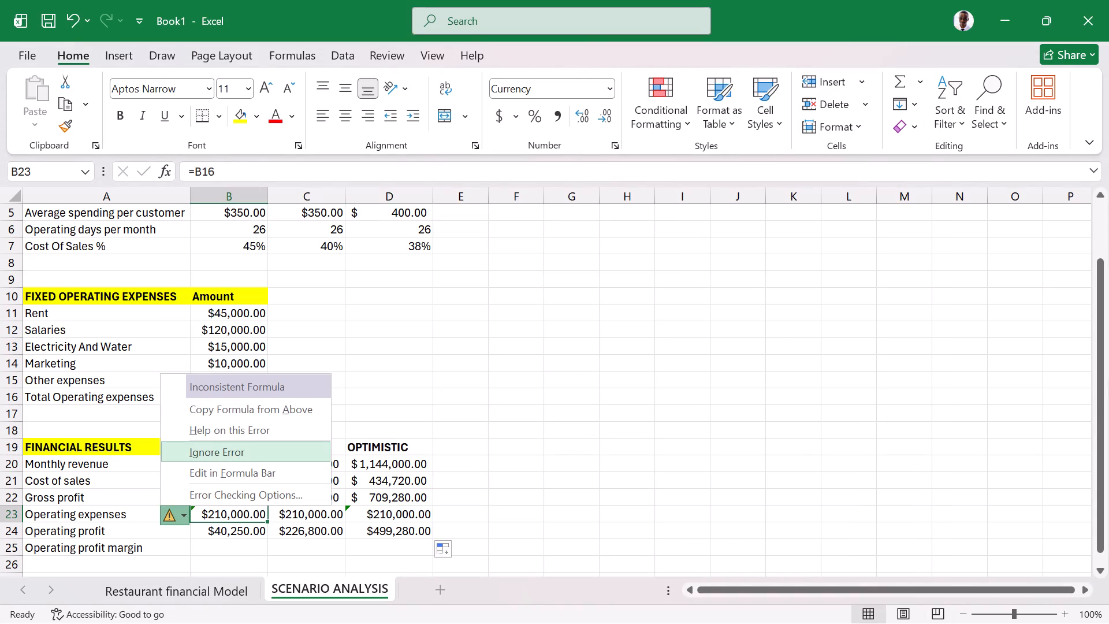
# Ignore the inconsistent formula error flagged on the optimistic Operating expenses cell D23.
pyautogui.click(370, 519)
pyautogui.click(319, 519)
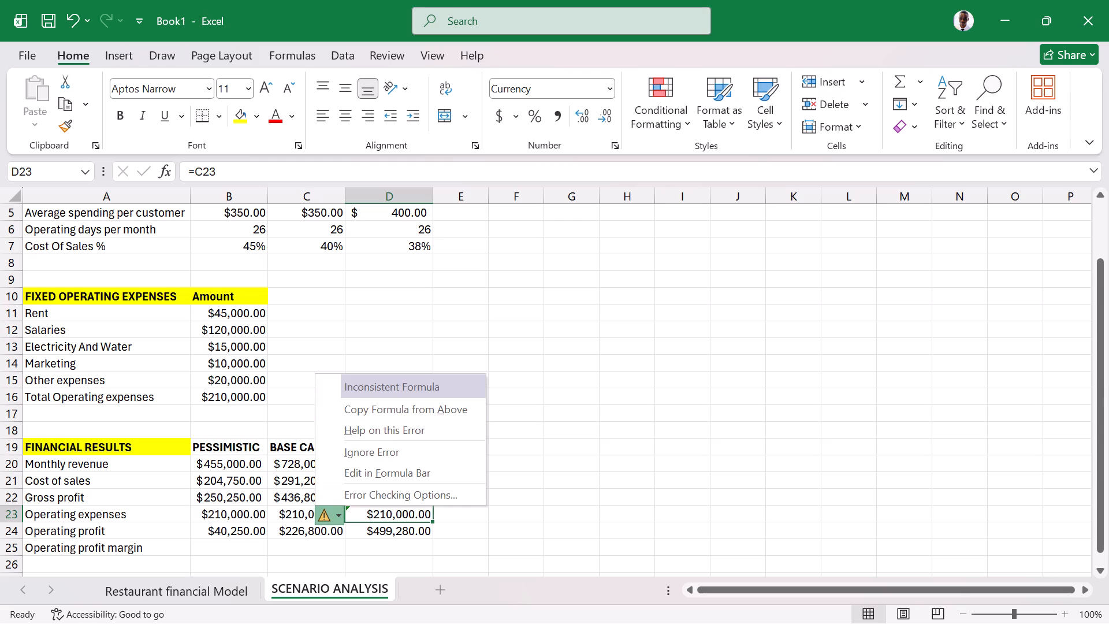
pyautogui.click(383, 454)
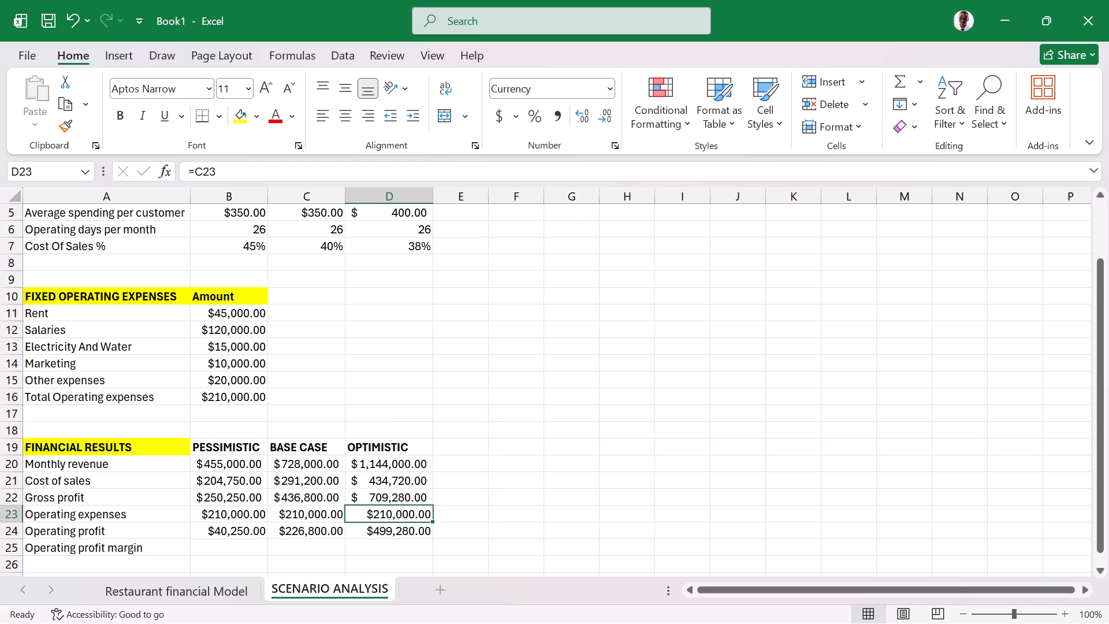
# Apply the Currency format to the optimistic Gross profit, Monthly revenue and Cost of sales cells D22, D20 and D21.
pyautogui.click(365, 499)
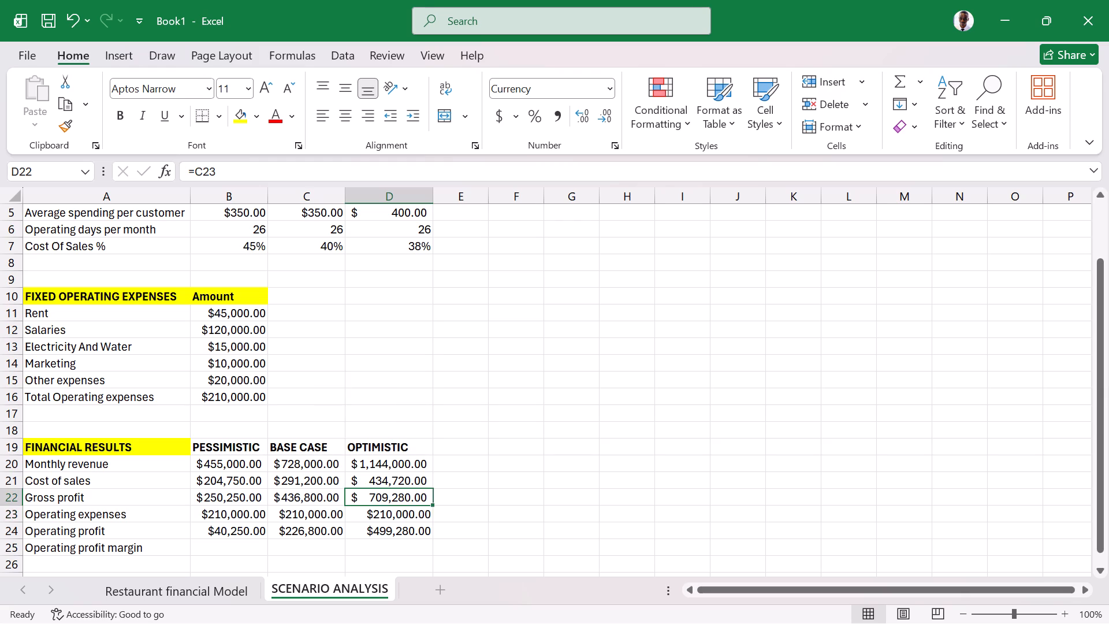
pyautogui.click(494, 113)
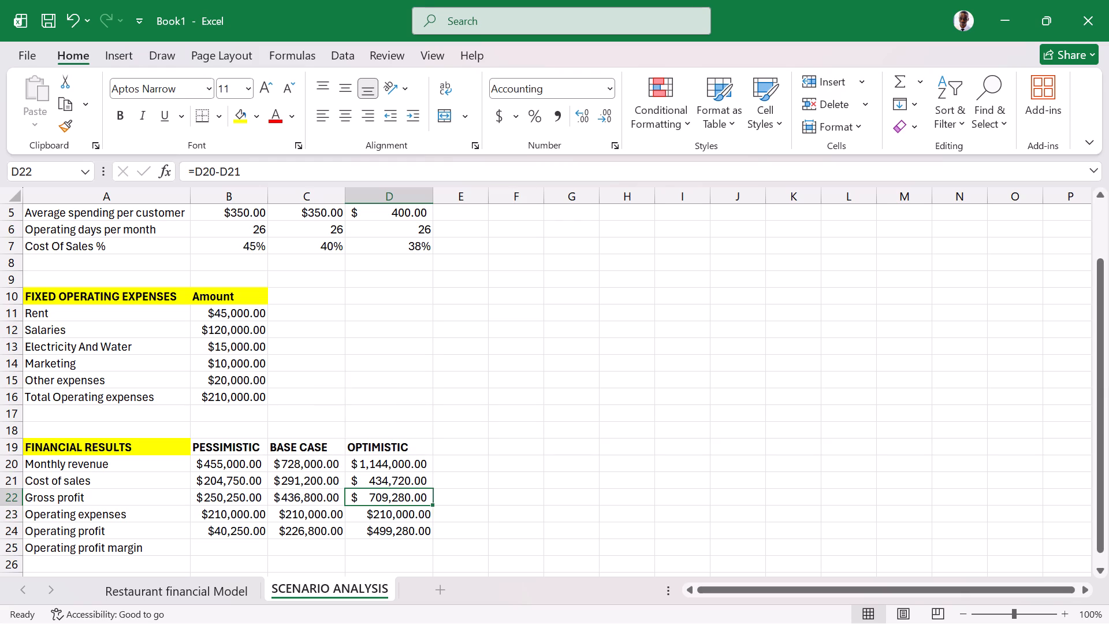
pyautogui.click(575, 83)
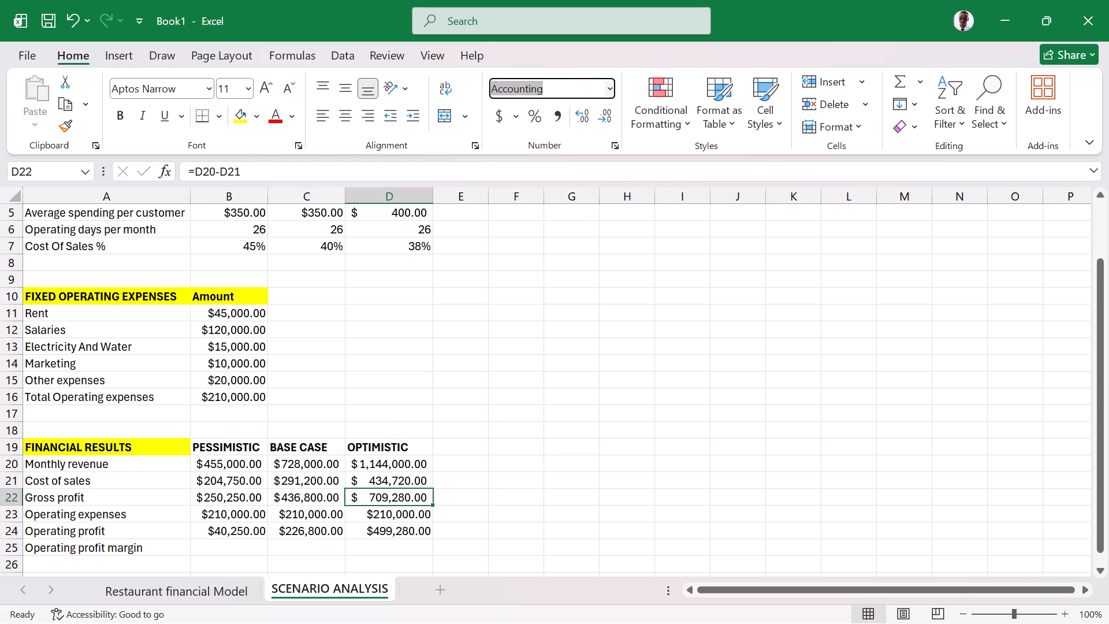
pyautogui.click(610, 90)
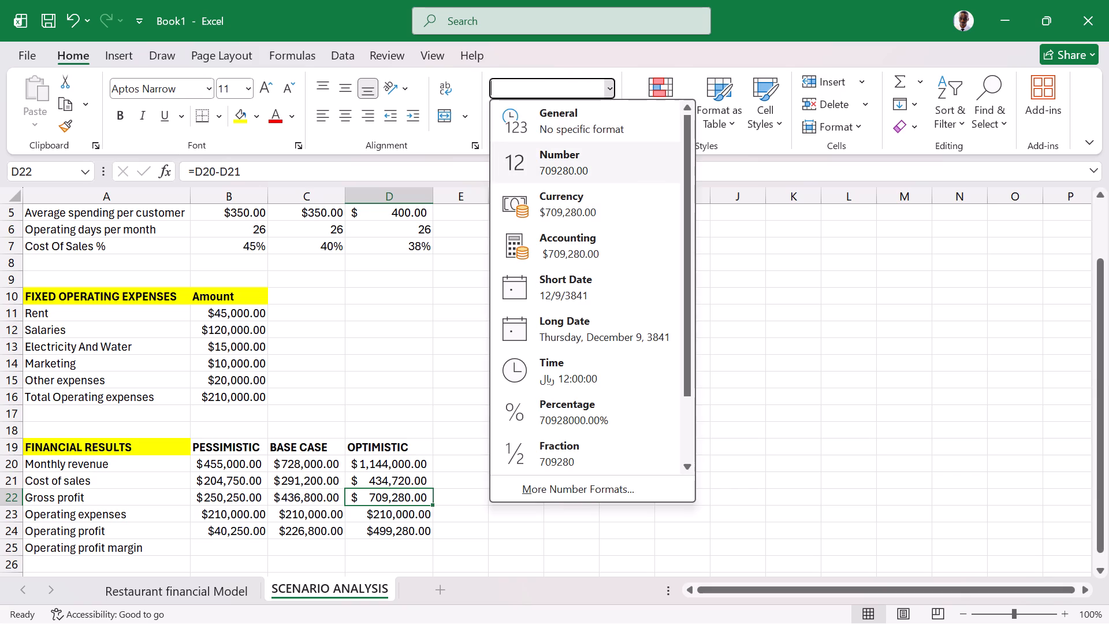
pyautogui.click(576, 202)
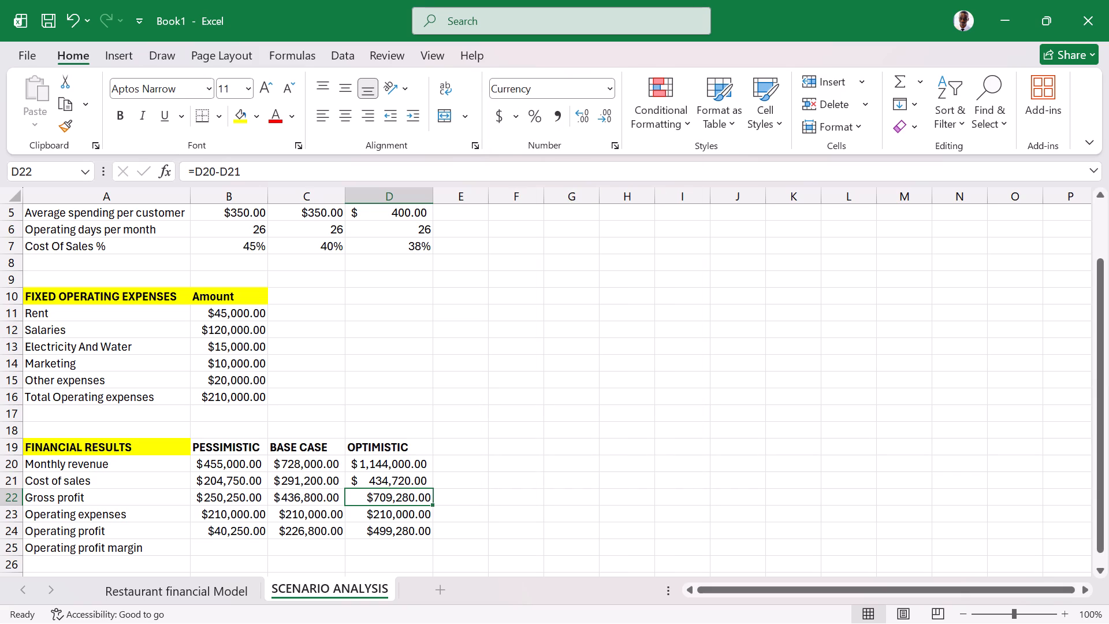
pyautogui.click(414, 461)
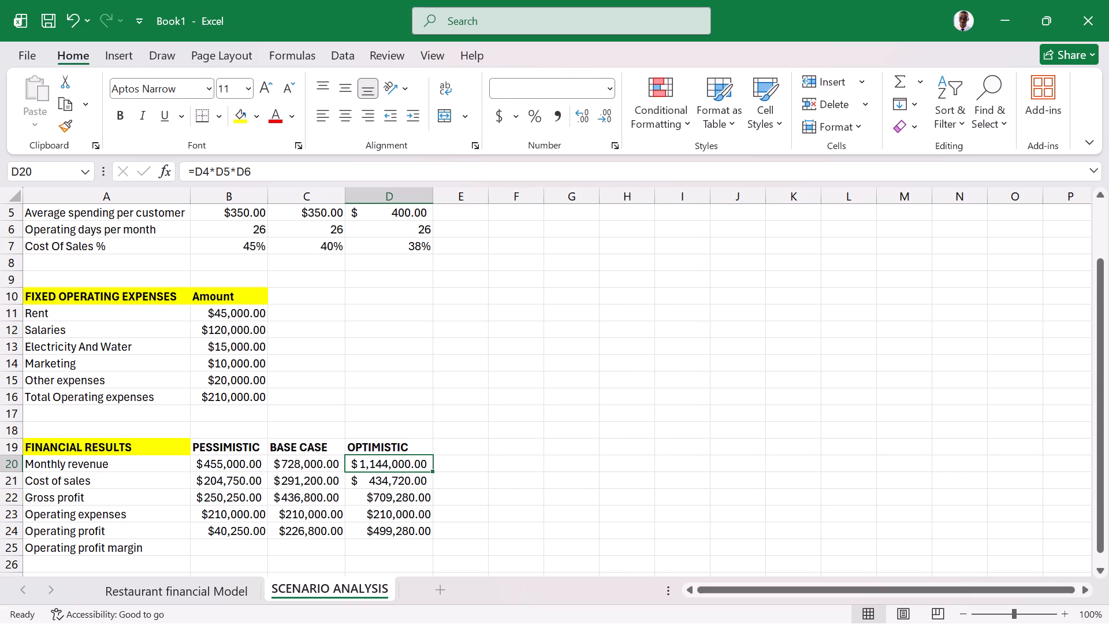
pyautogui.click(611, 95)
pyautogui.click(557, 191)
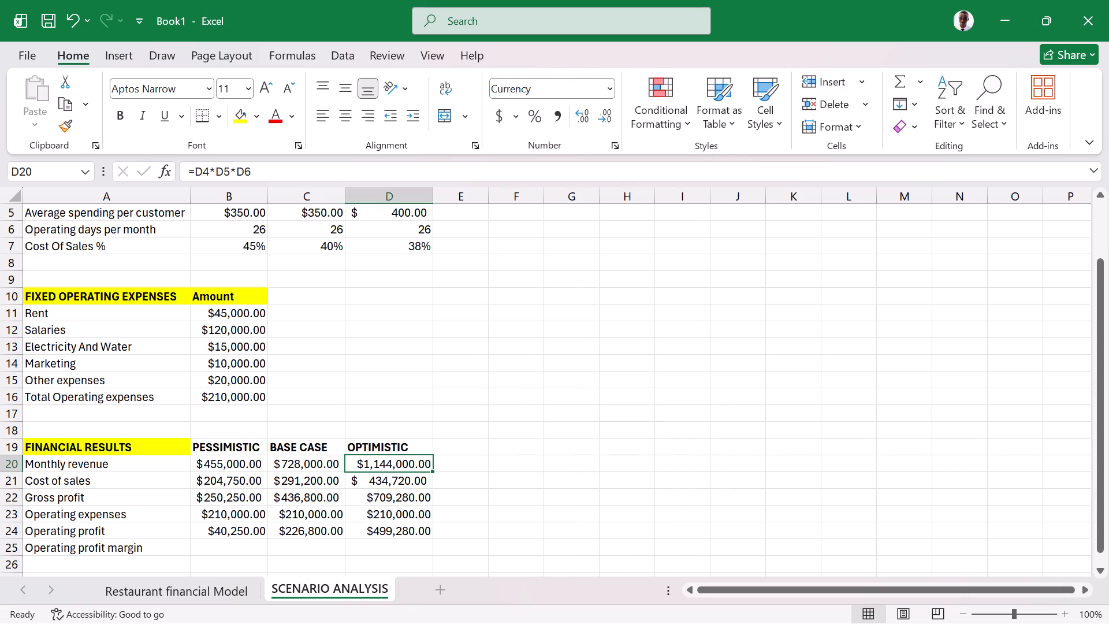
pyautogui.click(395, 478)
pyautogui.click(613, 83)
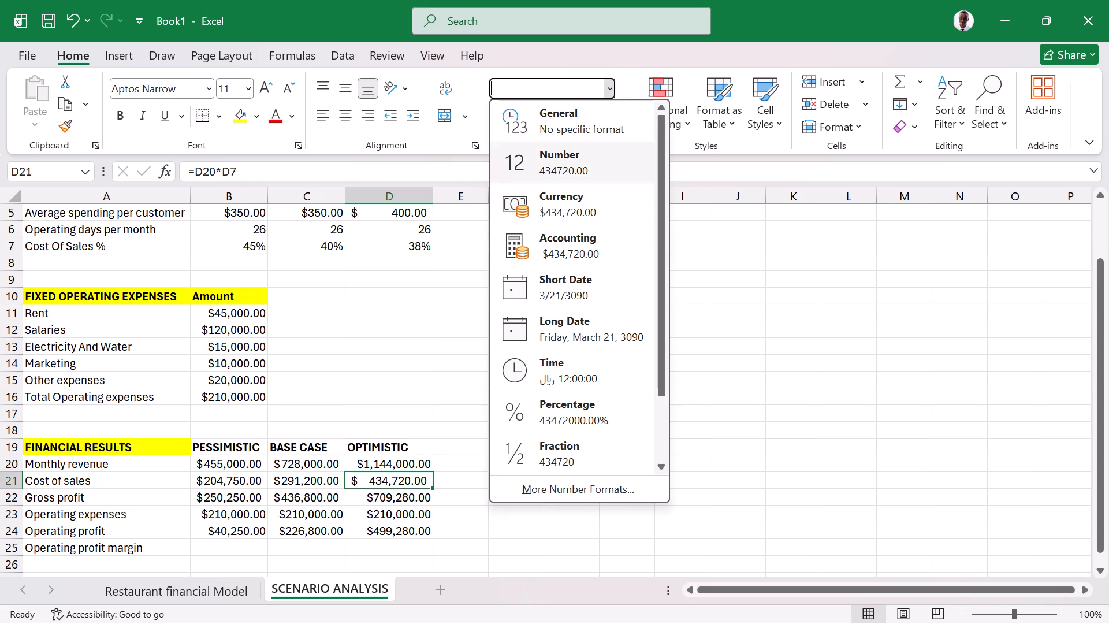
pyautogui.click(542, 192)
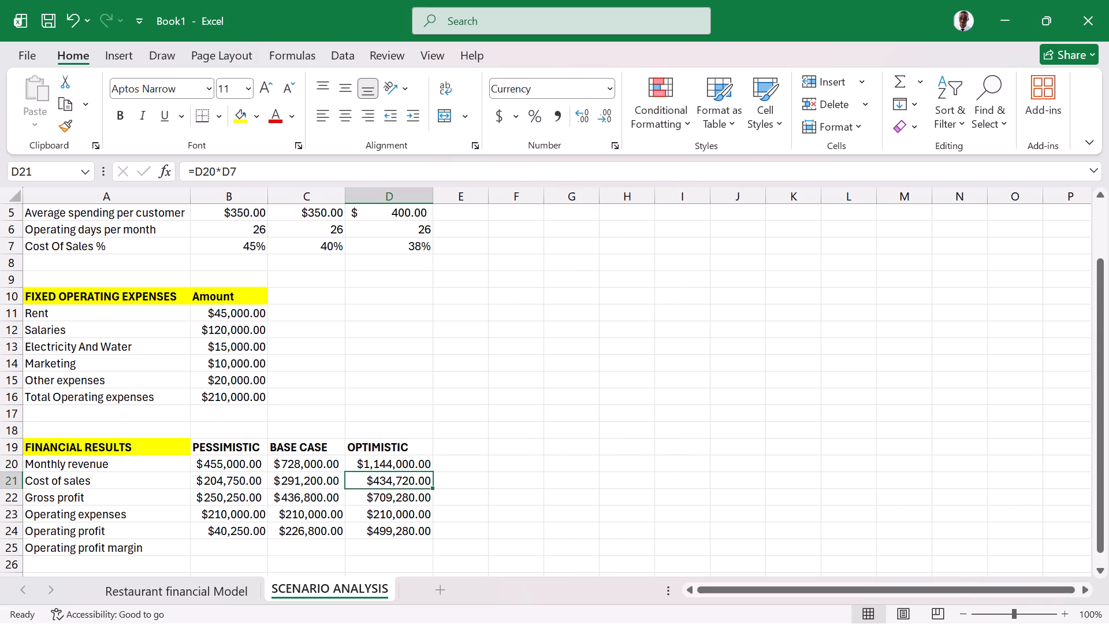
# Calculate the pessimistic Operating profit margin in B25 as operating profit divided by monthly revenue with =B24/B20.
pyautogui.scroll(-1, 219, 429)
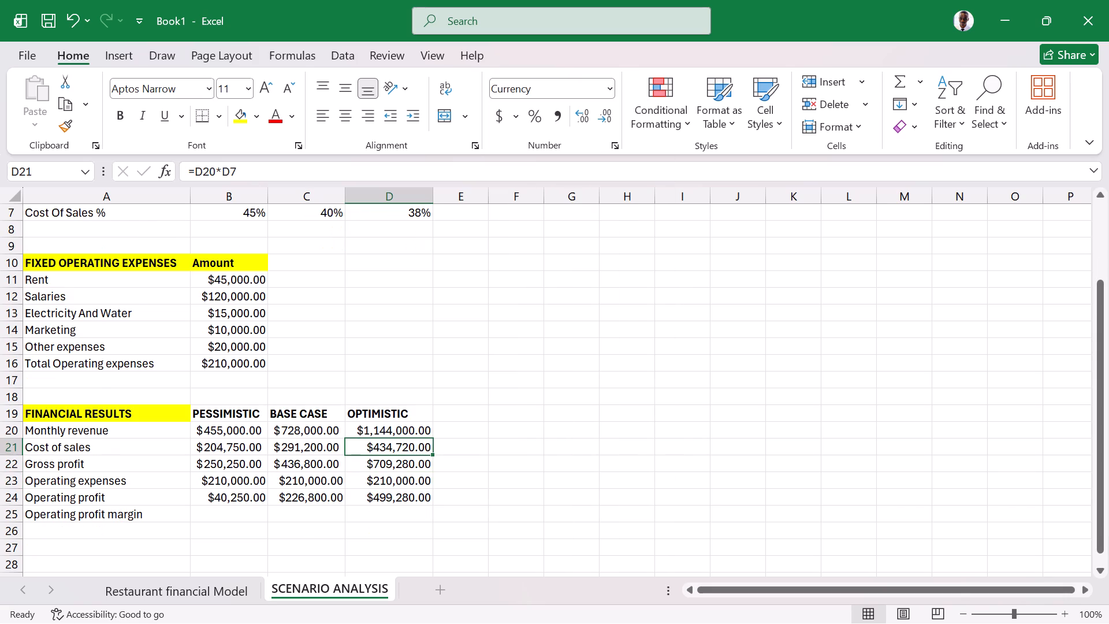
pyautogui.click(118, 515)
pyautogui.click(217, 518)
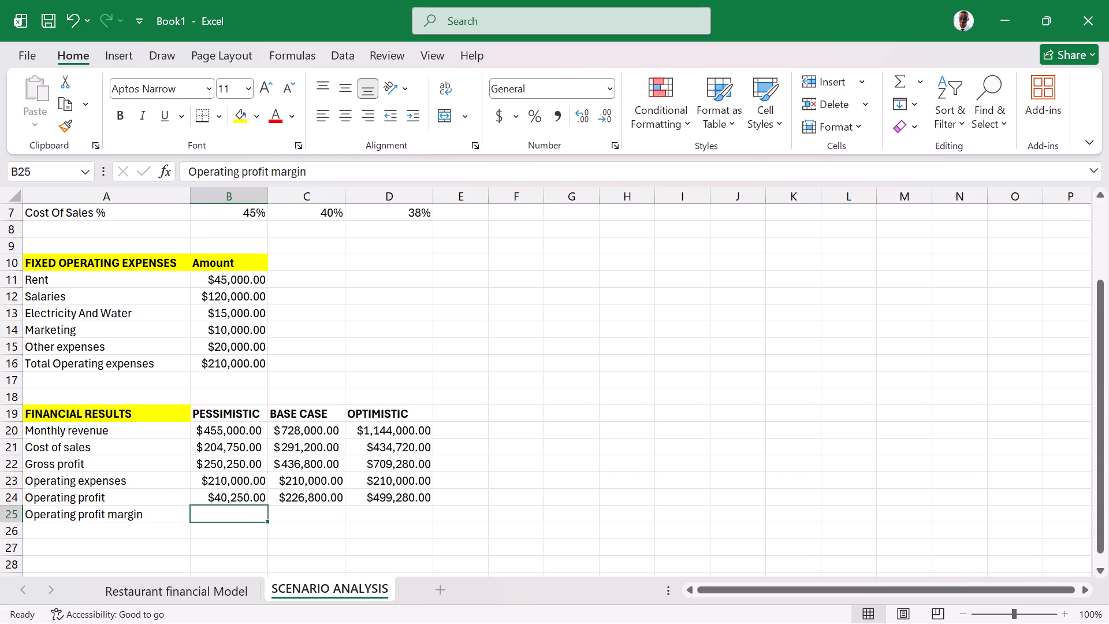
pyautogui.press('=')
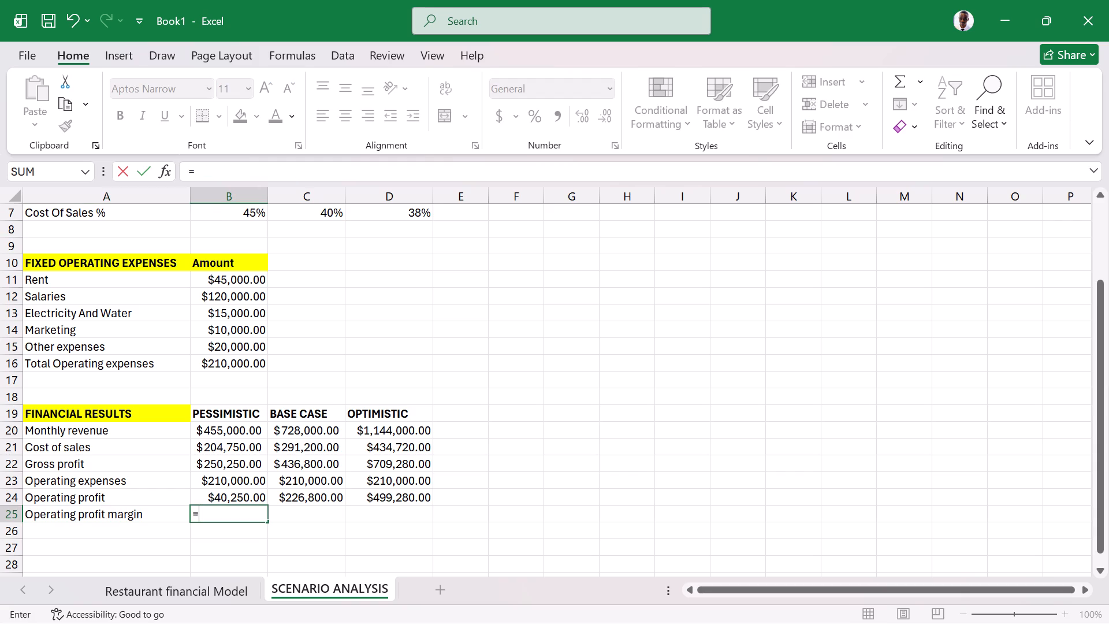
pyautogui.click(239, 503)
pyautogui.click(217, 492)
pyautogui.press(':')
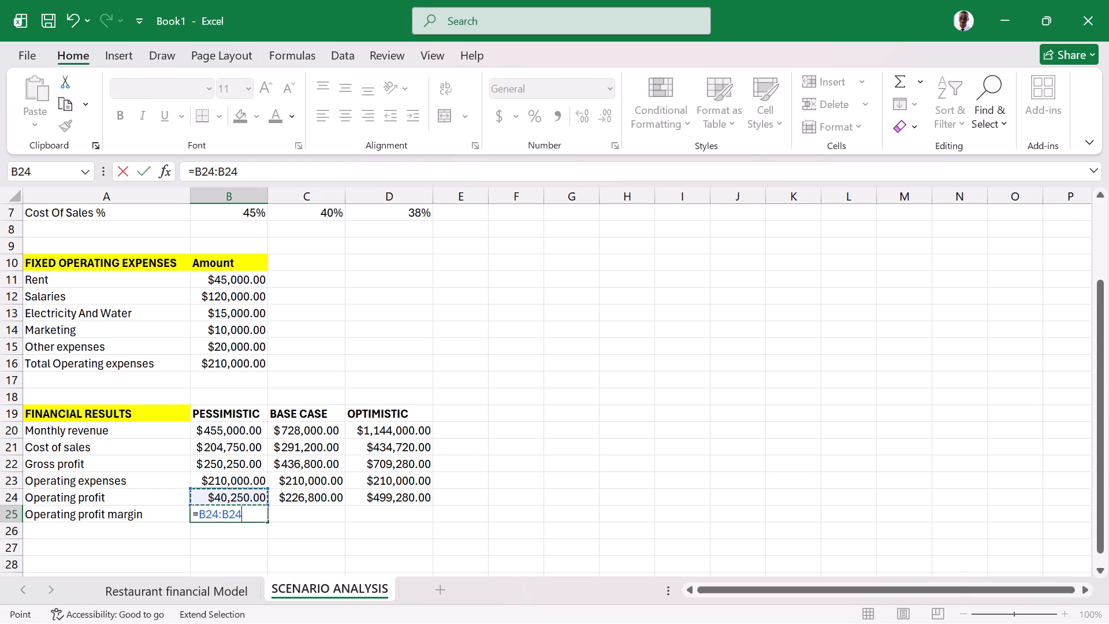
pyautogui.press('BackSpace')
pyautogui.press('BackSpace')
pyautogui.press('BackSpace')
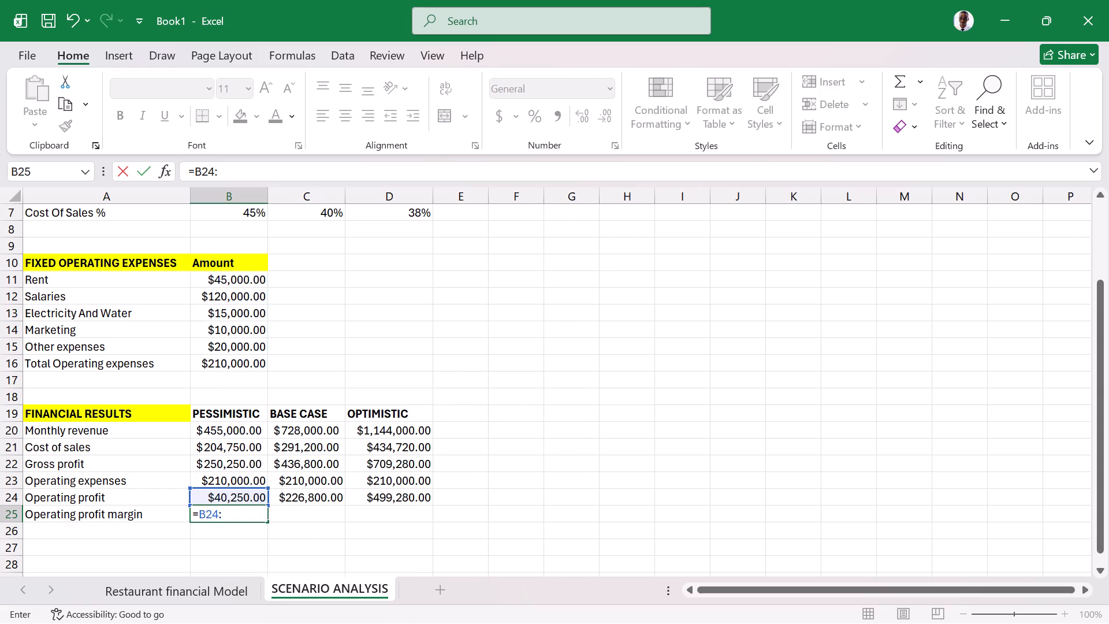
pyautogui.press('BackSpace')
pyautogui.hotkey('shift', '/')
pyautogui.press('Return')
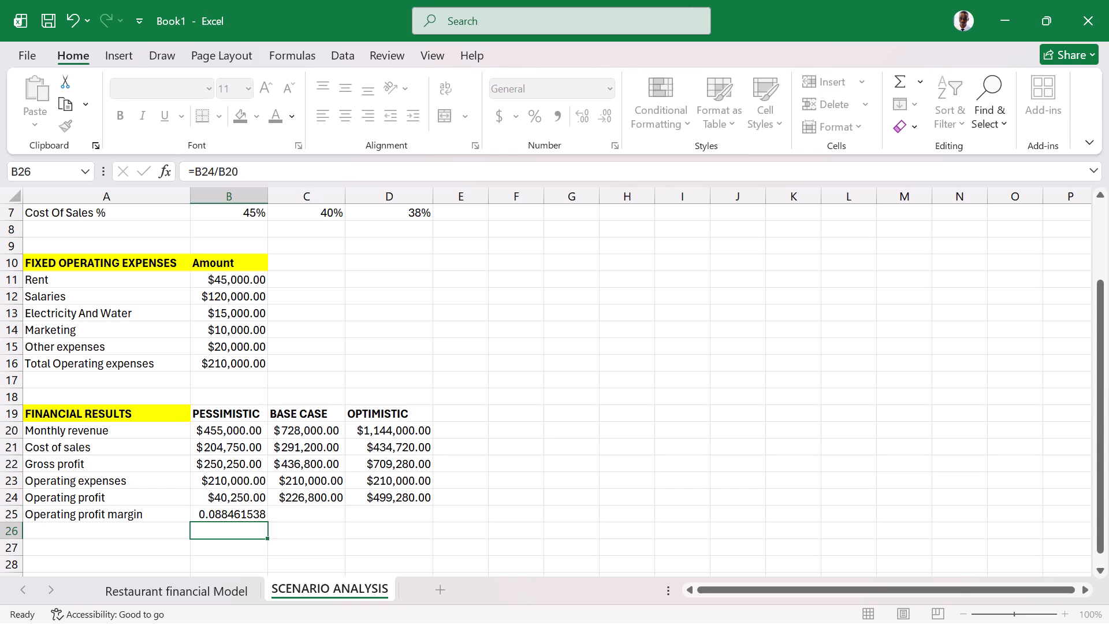
# Format the pessimistic Operating profit margin in B25 as a percentage with 2 decimal places.
pyautogui.click(235, 513)
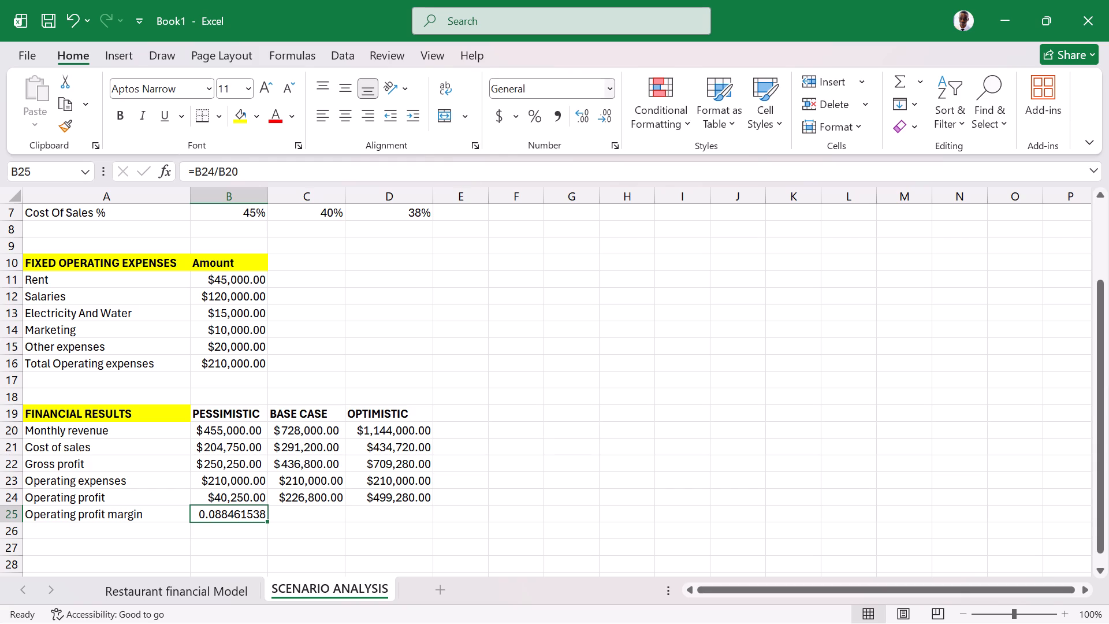
pyautogui.click(533, 114)
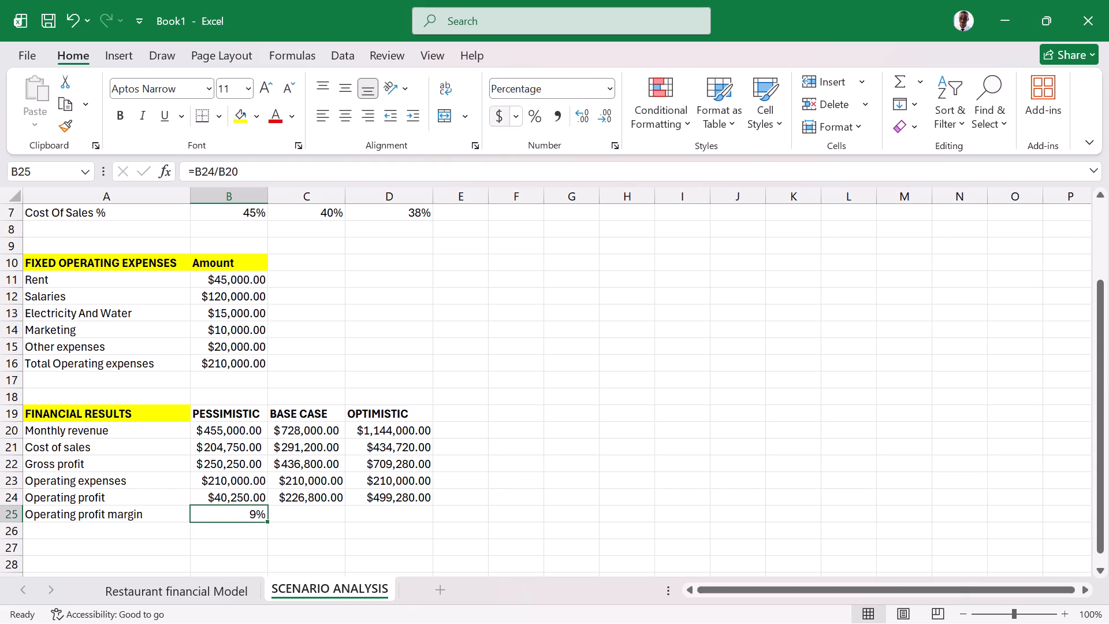
pyautogui.click(609, 90)
pyautogui.click(574, 475)
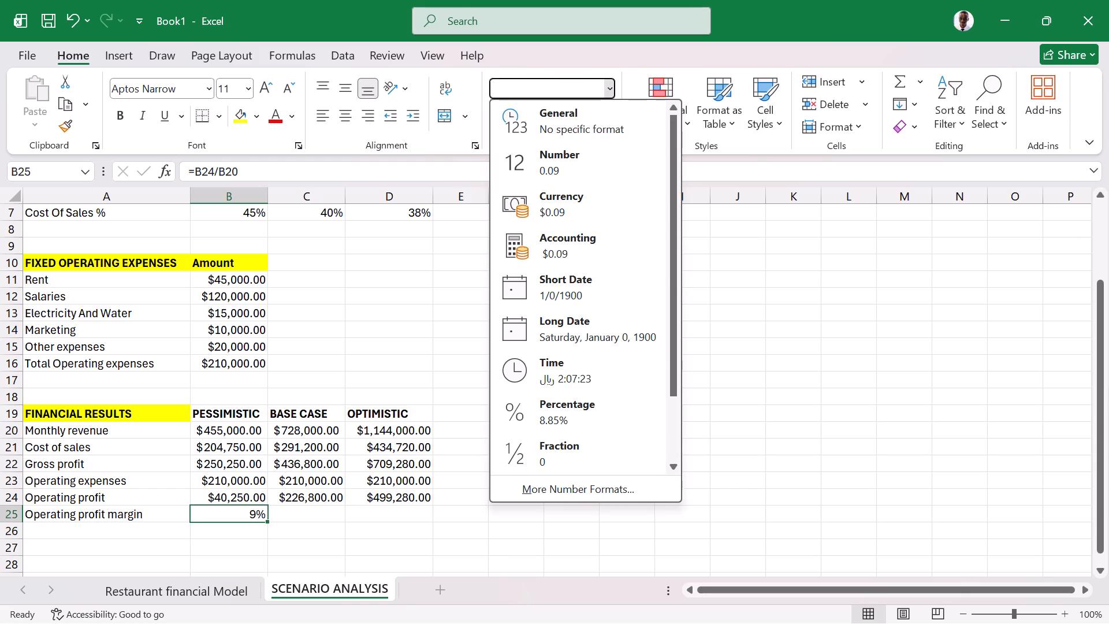
pyautogui.click(565, 499)
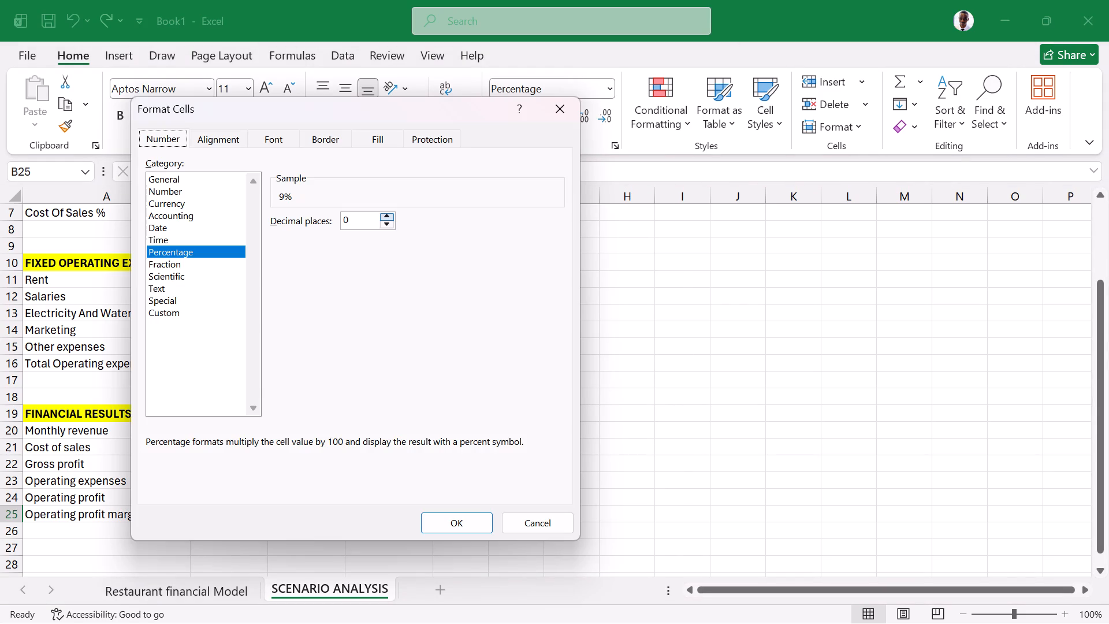
pyautogui.doubleClick(390, 213)
pyautogui.click(470, 523)
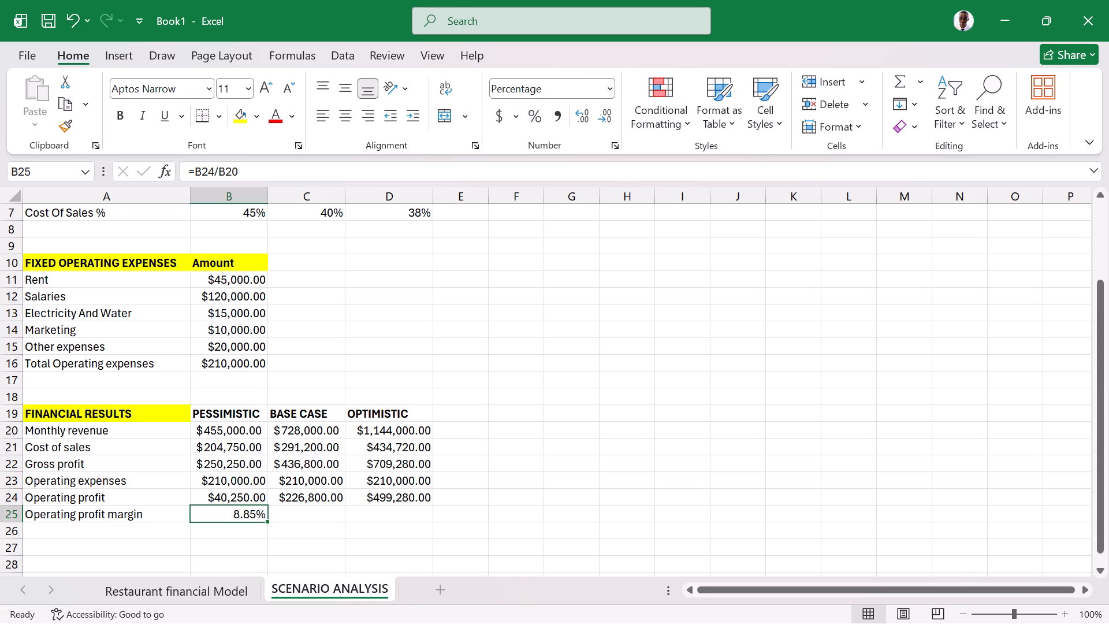
# Fill the Operating profit margin formula from B25 across to the base case and optimistic cells C25:D25.
pyautogui.moveTo(265, 519); pyautogui.dragTo(377, 522)
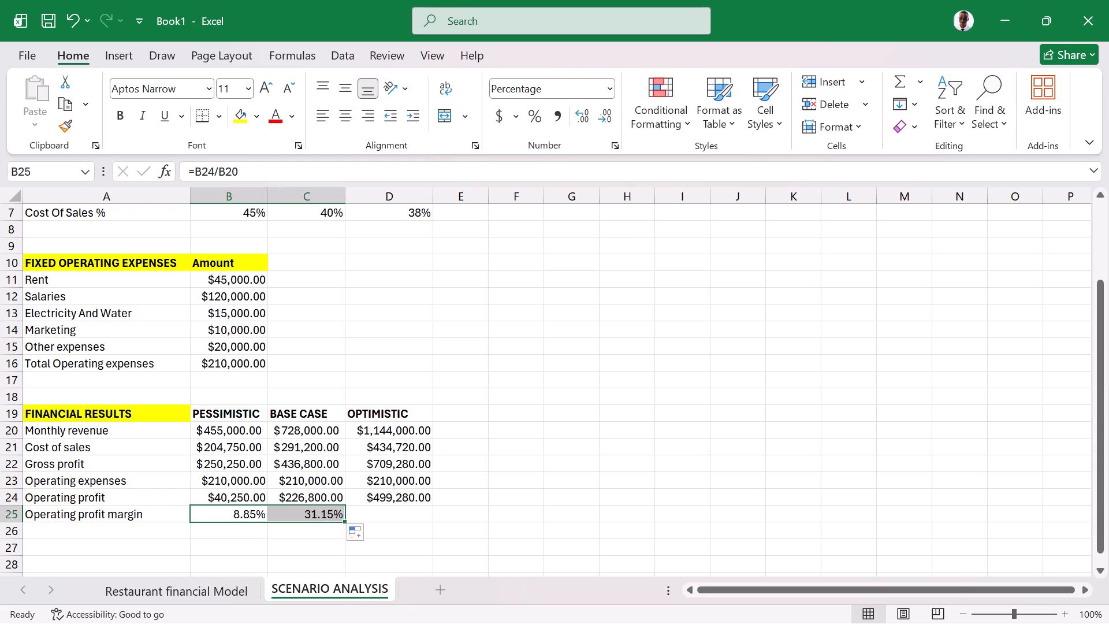
pyautogui.moveTo(347, 520); pyautogui.dragTo(415, 523)
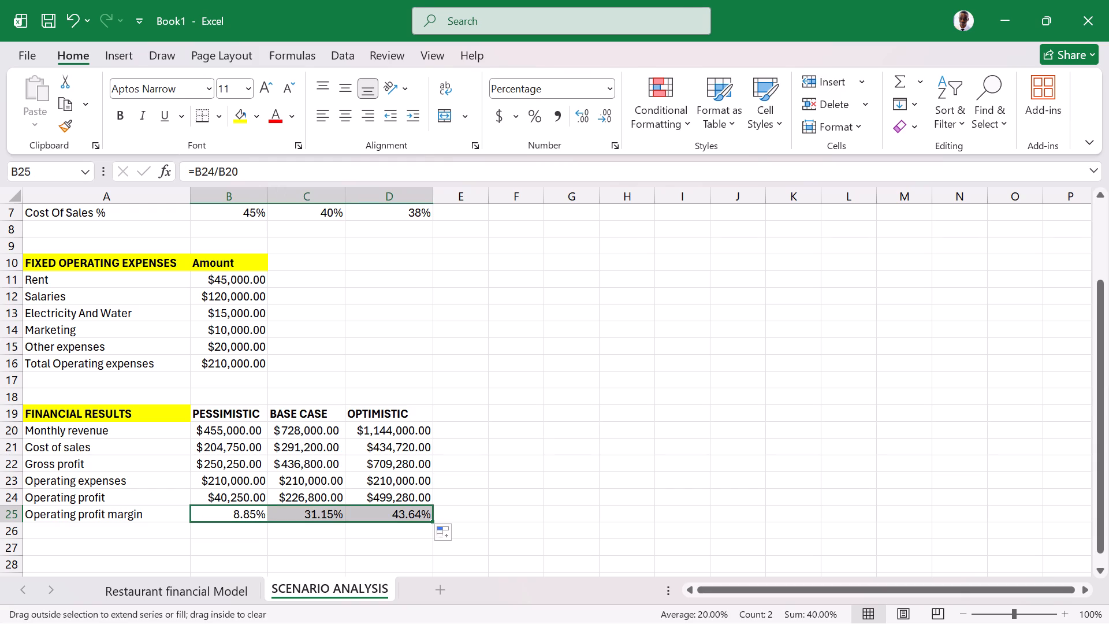
# Review the business assumptions, fixed operating expenses and financial results for the three scenarios.
pyautogui.click(144, 529)
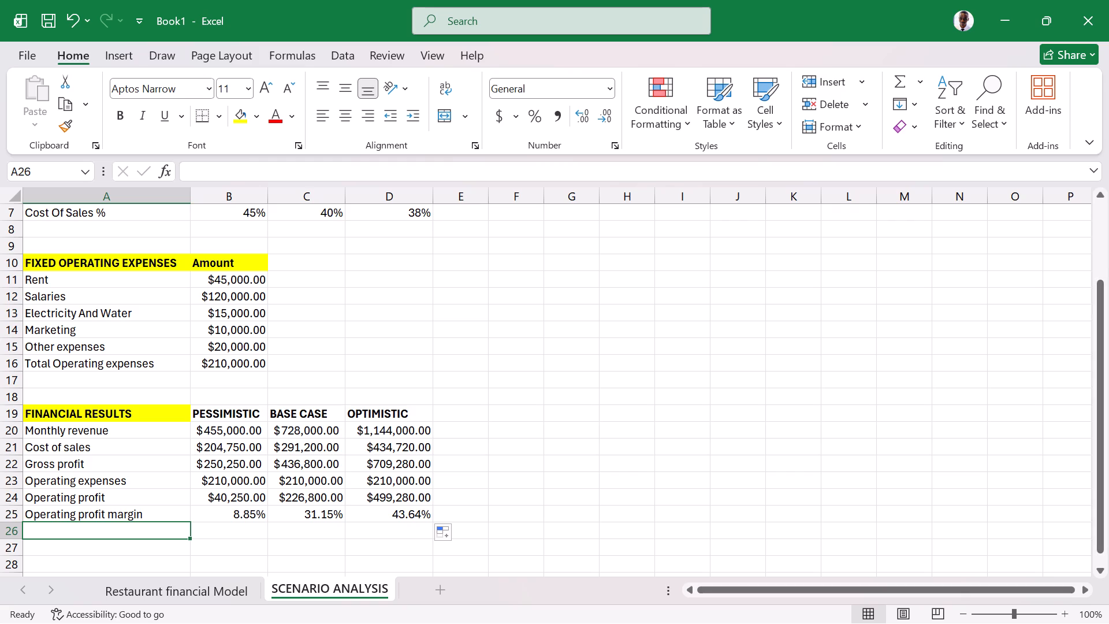
pyautogui.click(207, 416)
pyautogui.scroll(4, 260, 358)
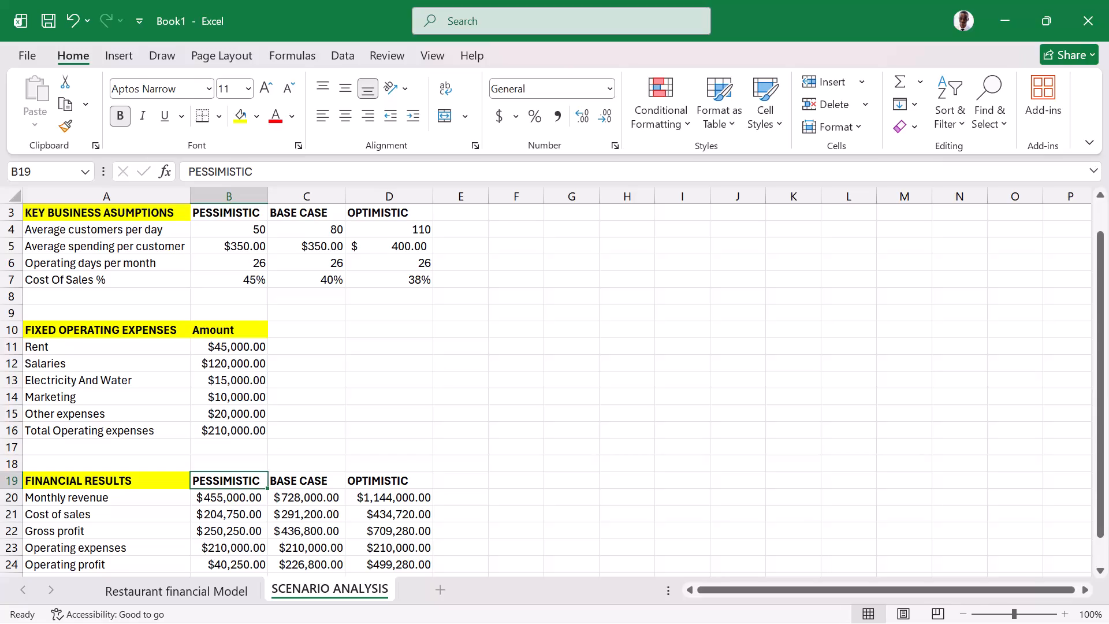
pyautogui.scroll(-2, 284, 321)
pyautogui.scroll(3, 289, 288)
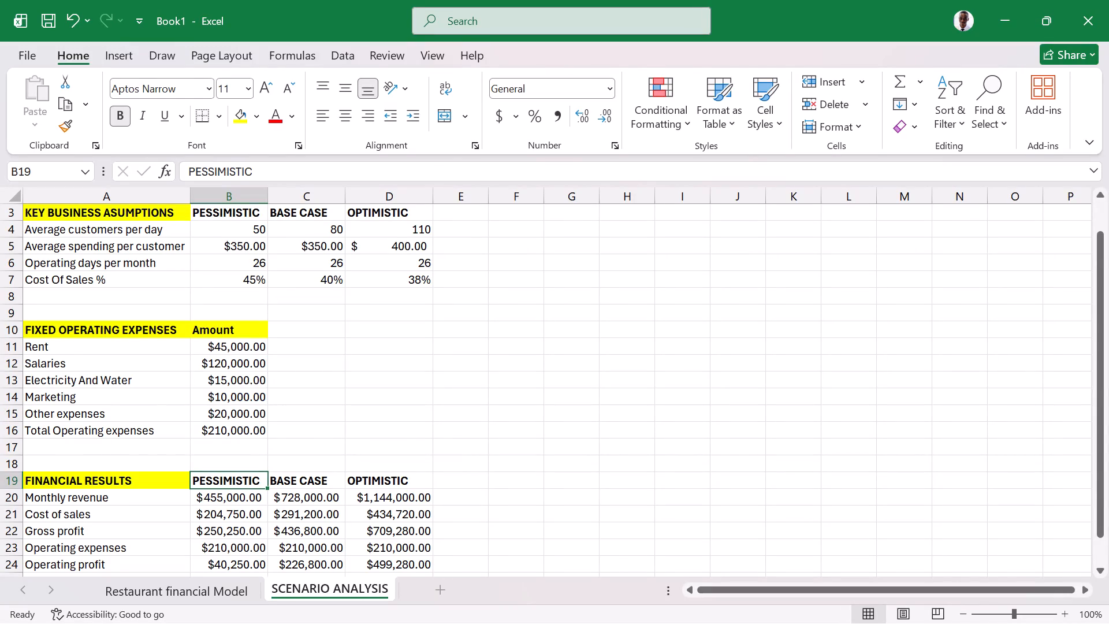
pyautogui.scroll(-5, 259, 344)
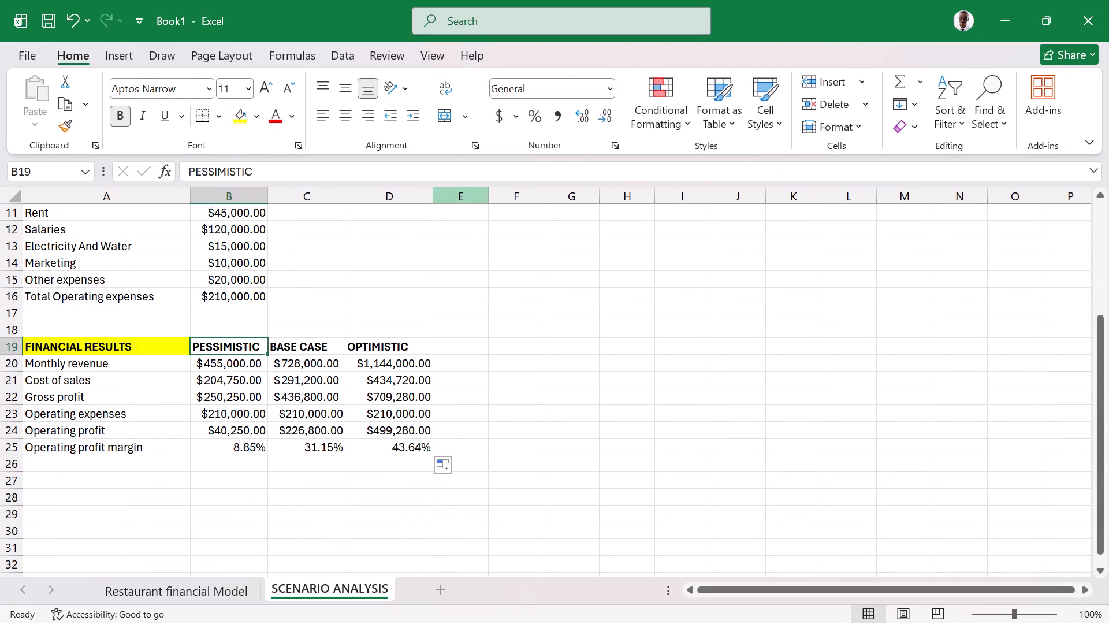
pyautogui.scroll(3, 502, 254)
pyautogui.scroll(-1, 502, 254)
pyautogui.scroll(7, 502, 254)
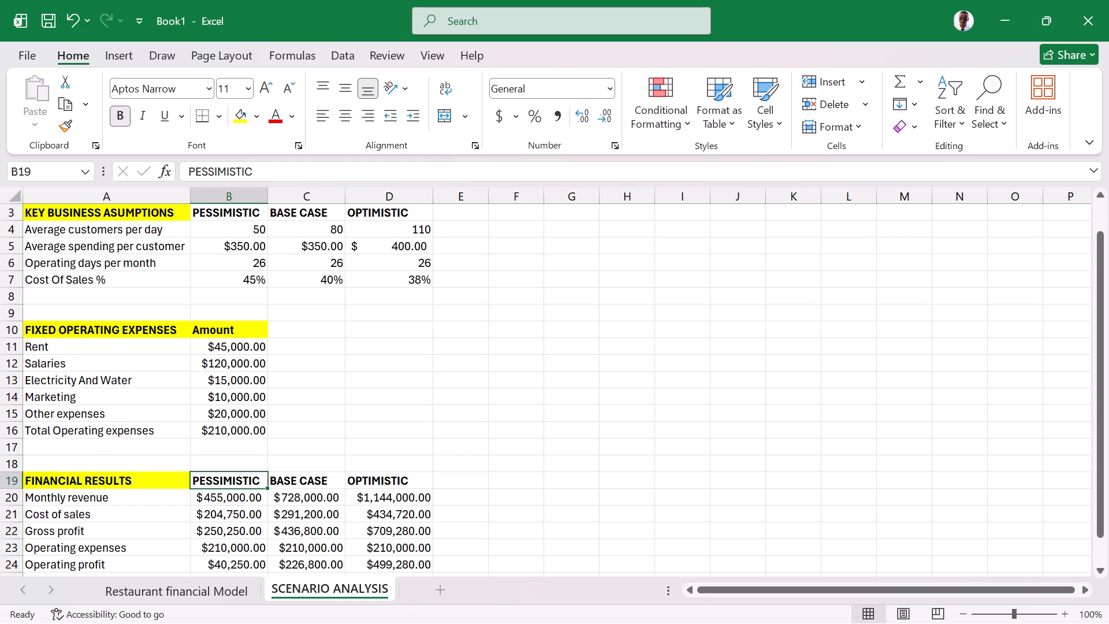
# Select the empty cell F3 beside the key business assumptions and dismiss the data import tip.
pyautogui.click(503, 247)
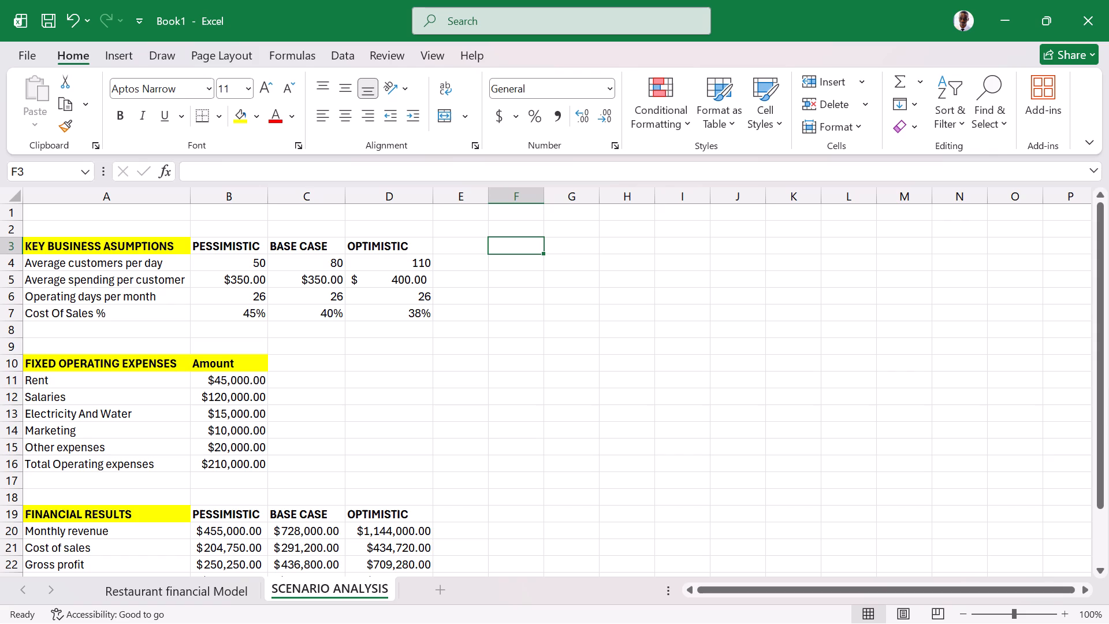
pyautogui.click(345, 55)
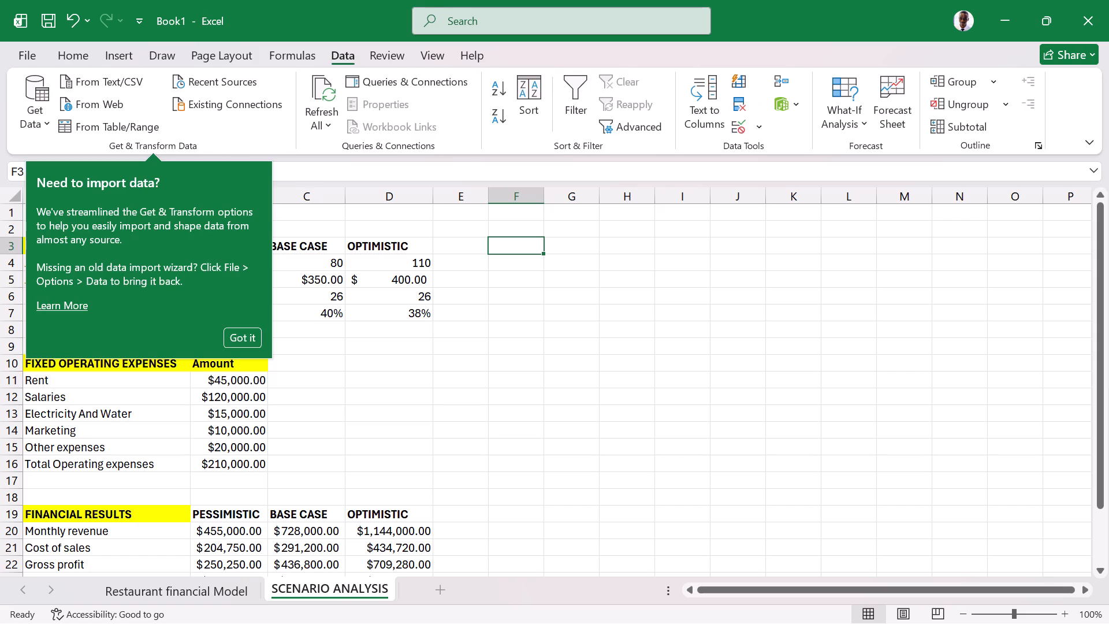
pyautogui.click(245, 339)
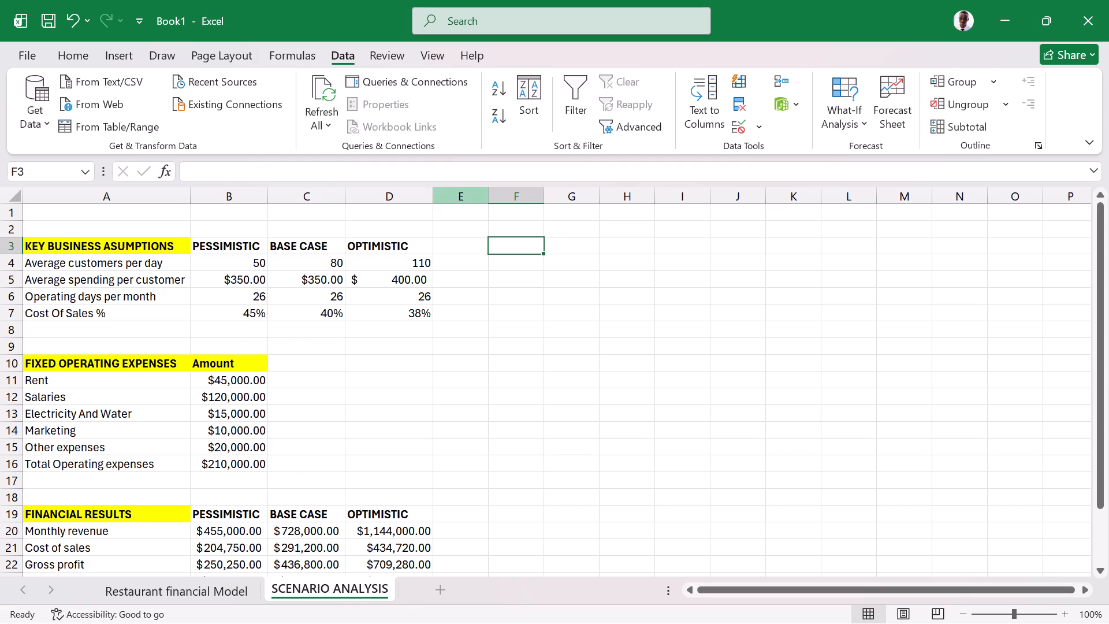
pyautogui.rightClick(518, 248)
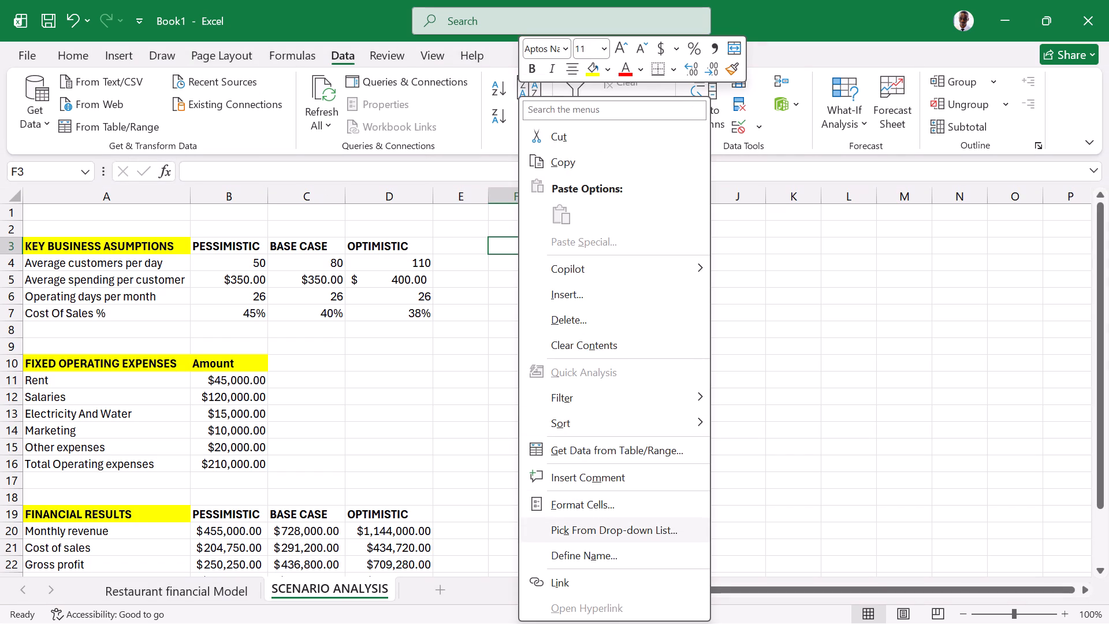
pyautogui.click(500, 246)
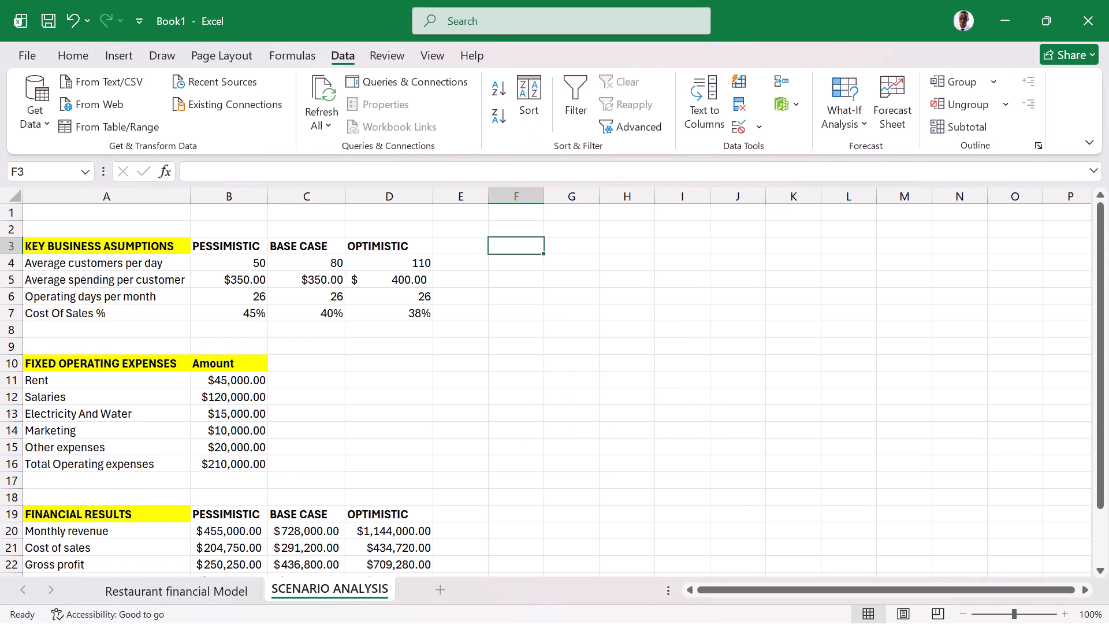
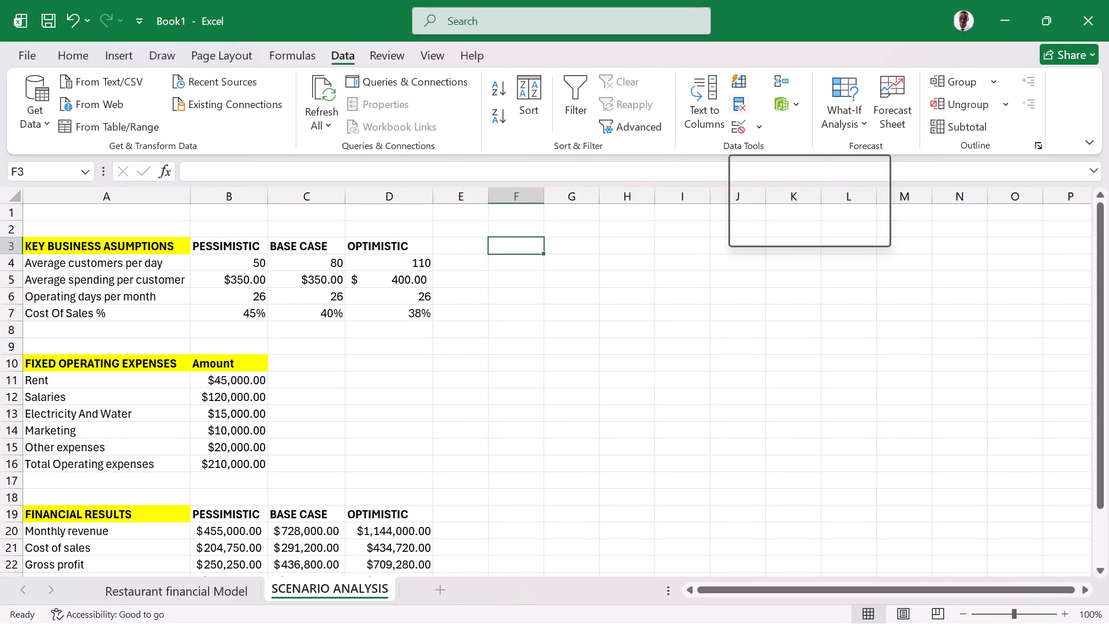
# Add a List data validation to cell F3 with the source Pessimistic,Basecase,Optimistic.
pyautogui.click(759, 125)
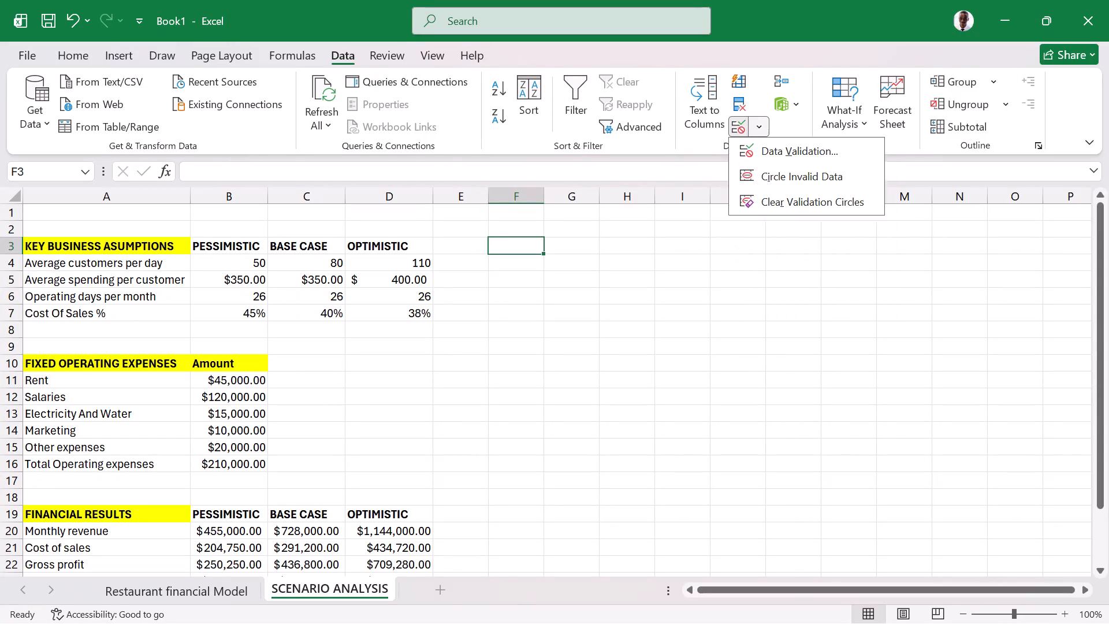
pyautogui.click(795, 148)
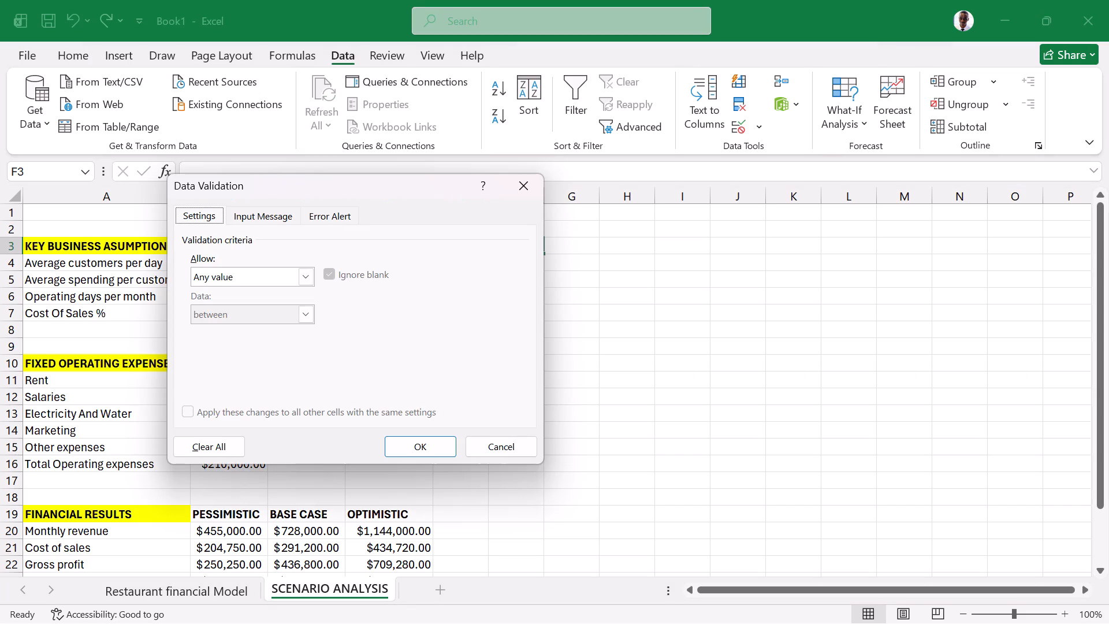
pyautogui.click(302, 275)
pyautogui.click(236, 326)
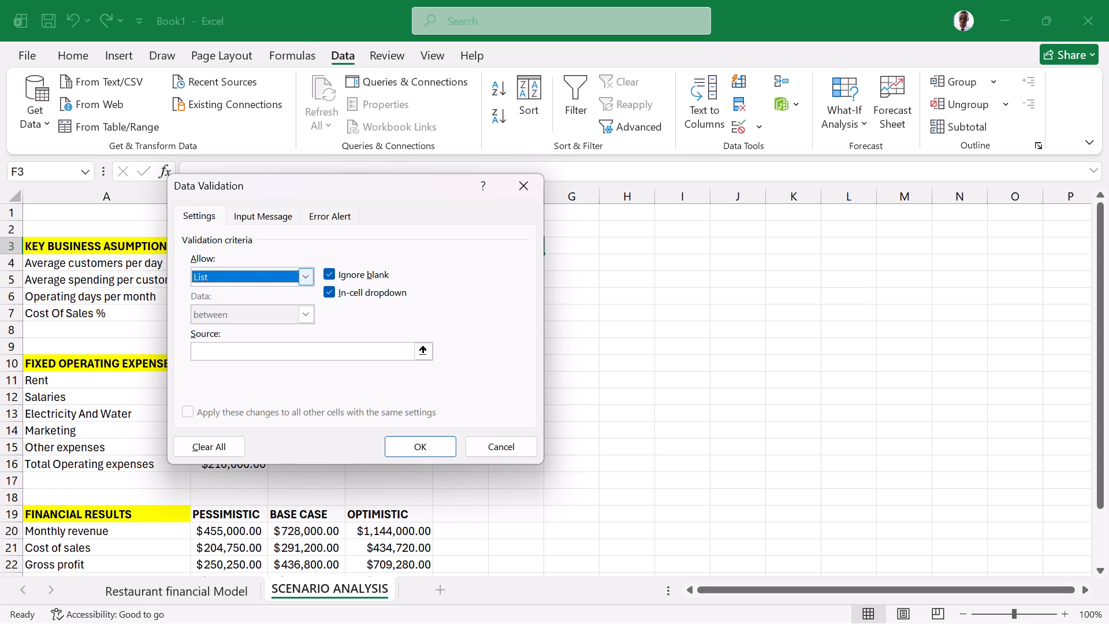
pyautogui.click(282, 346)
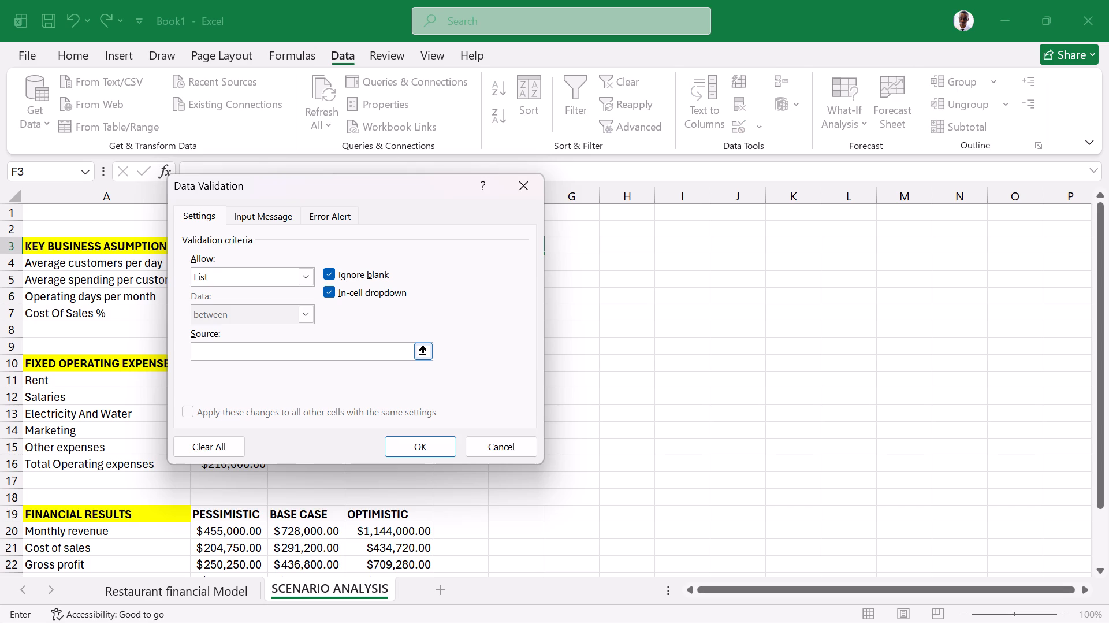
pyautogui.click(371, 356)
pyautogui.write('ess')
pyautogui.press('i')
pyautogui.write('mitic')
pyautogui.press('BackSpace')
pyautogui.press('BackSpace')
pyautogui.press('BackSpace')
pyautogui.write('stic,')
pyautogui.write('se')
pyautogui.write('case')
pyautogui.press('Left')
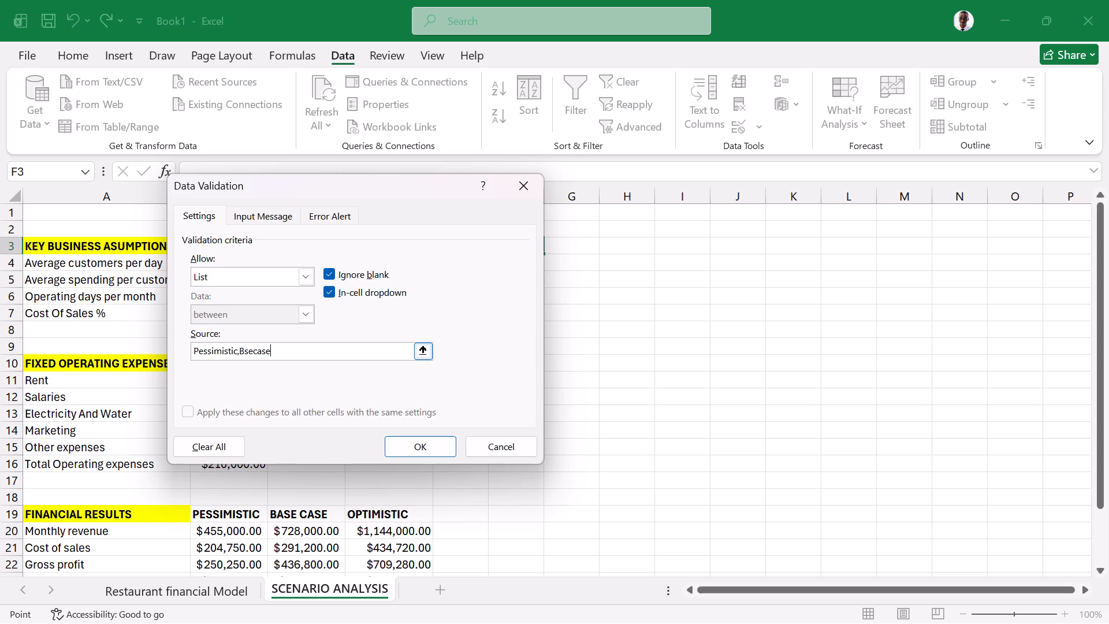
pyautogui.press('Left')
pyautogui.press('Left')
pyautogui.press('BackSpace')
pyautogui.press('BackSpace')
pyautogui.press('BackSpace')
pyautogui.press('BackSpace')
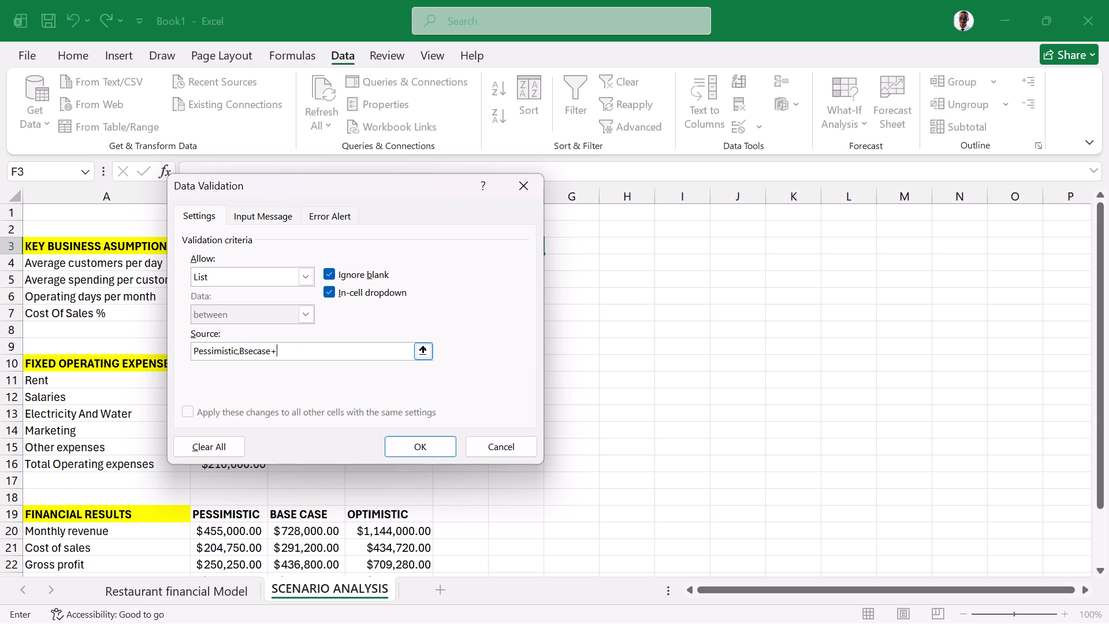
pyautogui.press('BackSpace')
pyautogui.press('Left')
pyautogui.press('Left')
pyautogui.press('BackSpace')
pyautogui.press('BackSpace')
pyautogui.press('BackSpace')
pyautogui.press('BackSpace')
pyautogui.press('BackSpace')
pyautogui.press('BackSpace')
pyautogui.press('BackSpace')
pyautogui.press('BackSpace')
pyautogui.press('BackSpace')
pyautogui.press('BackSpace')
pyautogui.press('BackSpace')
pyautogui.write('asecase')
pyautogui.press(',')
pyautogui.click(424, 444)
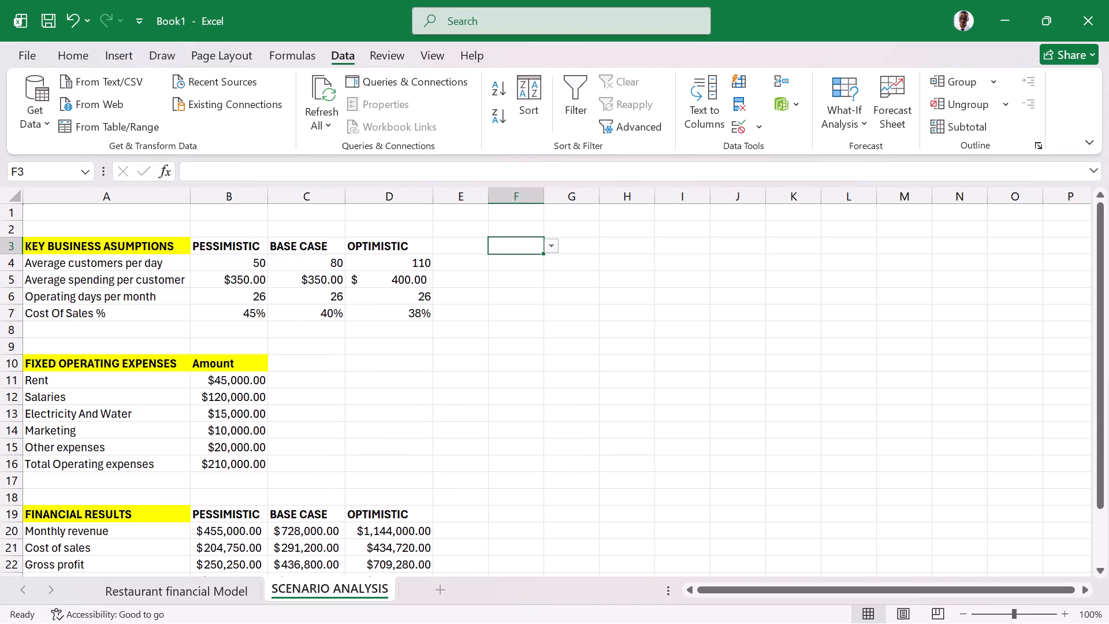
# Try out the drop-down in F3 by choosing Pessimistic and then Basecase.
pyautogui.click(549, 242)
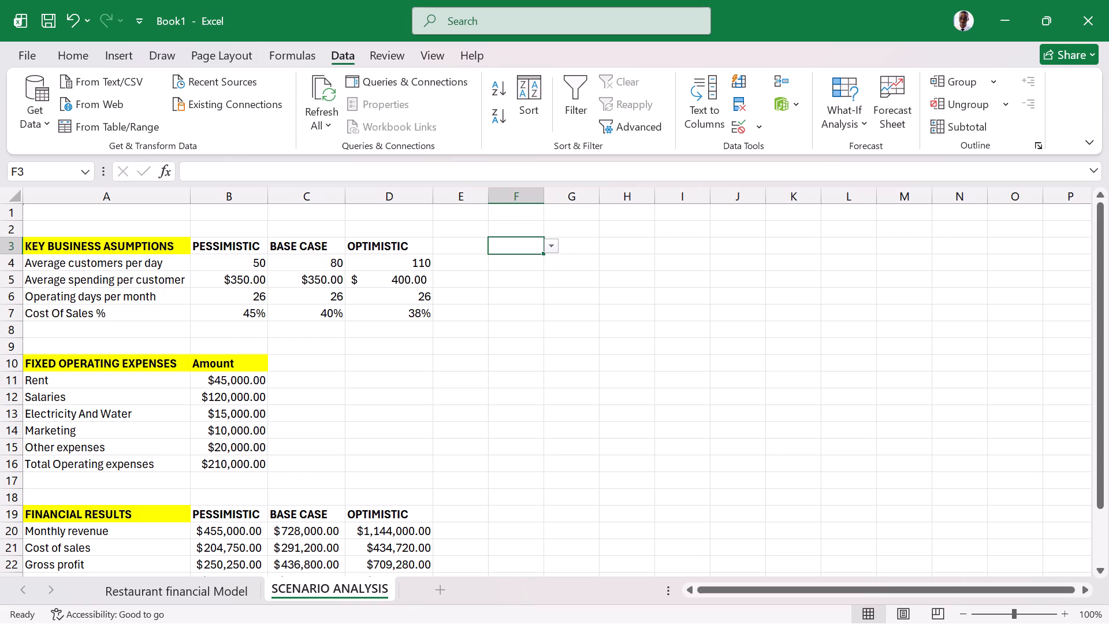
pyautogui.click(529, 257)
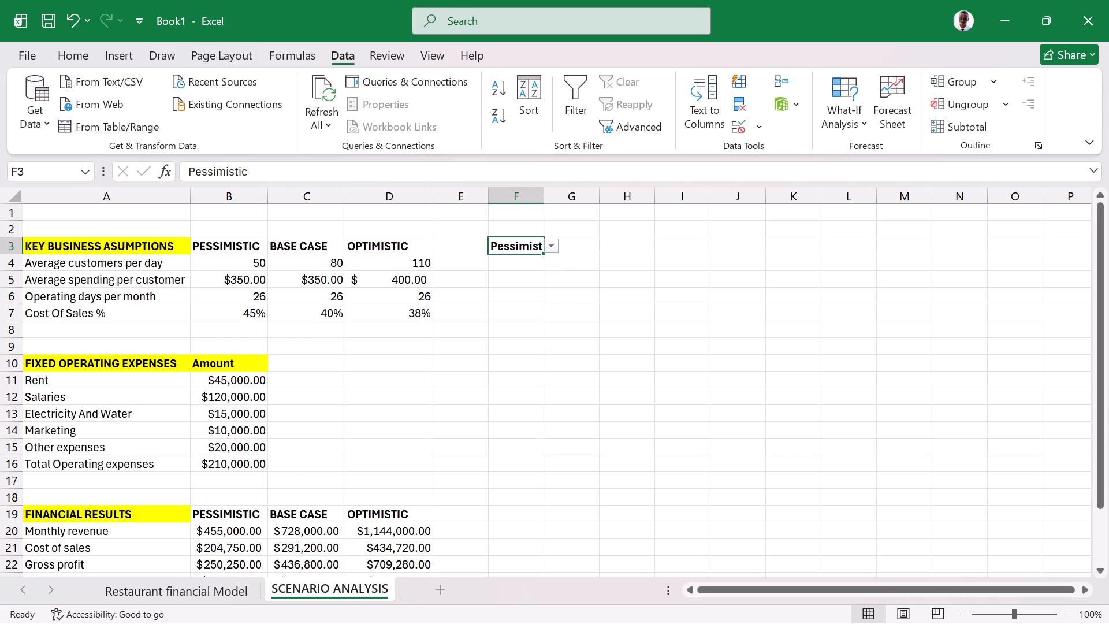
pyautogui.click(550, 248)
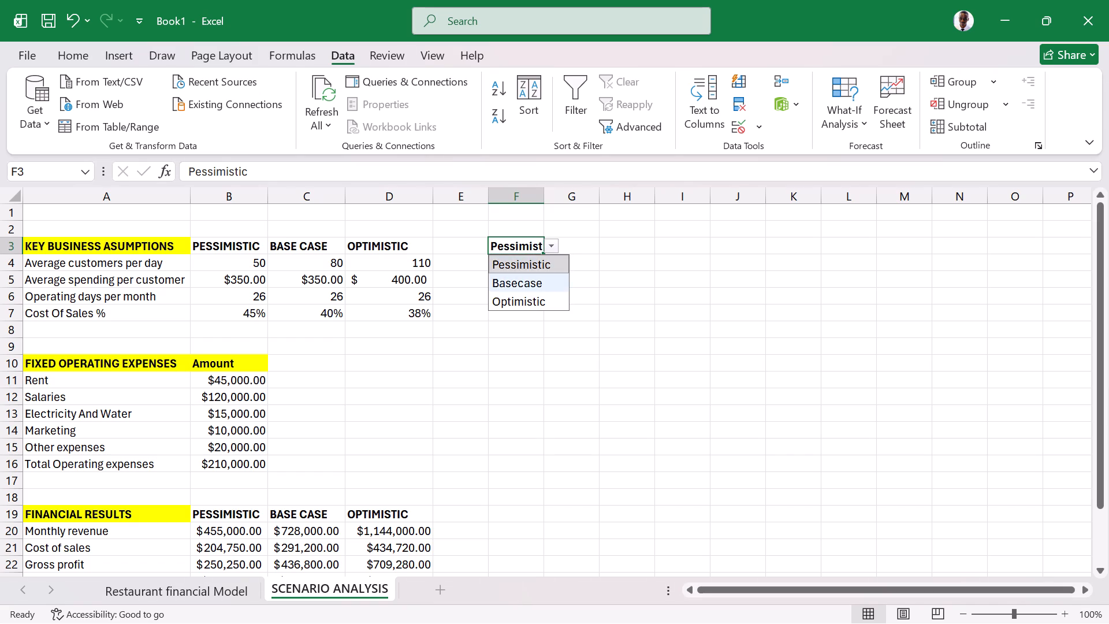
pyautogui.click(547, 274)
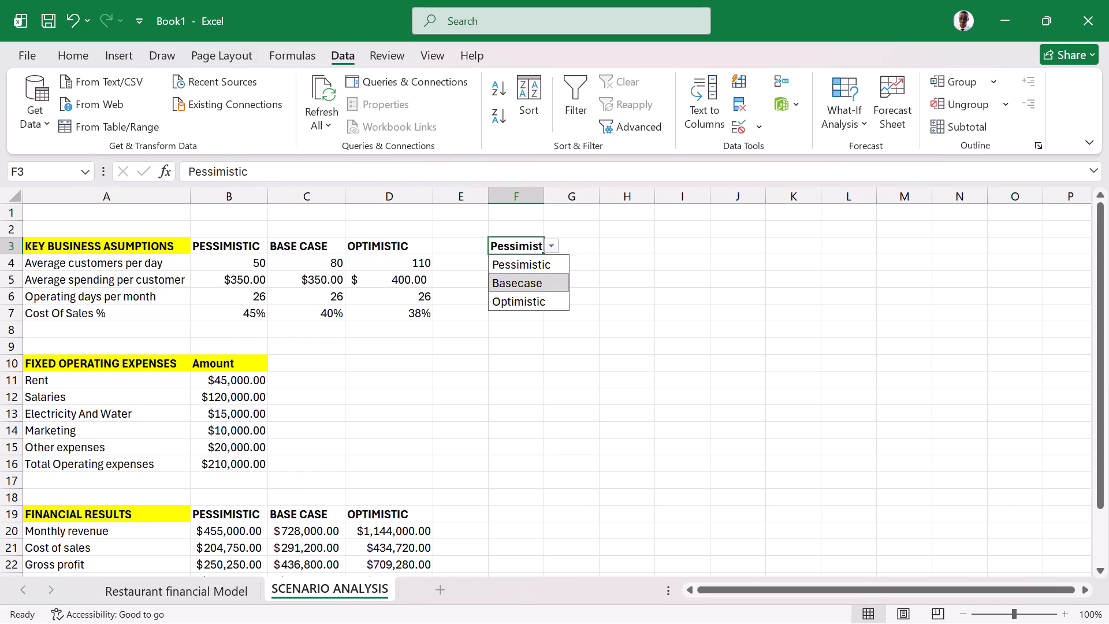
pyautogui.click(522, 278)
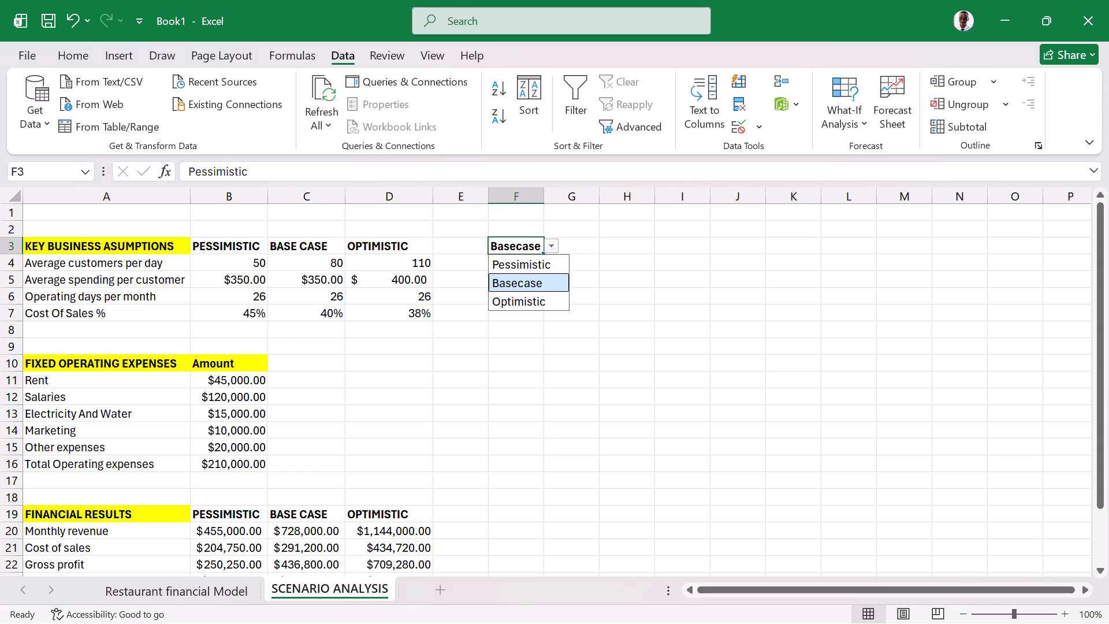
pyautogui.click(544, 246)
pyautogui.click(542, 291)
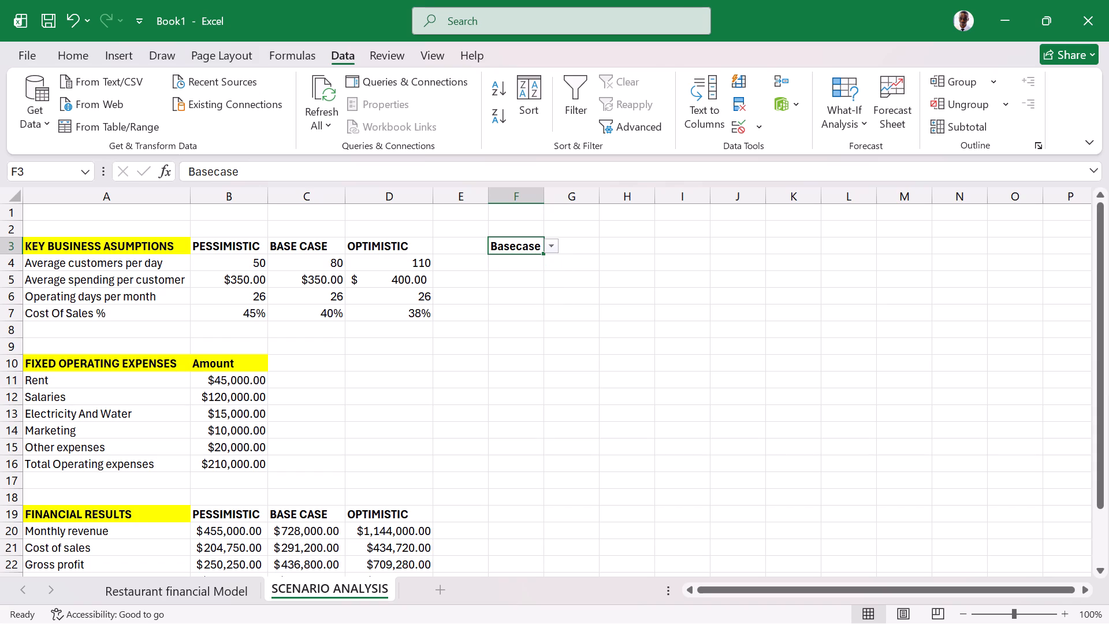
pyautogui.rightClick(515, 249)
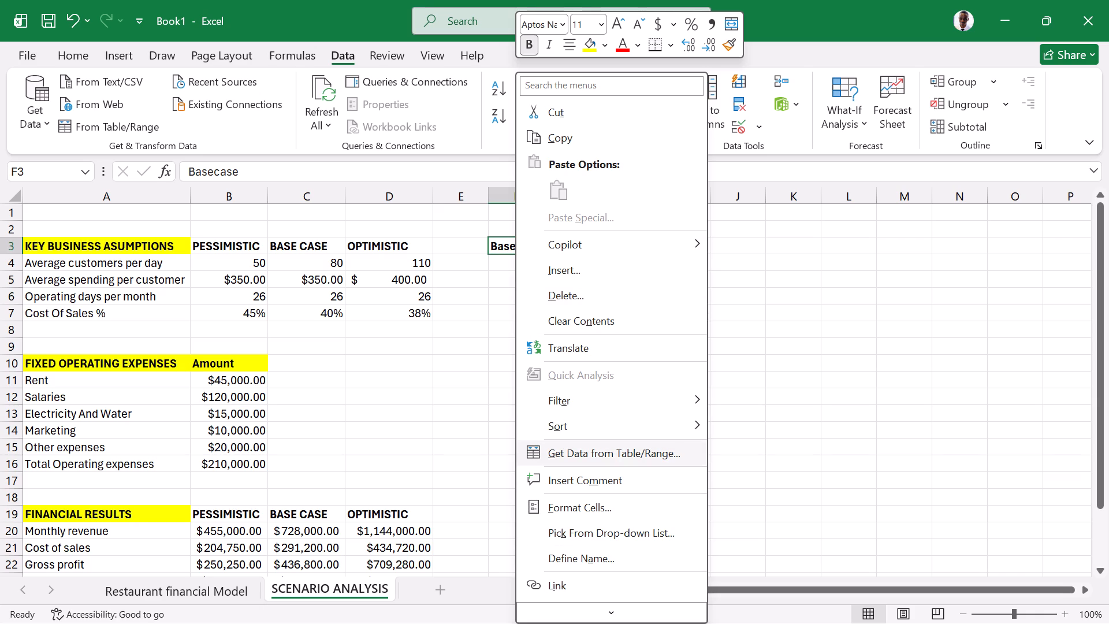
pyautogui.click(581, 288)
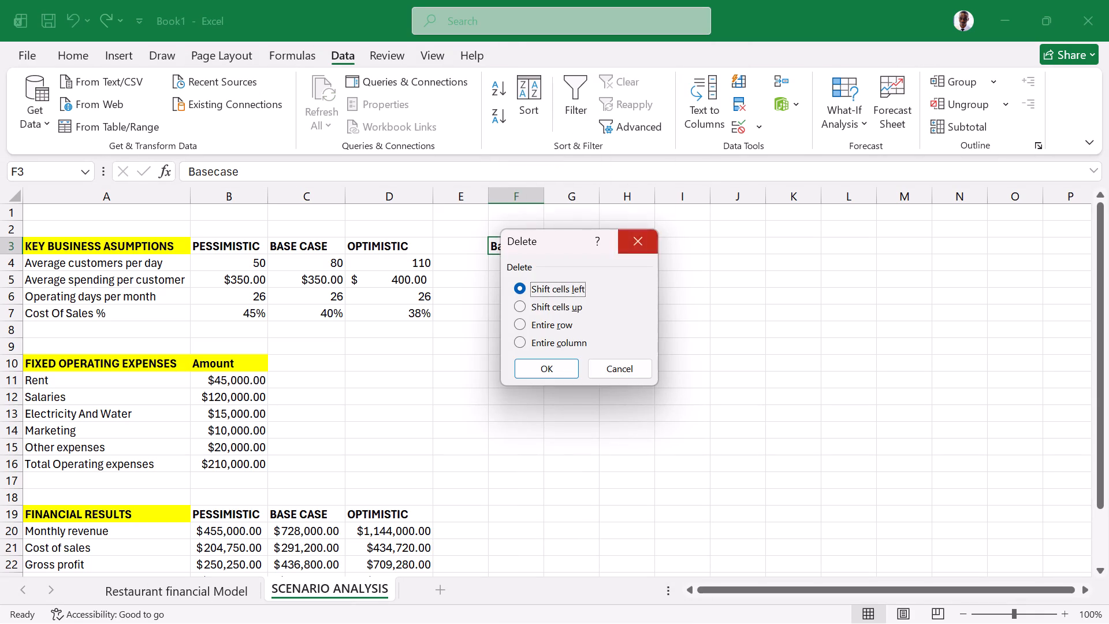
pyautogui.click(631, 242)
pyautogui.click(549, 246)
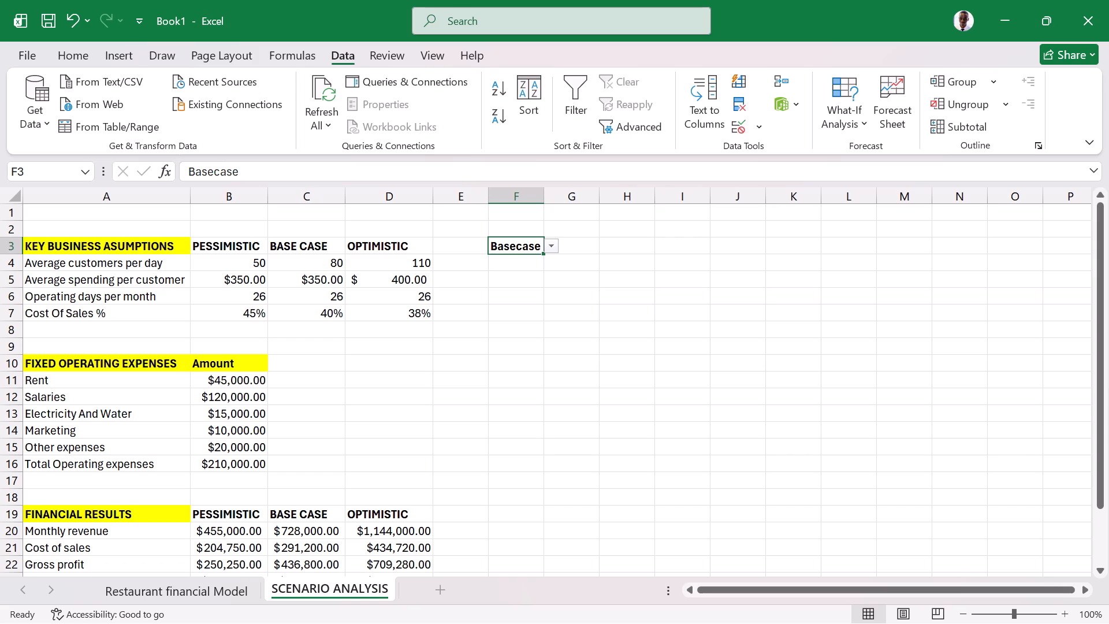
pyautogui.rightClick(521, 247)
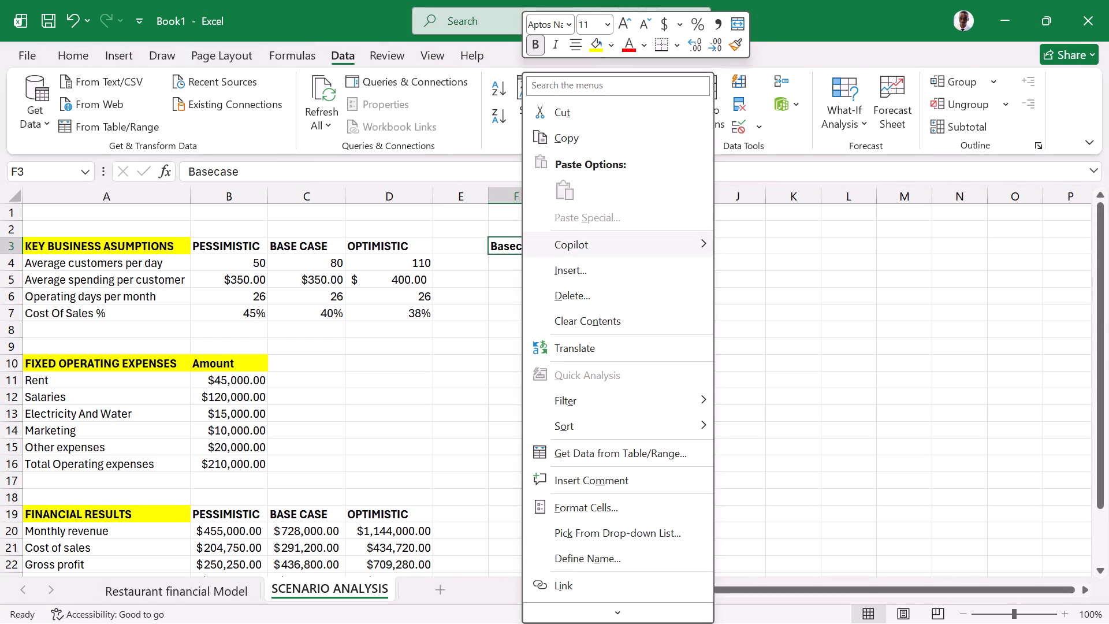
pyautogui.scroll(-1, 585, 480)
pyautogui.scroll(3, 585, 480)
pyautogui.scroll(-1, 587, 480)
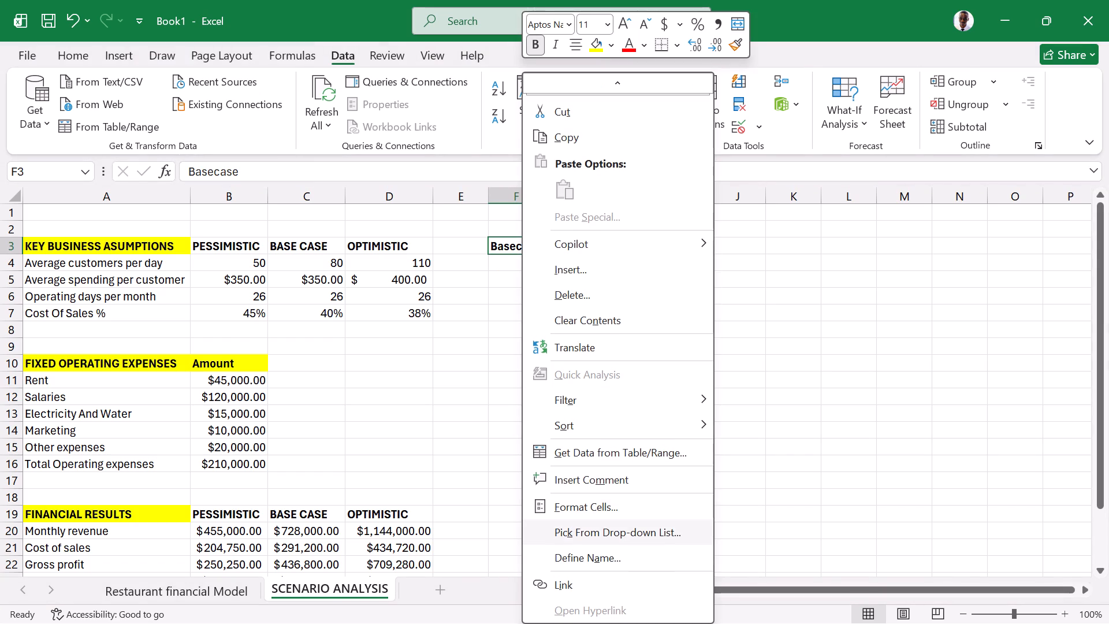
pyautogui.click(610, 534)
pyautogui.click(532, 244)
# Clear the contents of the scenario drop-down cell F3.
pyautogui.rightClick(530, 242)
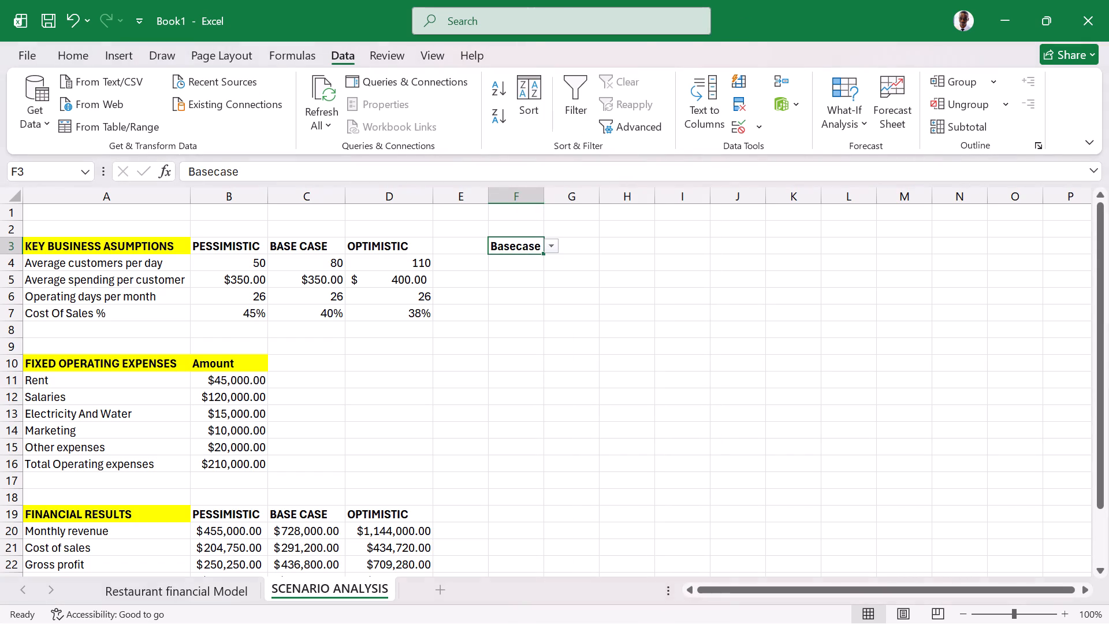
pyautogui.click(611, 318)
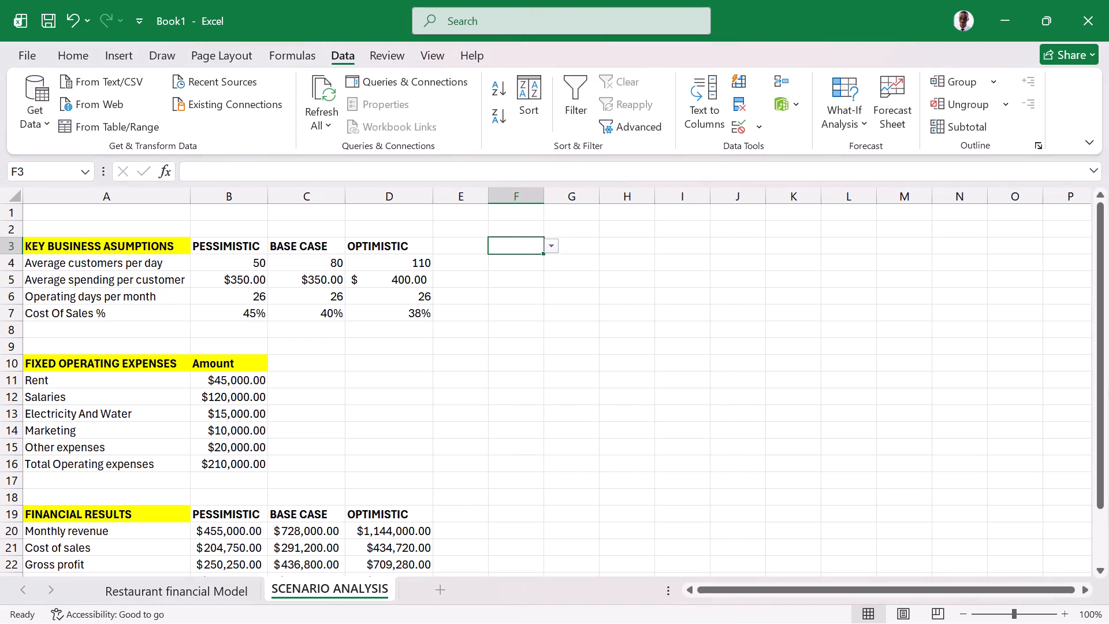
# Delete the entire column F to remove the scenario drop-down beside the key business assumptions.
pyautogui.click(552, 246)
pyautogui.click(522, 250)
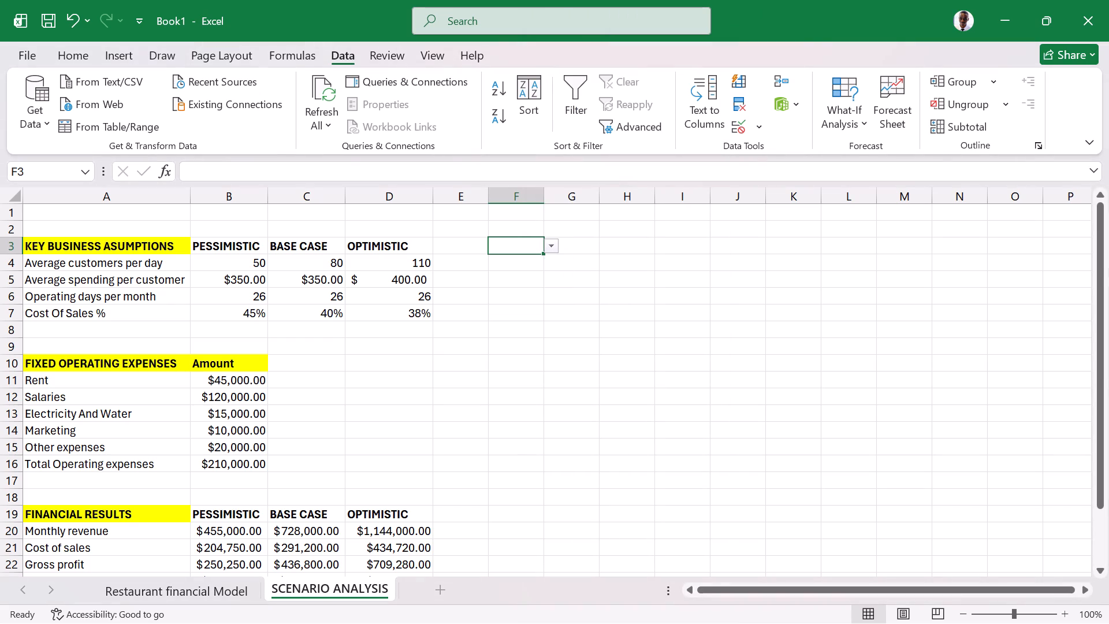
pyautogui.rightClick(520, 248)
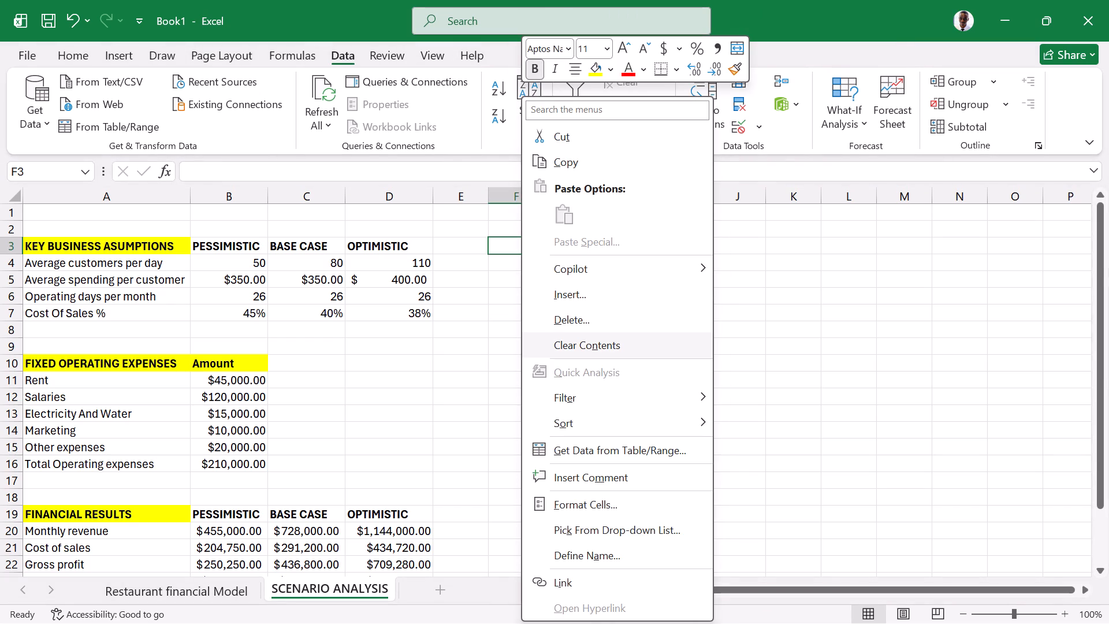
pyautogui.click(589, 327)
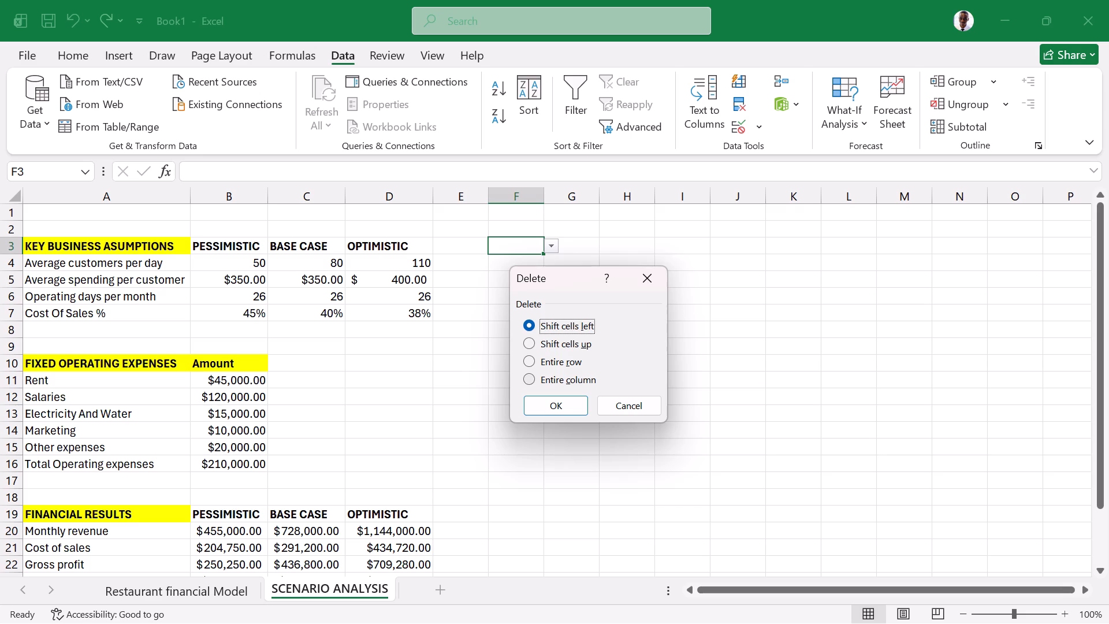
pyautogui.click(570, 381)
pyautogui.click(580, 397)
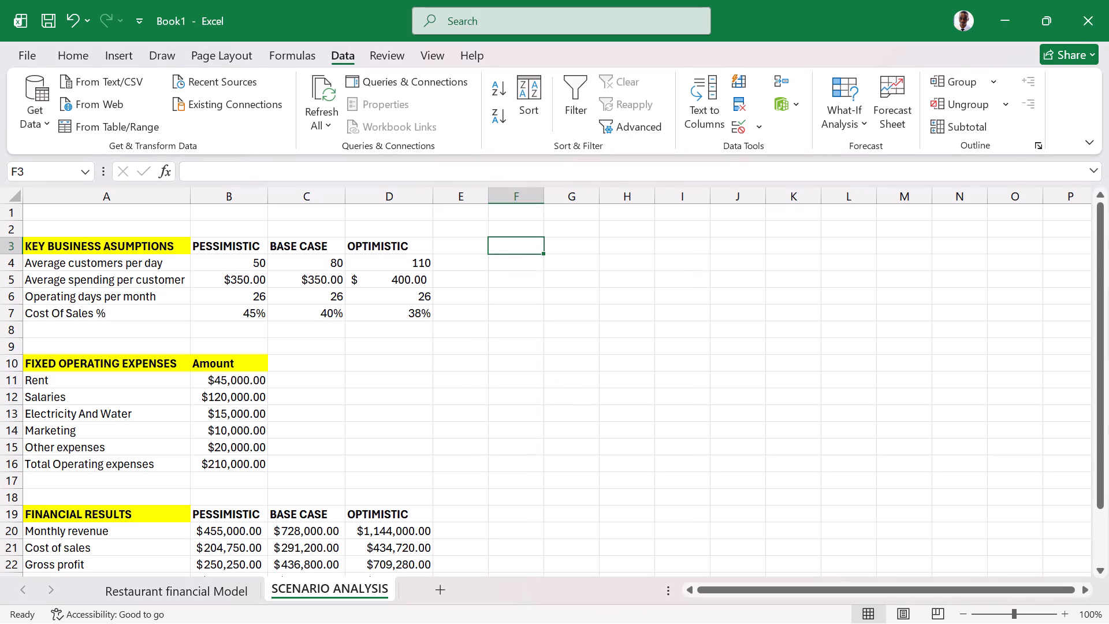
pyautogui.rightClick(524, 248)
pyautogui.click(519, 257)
# Add a List data validation to cell F3 with the source PESSIMISTIC,BASECASE,OPTIMISTIC.
pyautogui.click(762, 132)
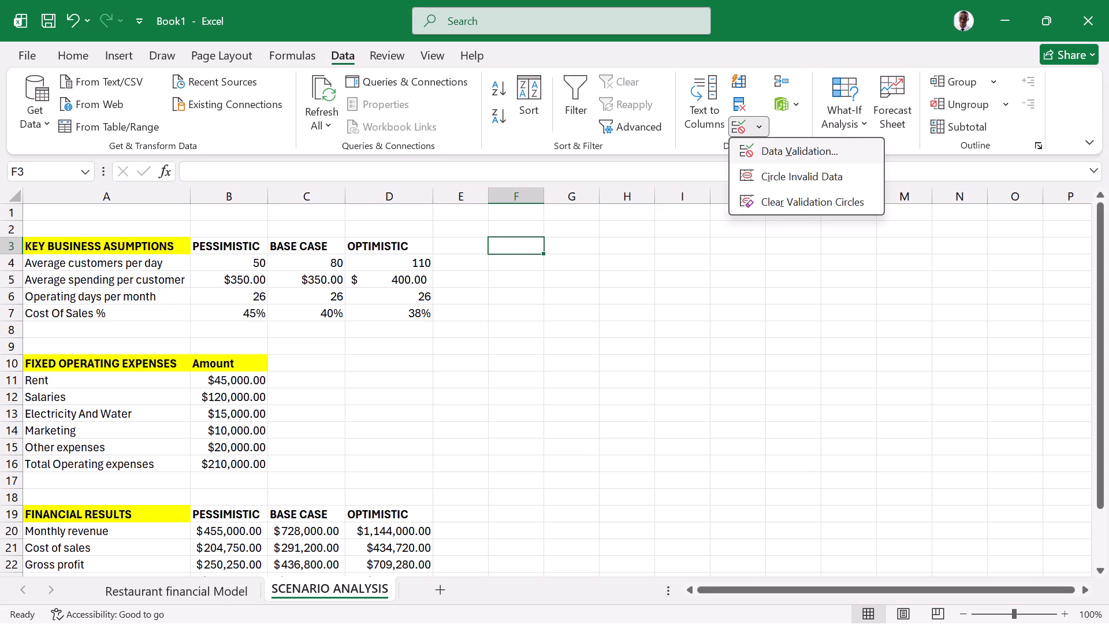
pyautogui.click(766, 157)
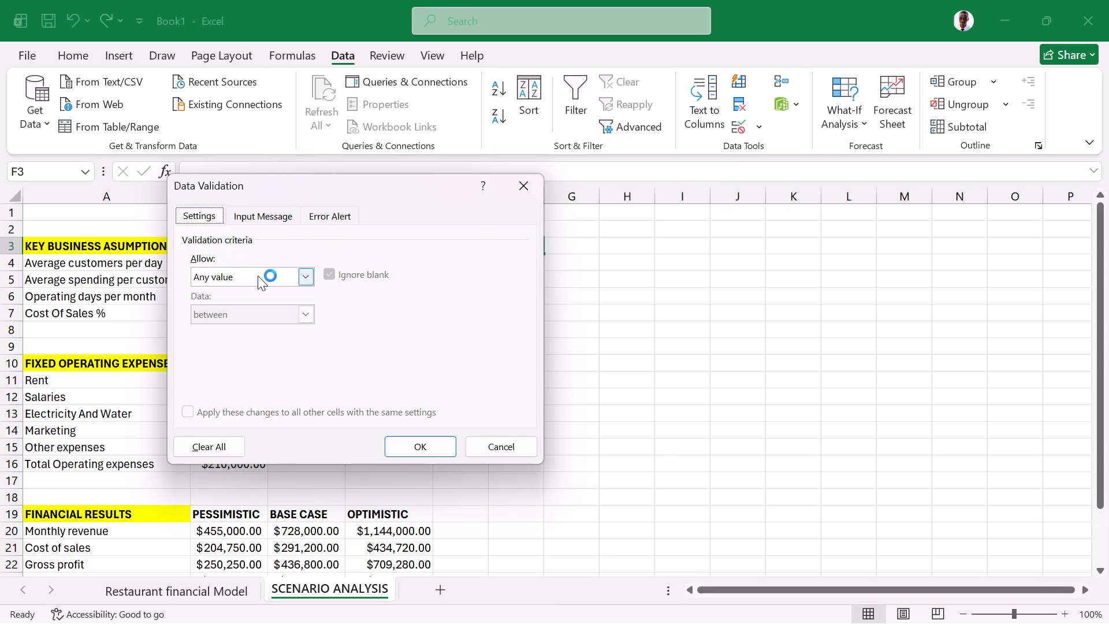
pyautogui.click(266, 274)
pyautogui.click(214, 331)
pyautogui.click(271, 347)
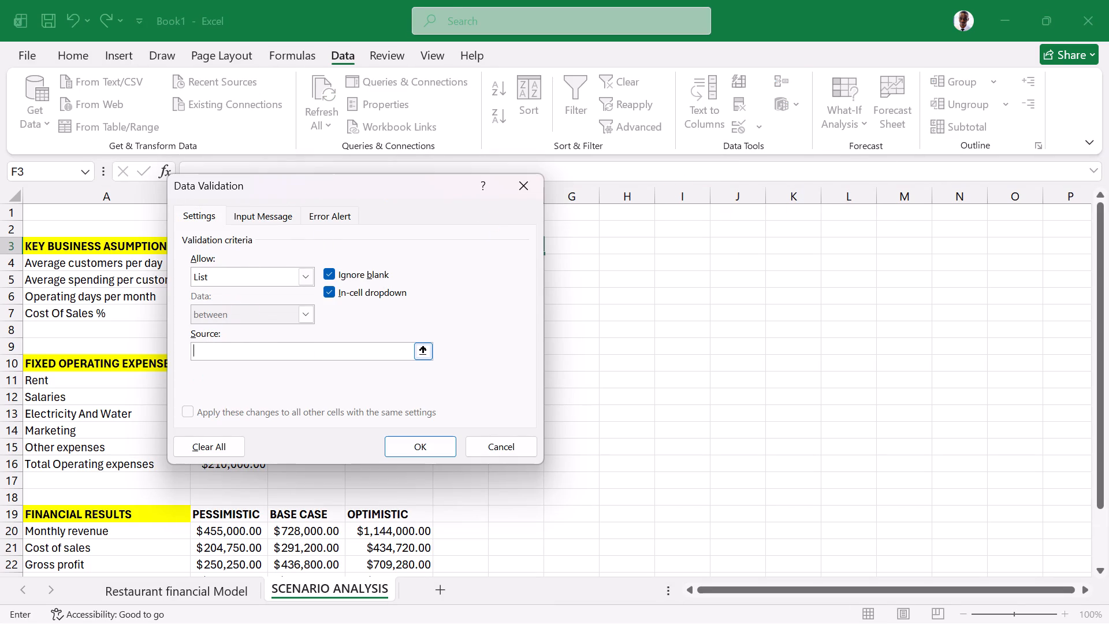
pyautogui.write('PESI')
pyautogui.write('MISTIC?')
pyautogui.press('BackSpace')
pyautogui.press('Left')
pyautogui.press('Left')
pyautogui.press('Left')
pyautogui.press('Left')
pyautogui.press('BackSpace')
pyautogui.press('BackSpace')
pyautogui.press('BackSpace')
pyautogui.press('BackSpace')
pyautogui.press('BackSpace')
pyautogui.press('BackSpace')
pyautogui.press('BackSpace')
pyautogui.press('BackSpace')
pyautogui.press('BackSpace')
pyautogui.press('BackSpace')
pyautogui.press('BackSpace')
pyautogui.press('BackSpace')
pyautogui.write('SI')
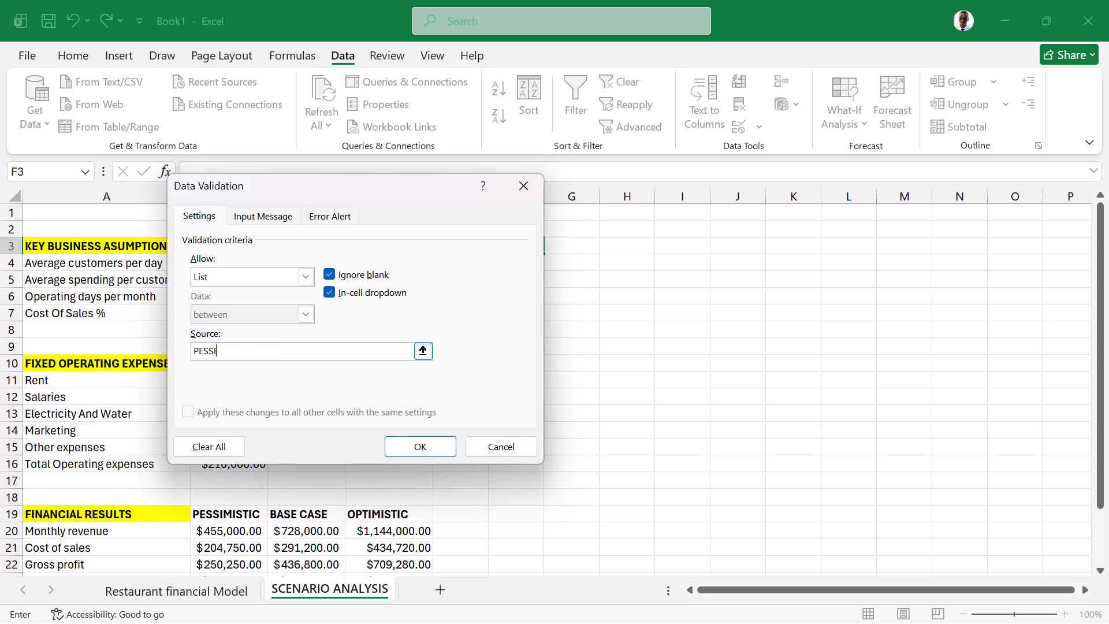
pyautogui.write('MISTIC')
pyautogui.press('?')
pyautogui.press('BackSpace')
pyautogui.hotkey('shift', ',')
pyautogui.write('BASECASE')
pyautogui.press('?')
pyautogui.press('BackSpace')
pyautogui.hotkey('shift', ',')
pyautogui.write('OPTIMISTIC')
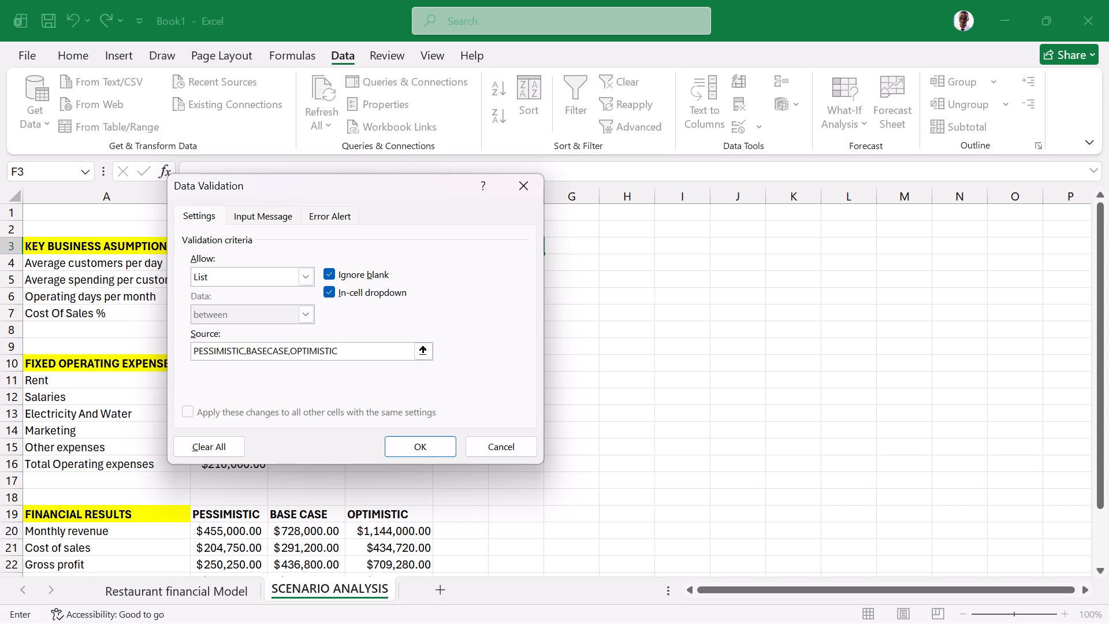
pyautogui.click(427, 452)
# Open the scenario drop-down in F3 to check its options without choosing one.
pyautogui.click(553, 247)
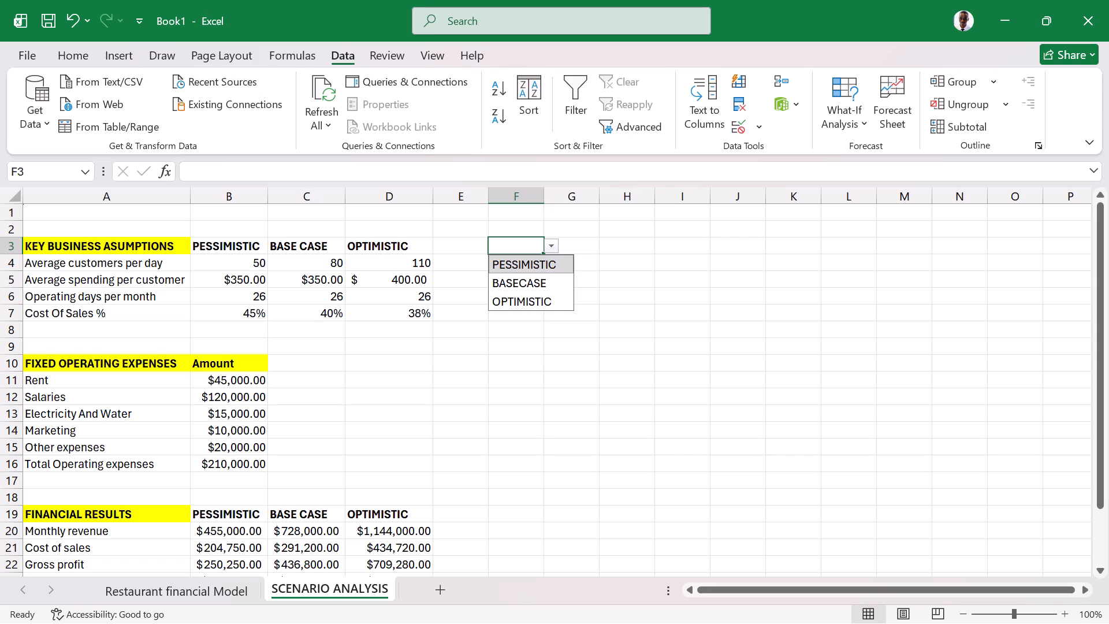
pyautogui.click(512, 329)
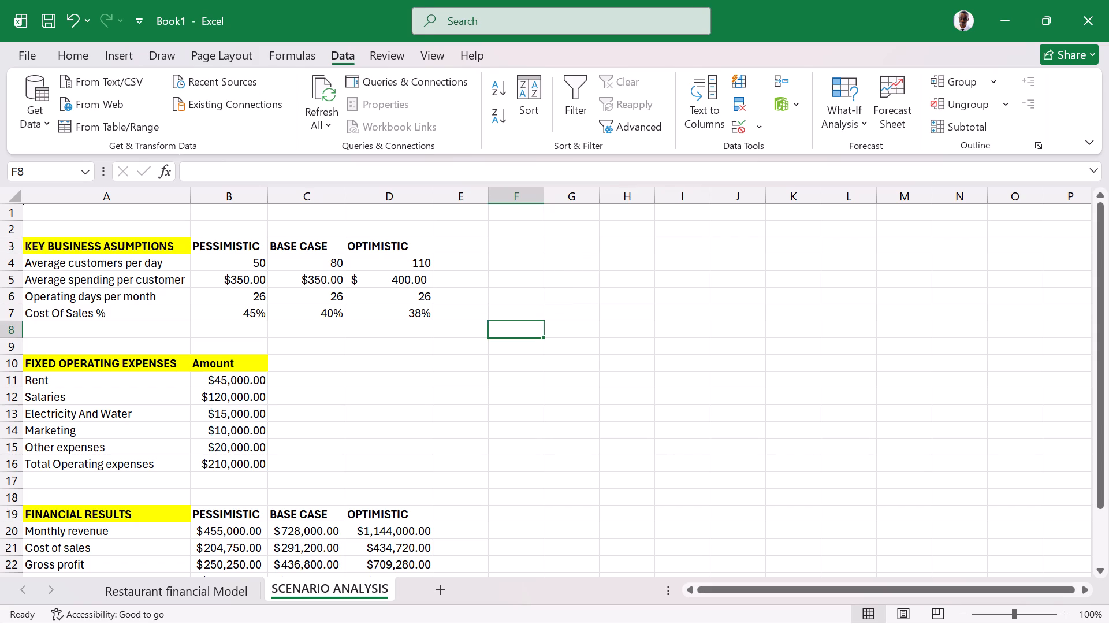
pyautogui.click(522, 292)
pyautogui.click(522, 255)
pyautogui.click(520, 250)
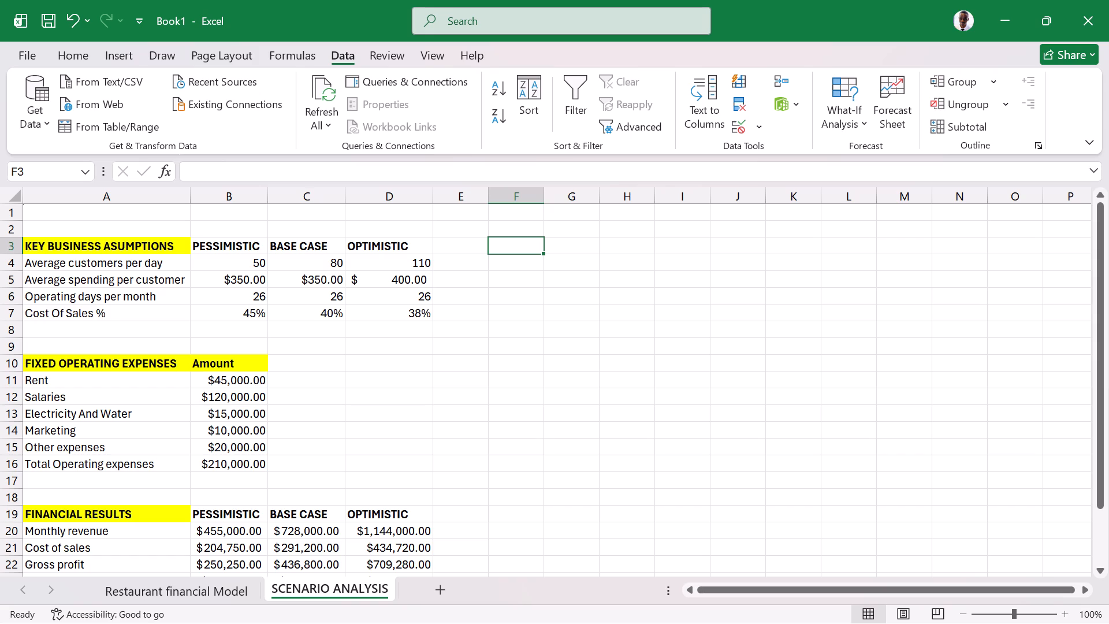
# Enter the label Selected customers in cell F5.
pyautogui.doubleClick(516, 288)
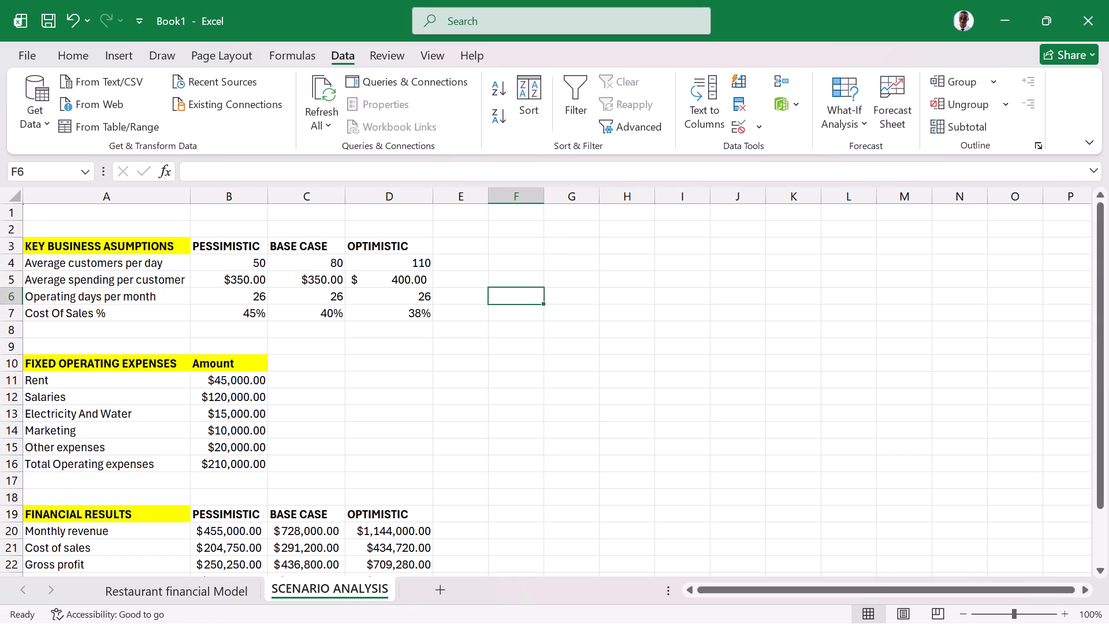
pyautogui.click(516, 277)
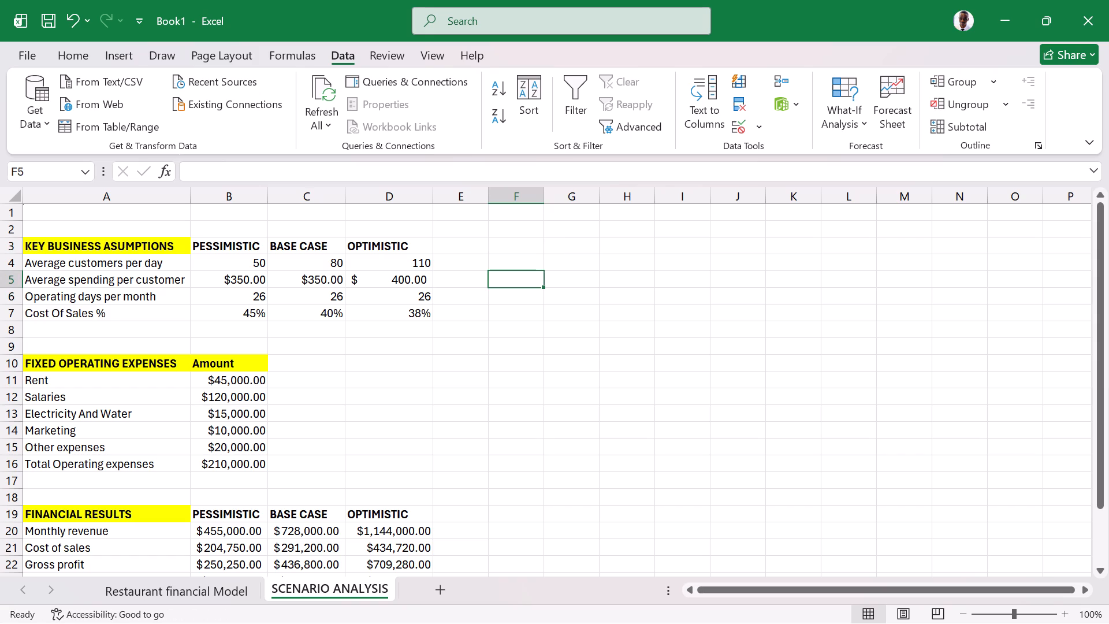
pyautogui.press('s')
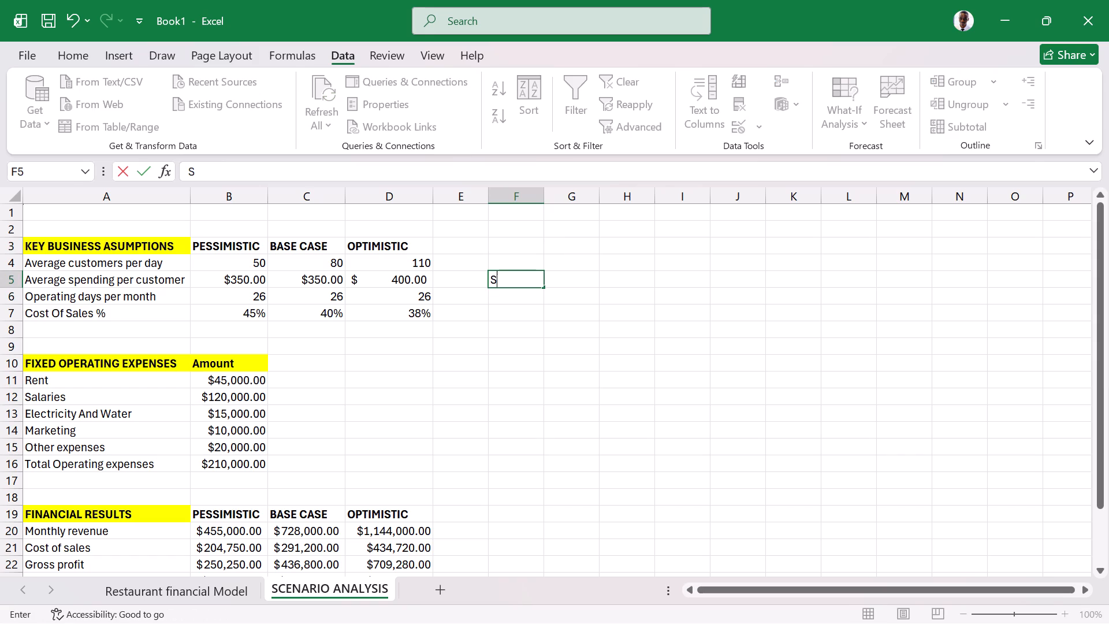
pyautogui.write('elected')
pyautogui.press('space')
pyautogui.press('c')
pyautogui.write('us')
pyautogui.write('tomer')
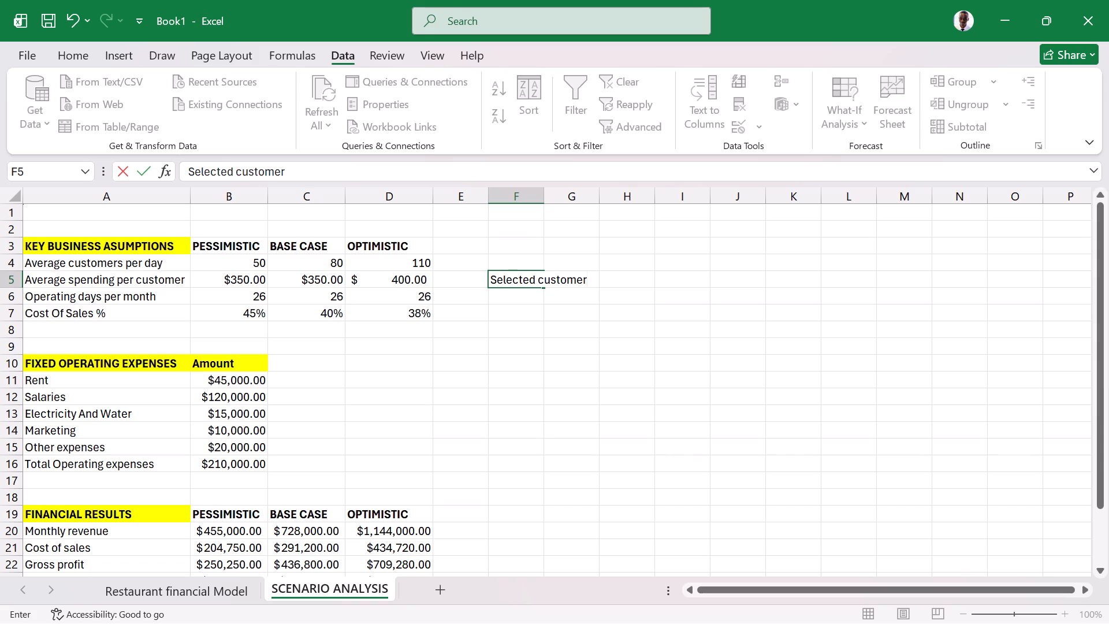
pyautogui.press('s')
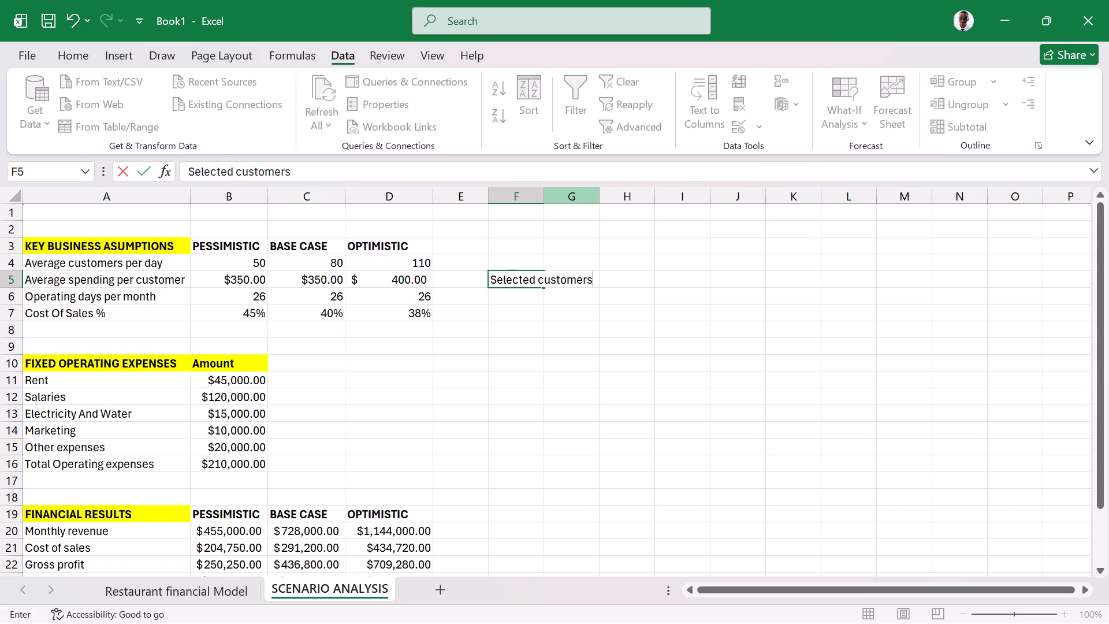
# Widen column F so the Selected customers label fits within it.
pyautogui.click(546, 198)
pyautogui.doubleClick(542, 196)
pyautogui.moveTo(548, 198); pyautogui.dragTo(605, 215)
# Enter the labels Average spending in F6 and Operating days in F7.
pyautogui.click(535, 299)
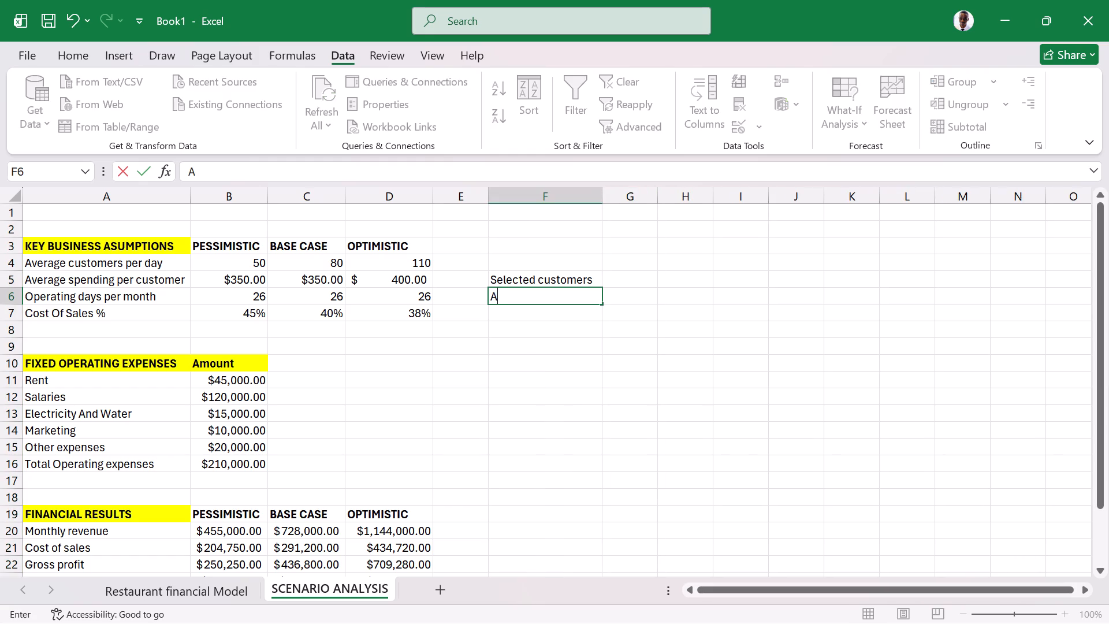
pyautogui.write('verage spending')
pyautogui.press('space')
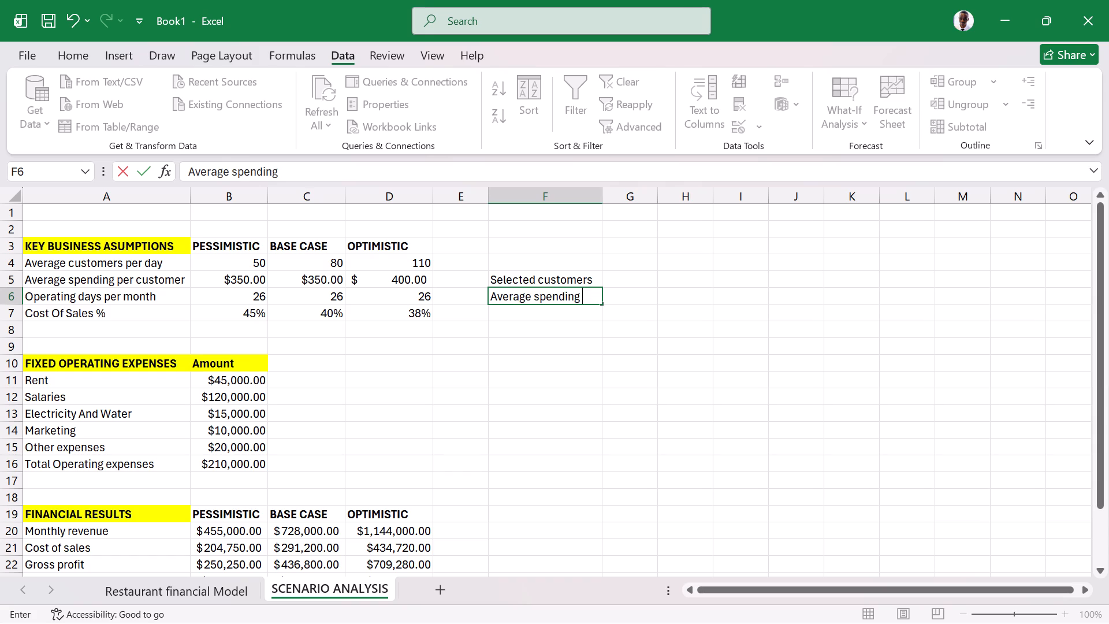
pyautogui.press('Return')
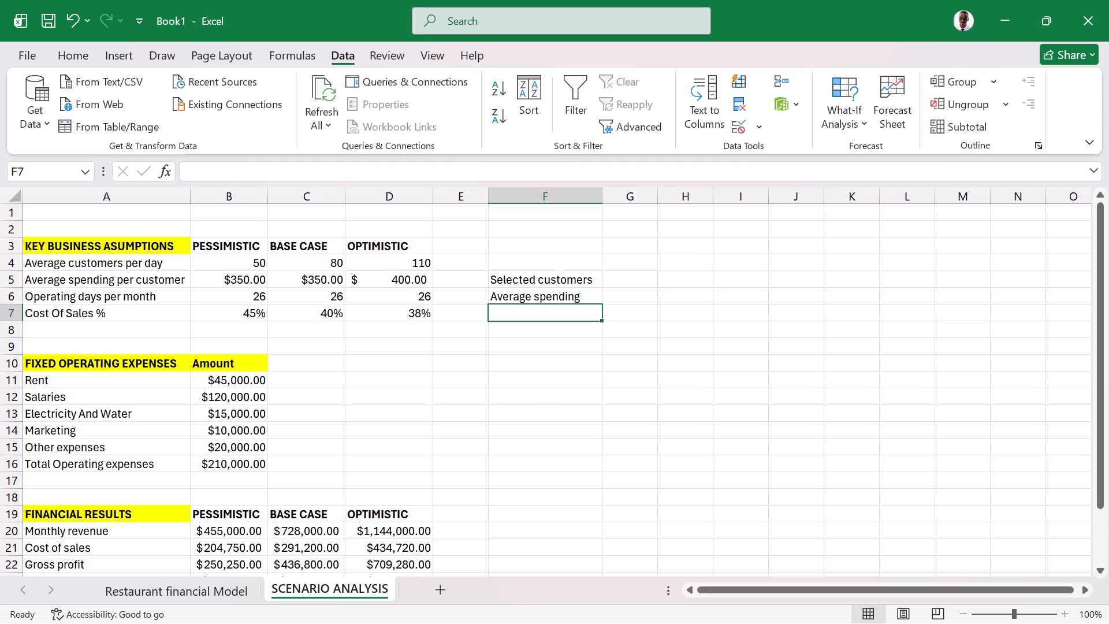
pyautogui.write('Operating')
pyautogui.press('space')
pyautogui.write('days')
pyautogui.press('Return')
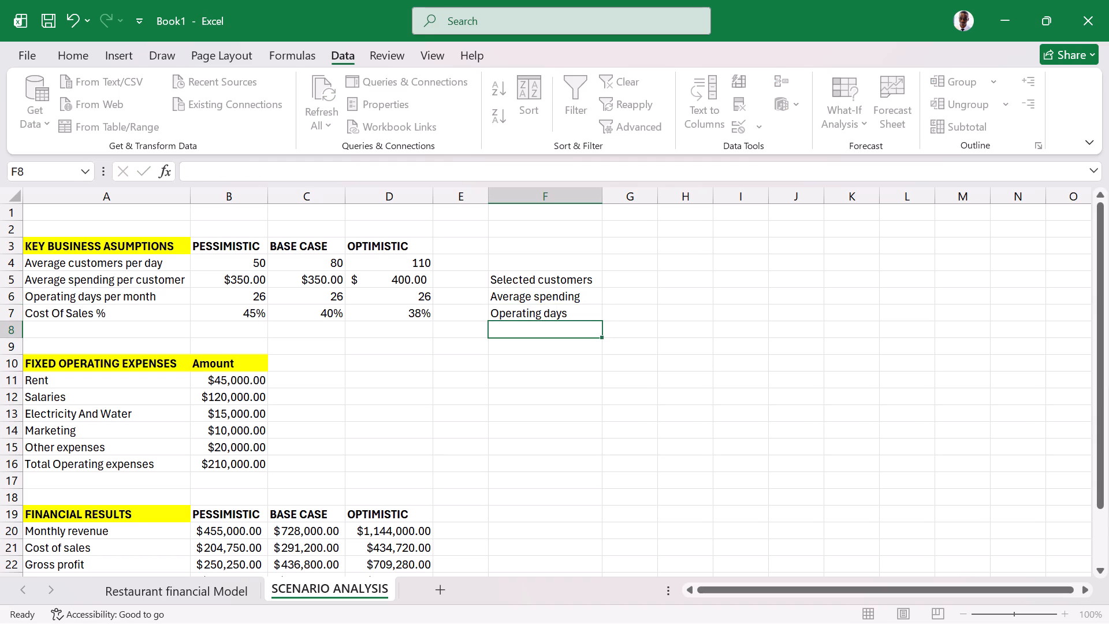
# Enter the label Cost of sales in cell F8.
pyautogui.write('Cost of asles')
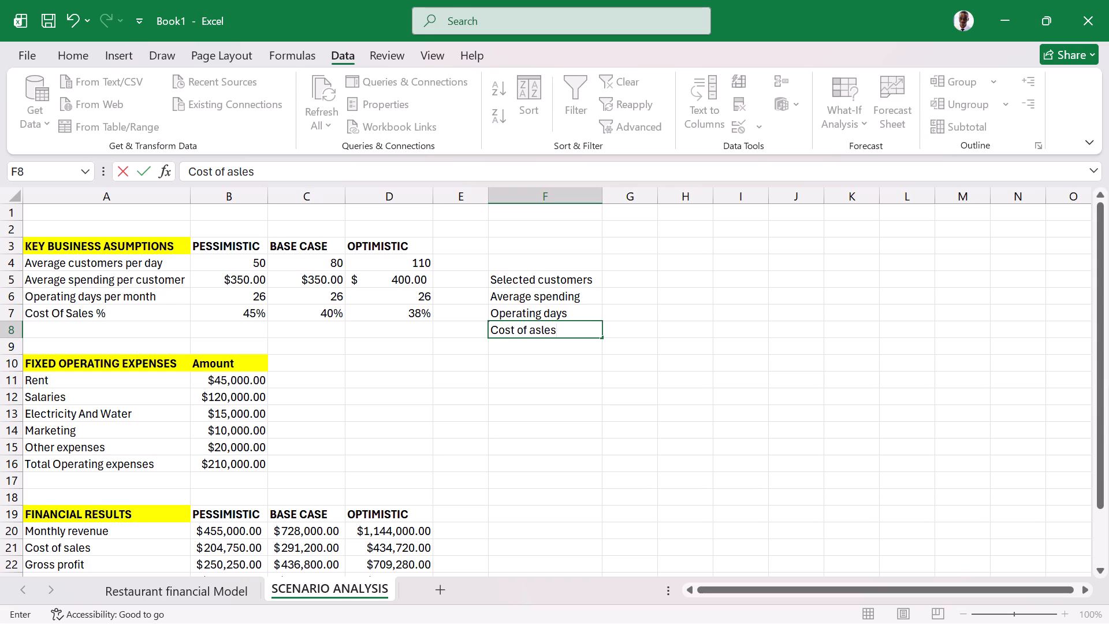
pyautogui.press('Return')
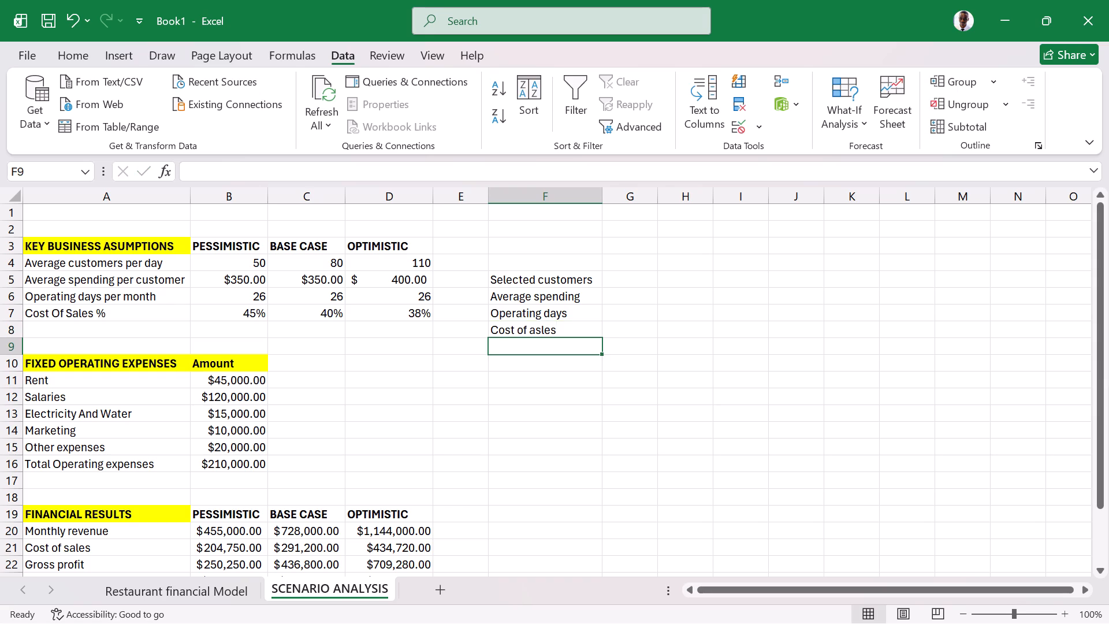
pyautogui.press('Up')
pyautogui.press('BackSpace')
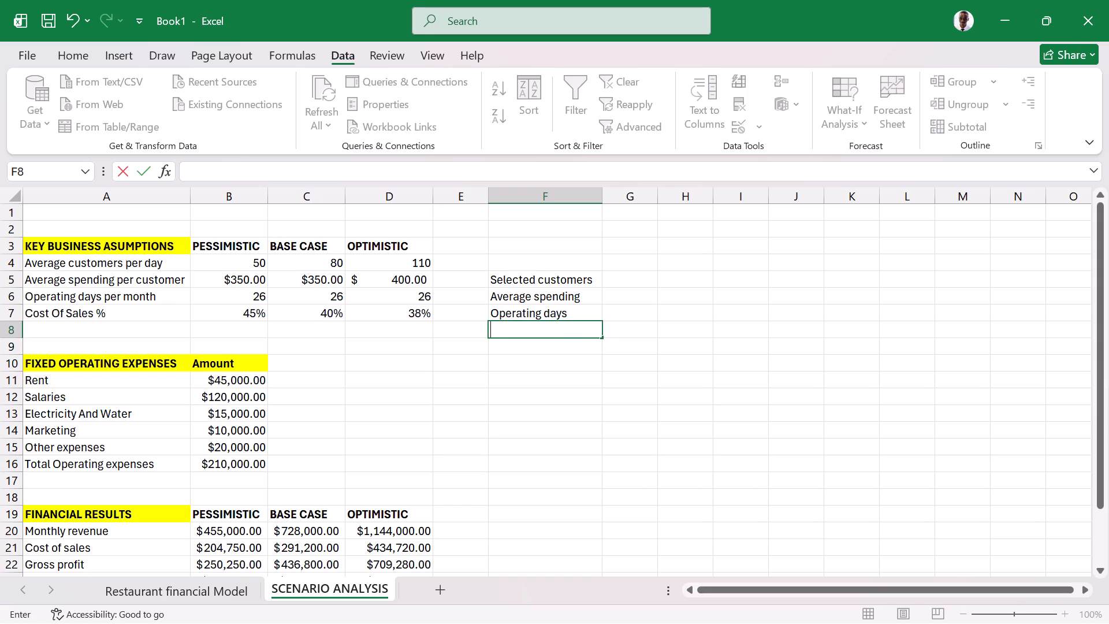
pyautogui.write('Cost if')
pyautogui.press('BackSpace')
pyautogui.press('BackSpace')
pyautogui.write('of sales')
pyautogui.press('Return')
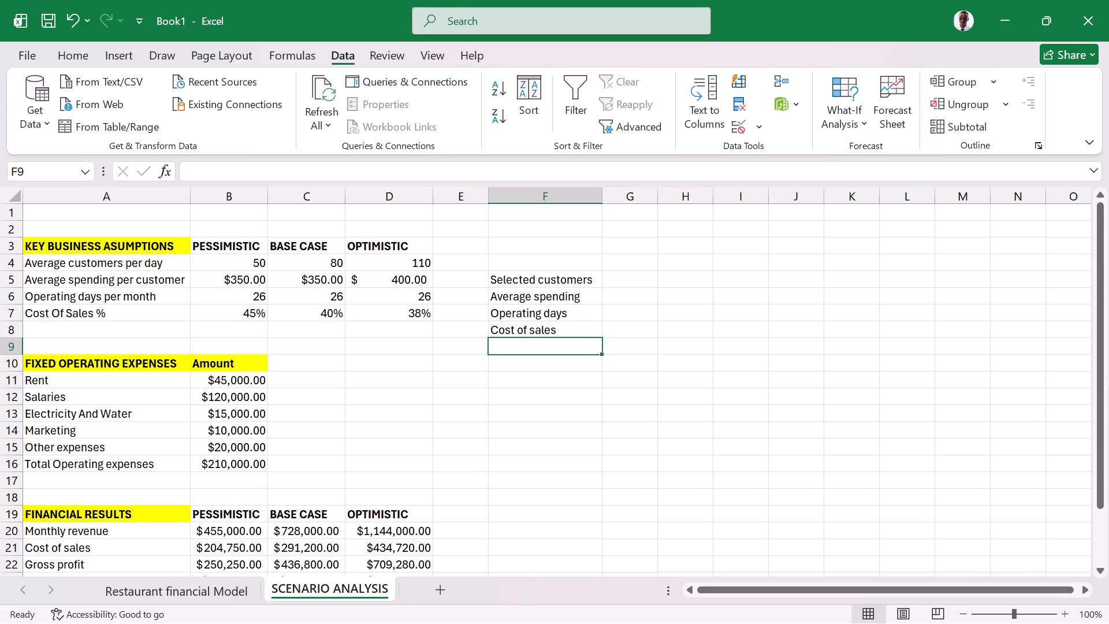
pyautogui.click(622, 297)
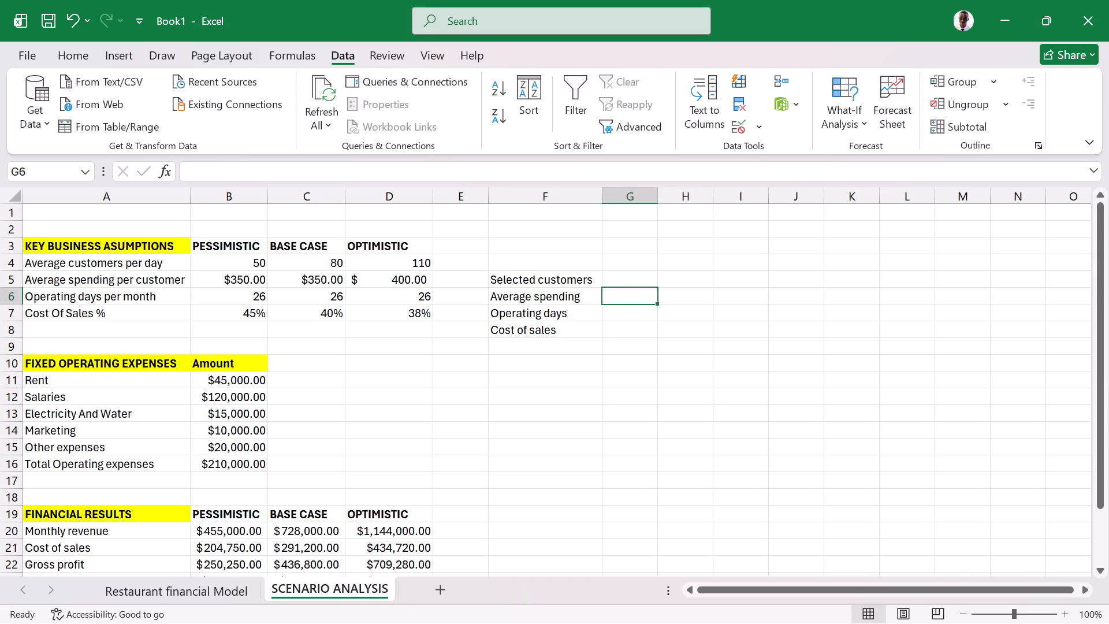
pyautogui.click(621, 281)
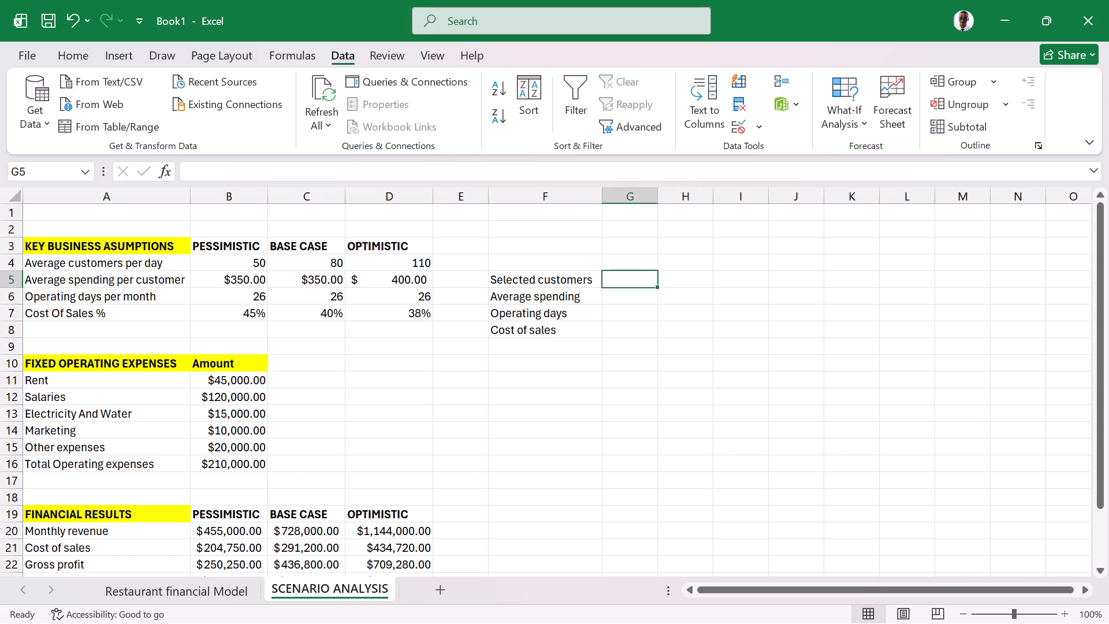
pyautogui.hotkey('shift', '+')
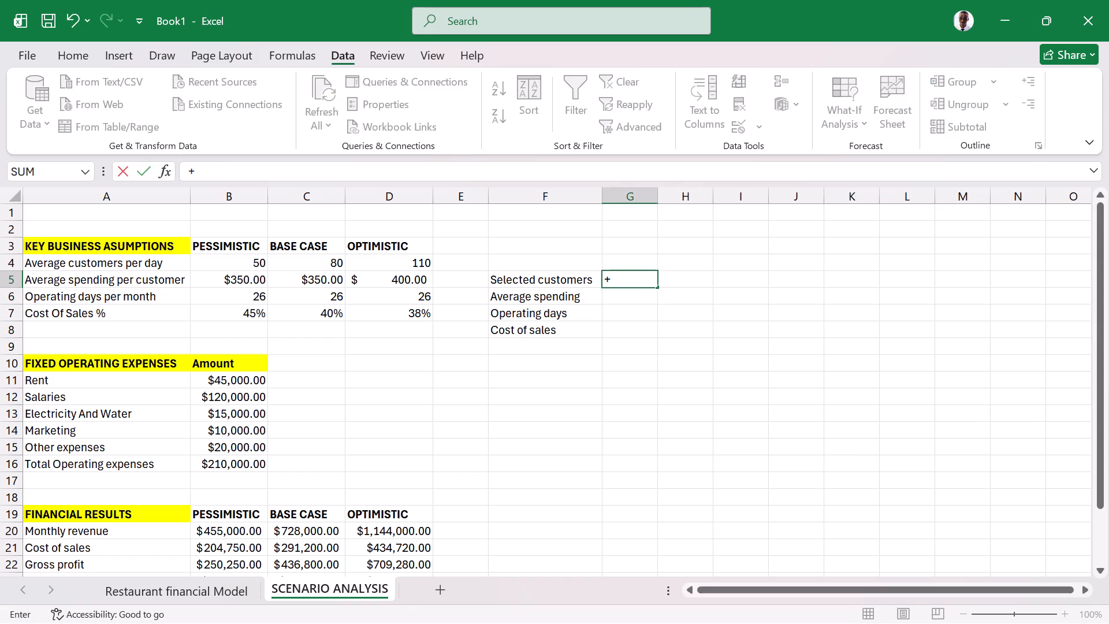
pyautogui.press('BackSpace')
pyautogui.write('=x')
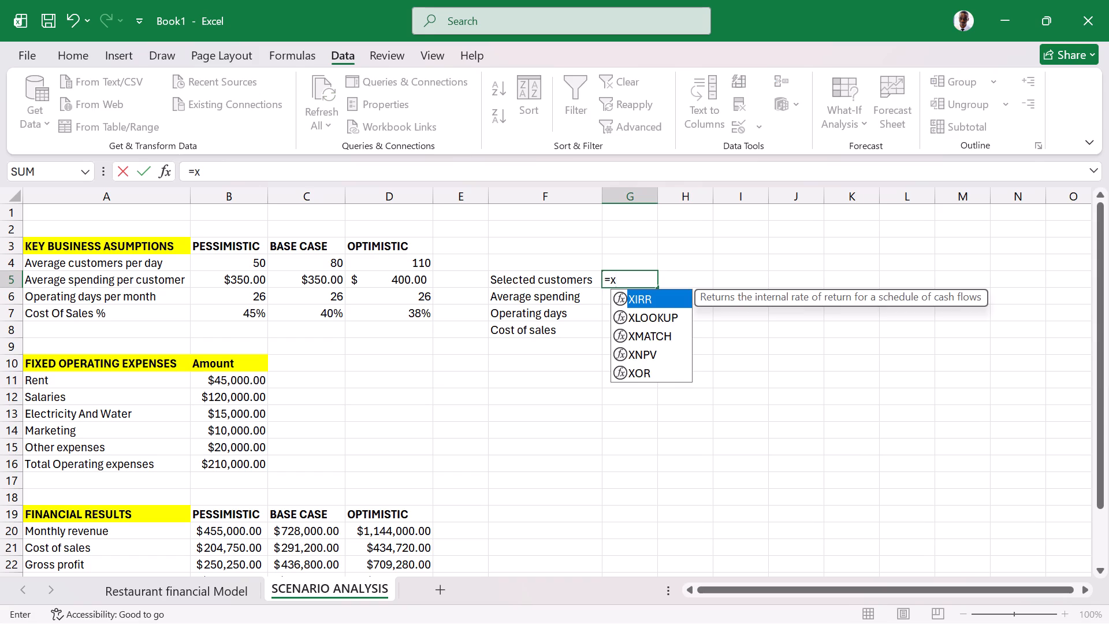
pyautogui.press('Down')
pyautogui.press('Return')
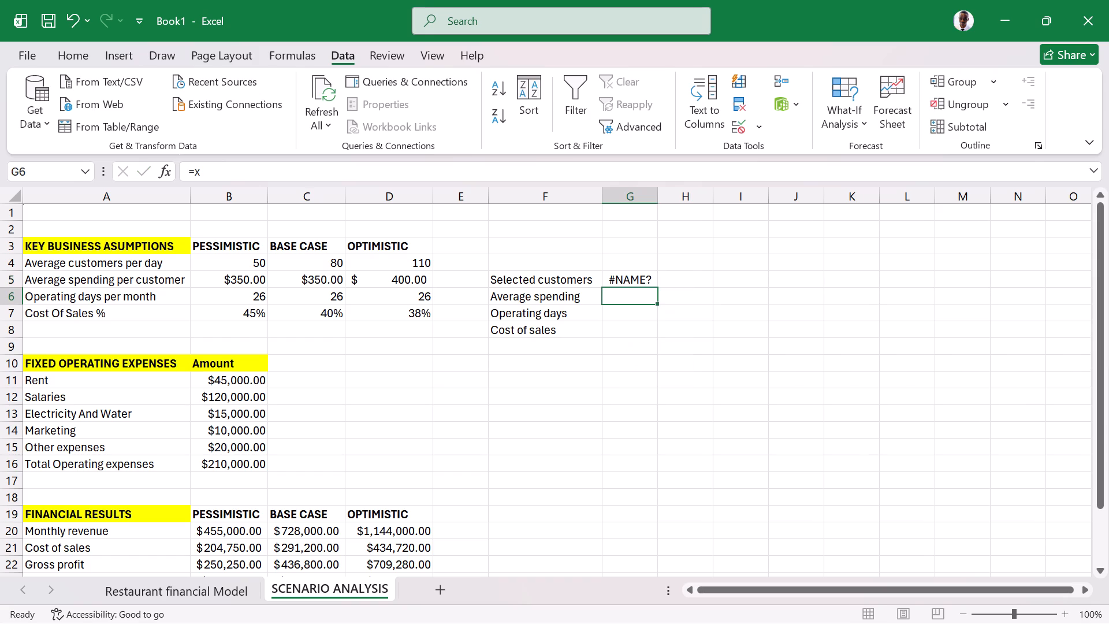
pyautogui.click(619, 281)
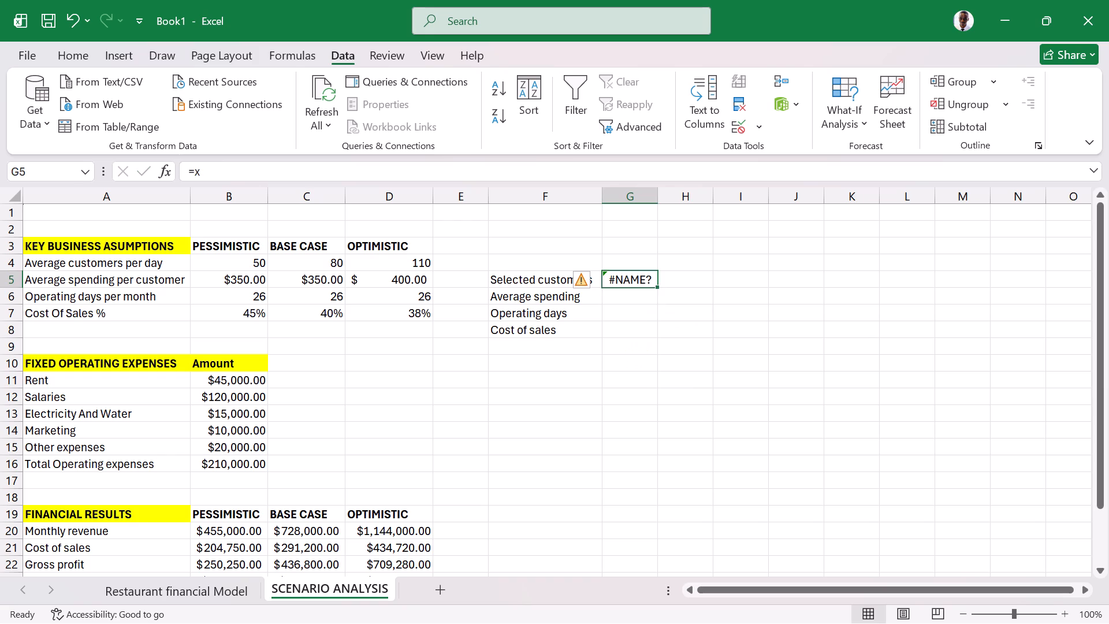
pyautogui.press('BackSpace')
# Begin an XLOOKUP formula in G5, beside Selected customers, with the scenario selection cell F3 as the lookup value.
pyautogui.hotkey('shift', '+')
pyautogui.press('BackSpace')
pyautogui.write('=xlook')
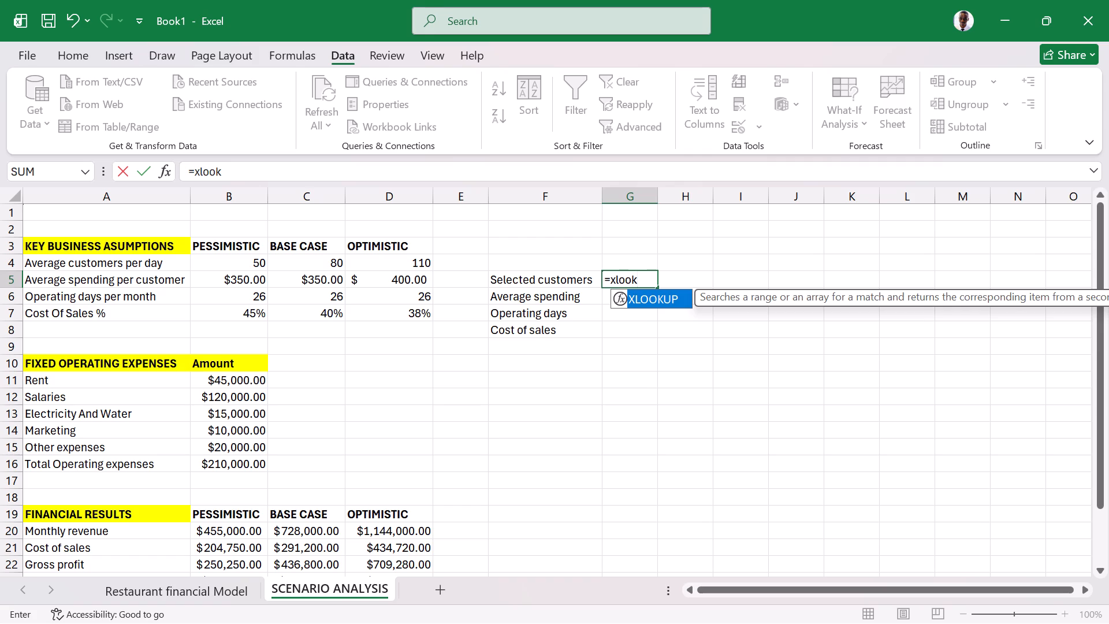
pyautogui.write('up')
pyautogui.press('(')
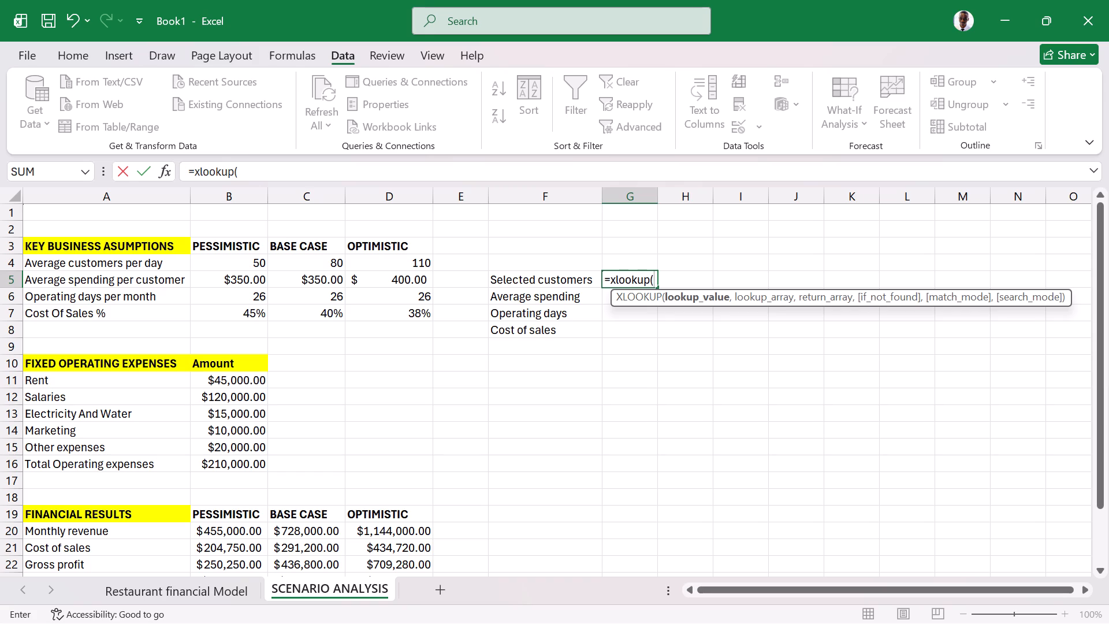
pyautogui.click(575, 284)
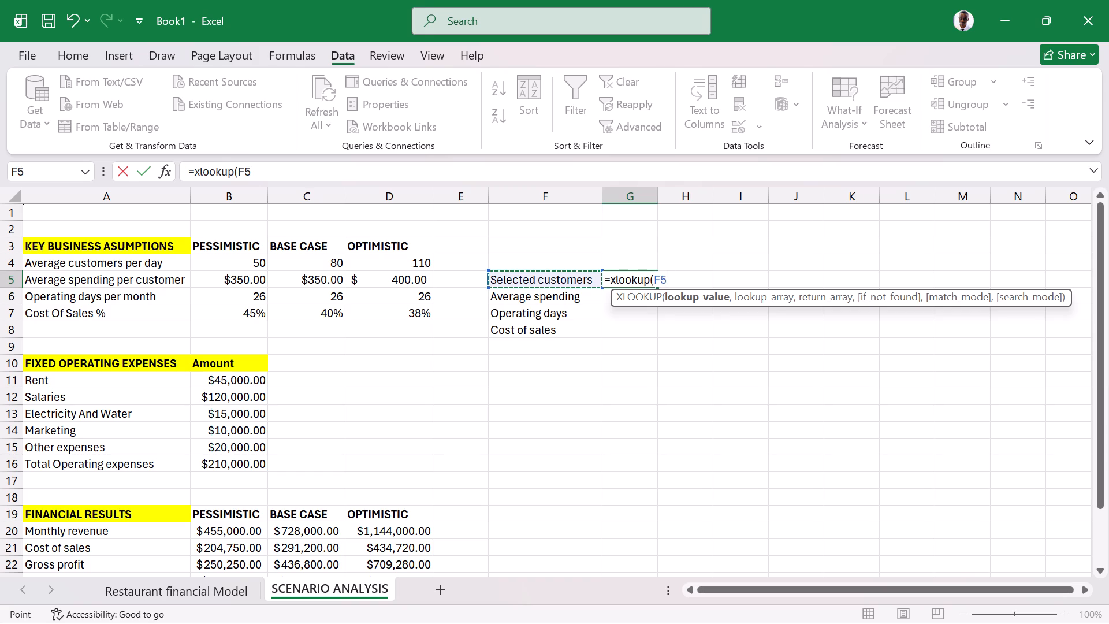
pyautogui.press(',')
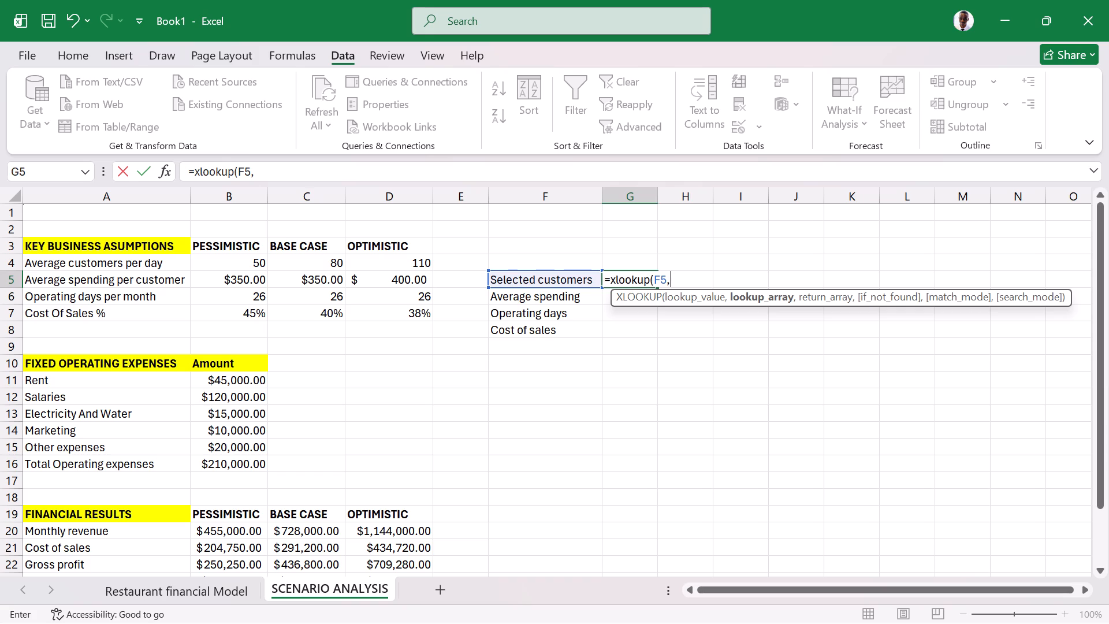
pyautogui.press('BackSpace')
pyautogui.press('BackSpace')
pyautogui.press('BackSpace')
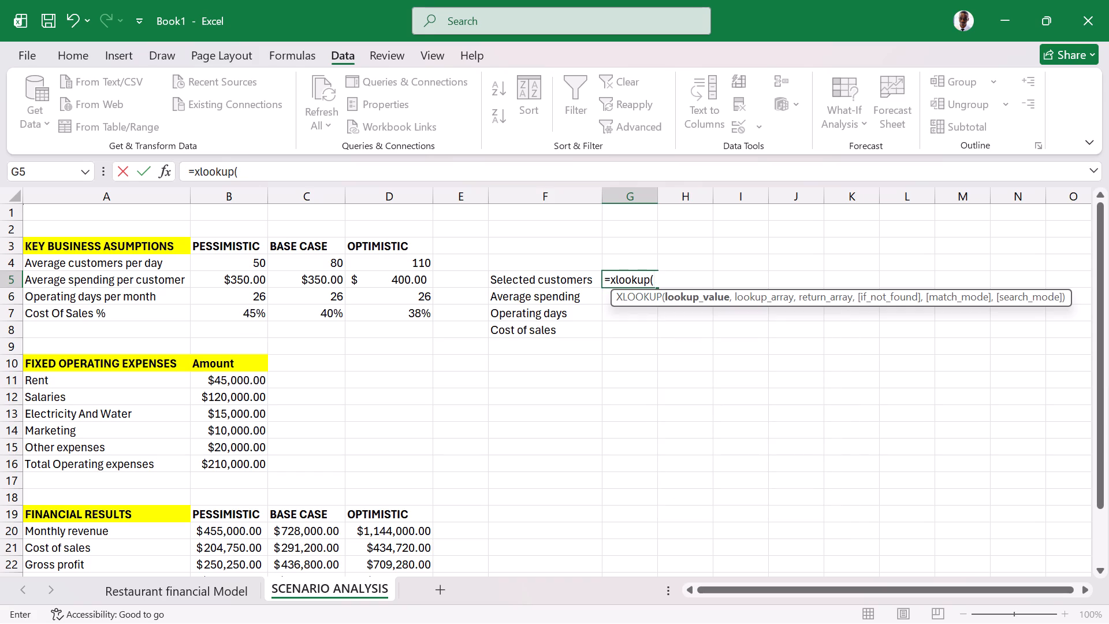
pyautogui.click(547, 248)
pyautogui.press(',')
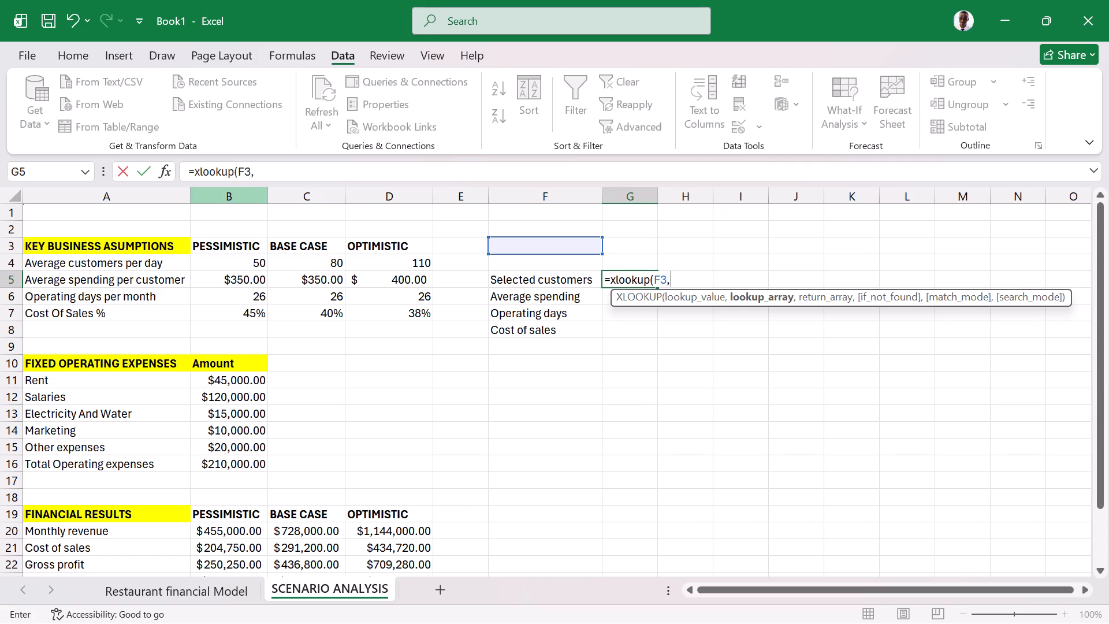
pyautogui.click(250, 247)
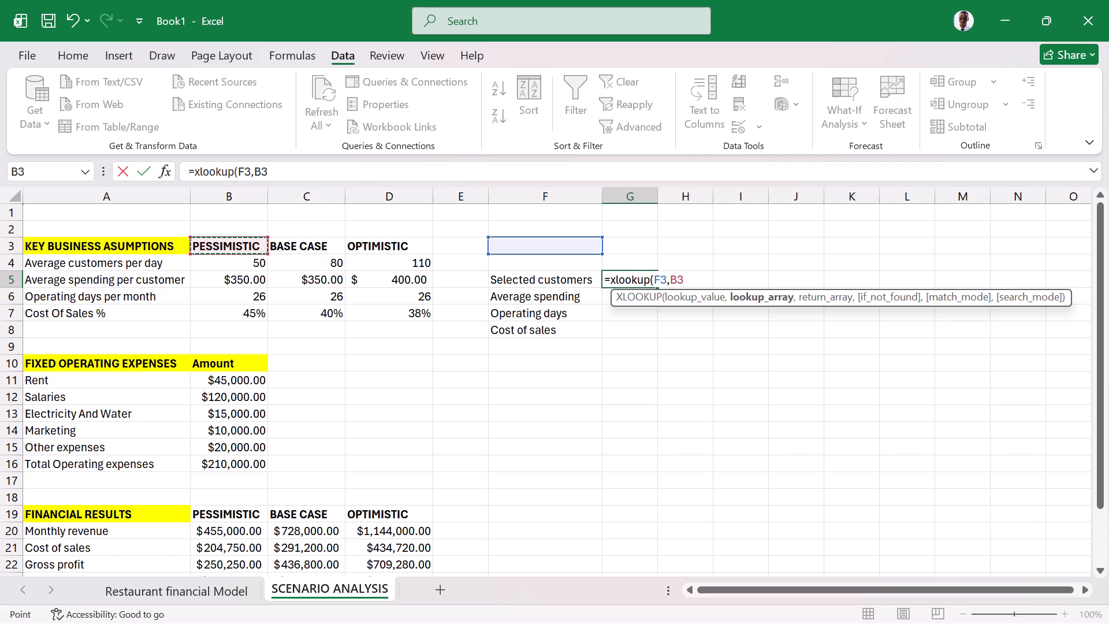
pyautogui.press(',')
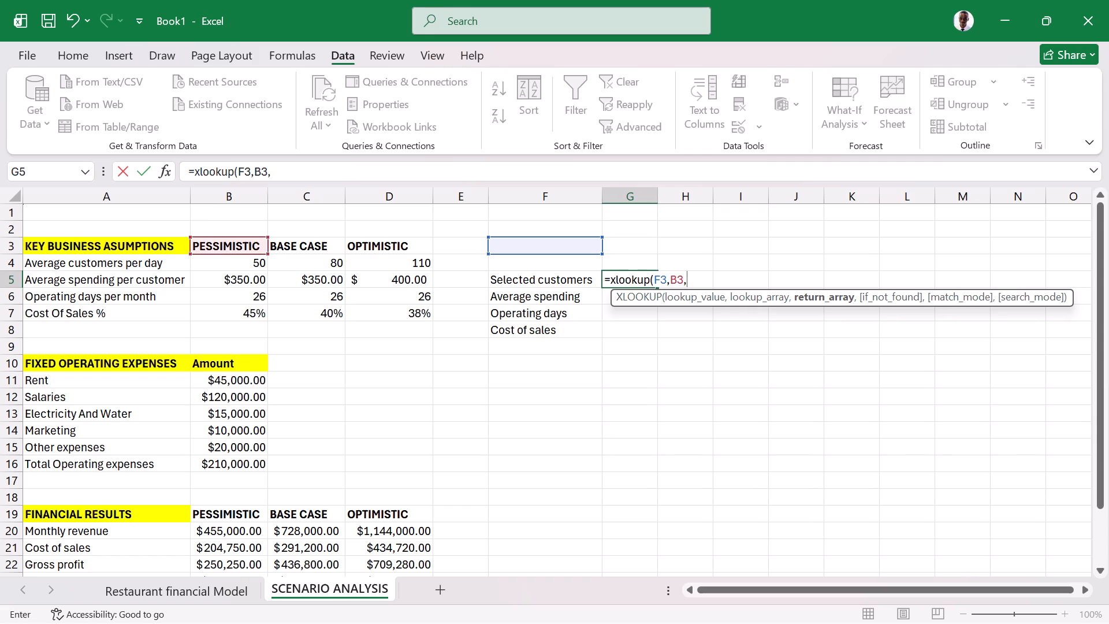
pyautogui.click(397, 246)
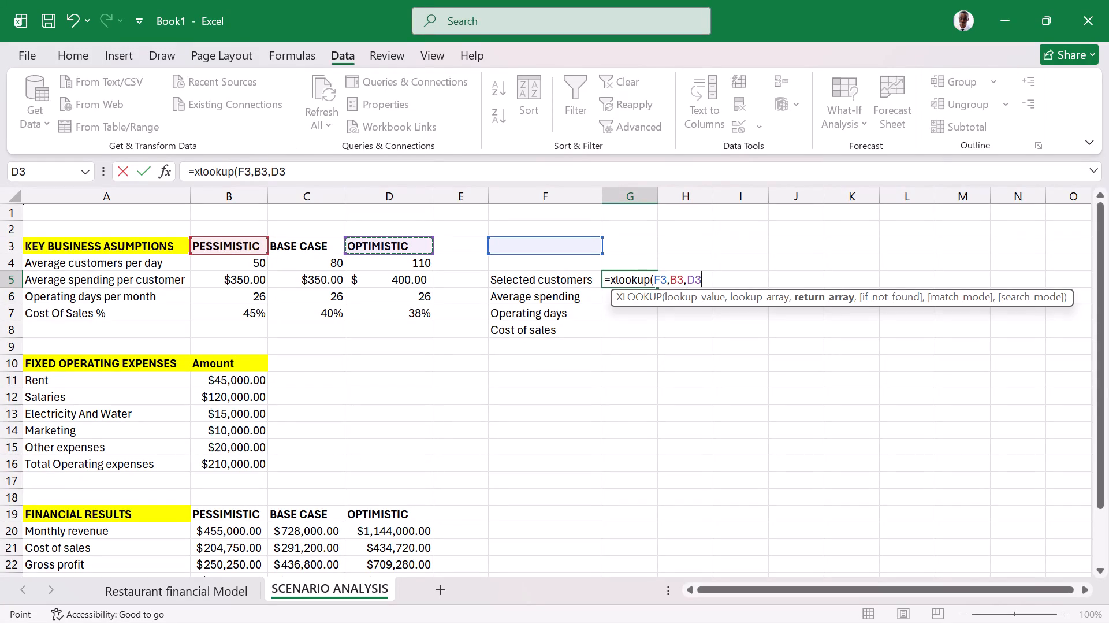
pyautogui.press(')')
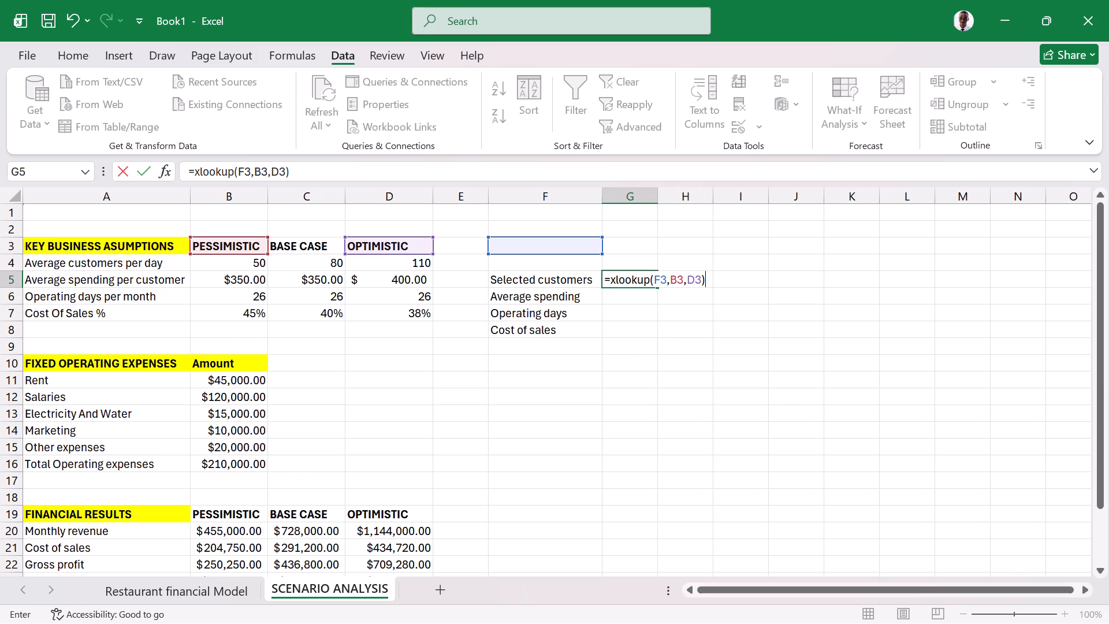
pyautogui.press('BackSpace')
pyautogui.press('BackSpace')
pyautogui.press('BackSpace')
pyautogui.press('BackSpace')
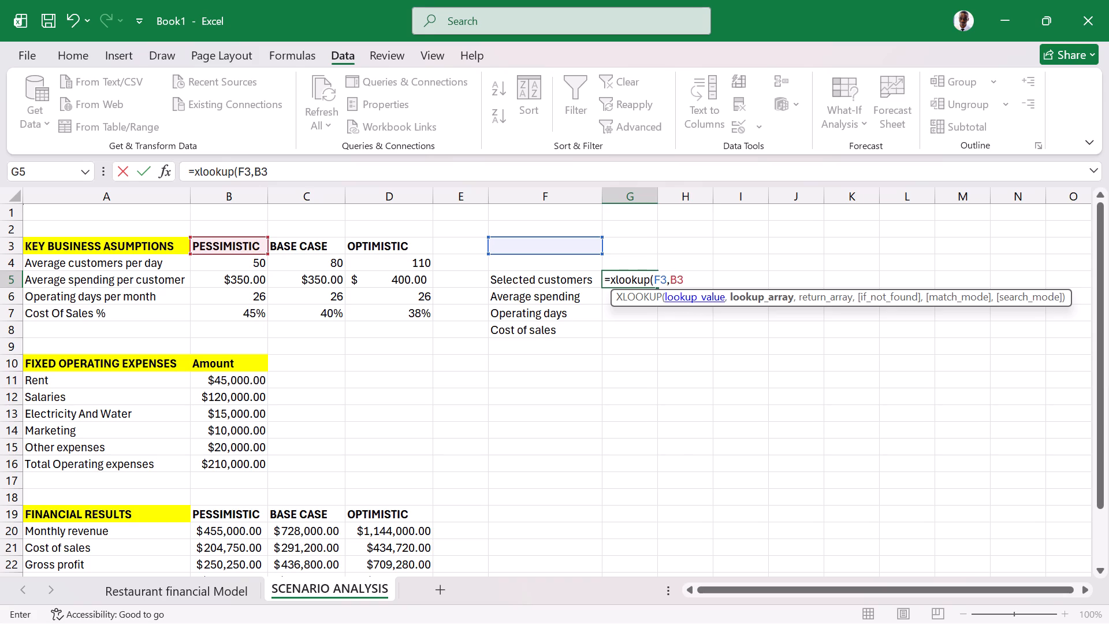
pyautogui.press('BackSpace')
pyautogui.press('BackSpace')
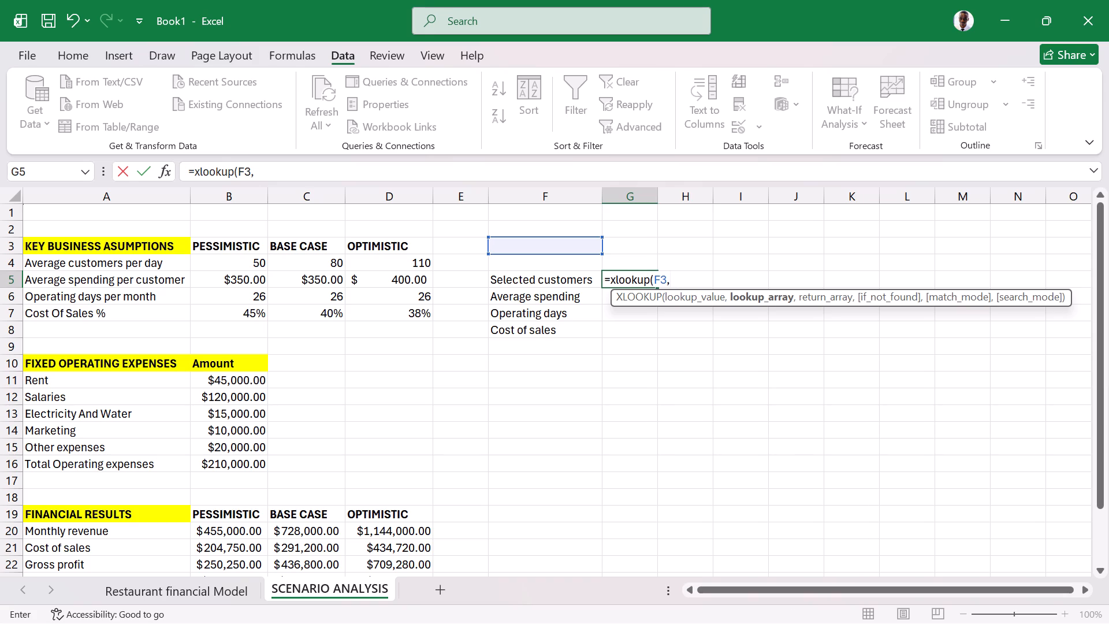
# Set the formula's lookup array to the scenario headings in B3:D3.
pyautogui.moveTo(245, 247); pyautogui.dragTo(252, 266)
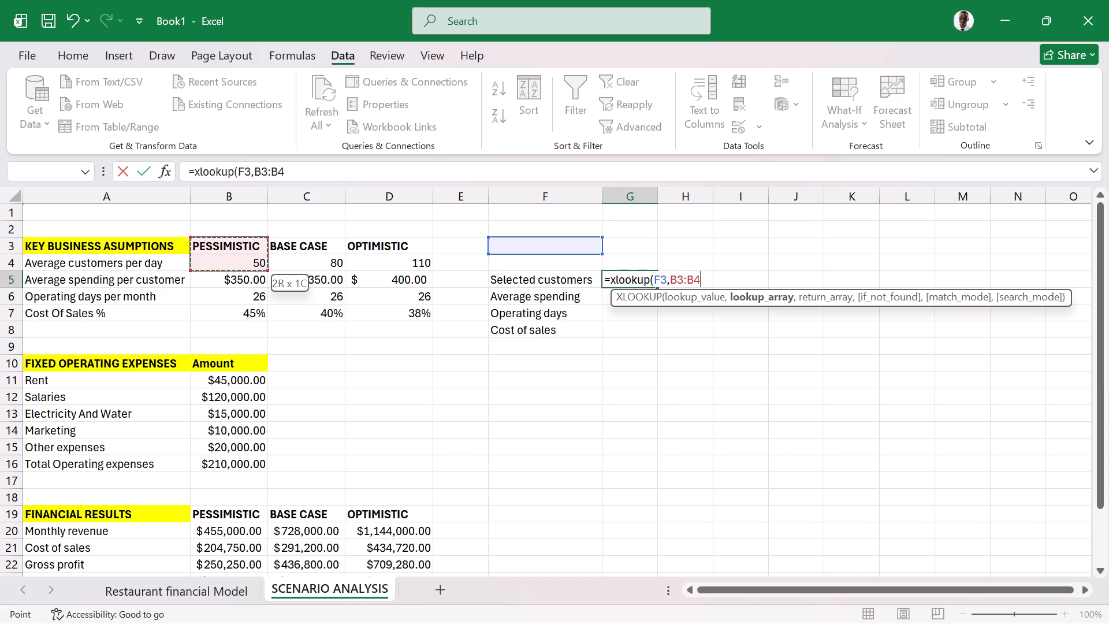
pyautogui.moveTo(252, 266); pyautogui.dragTo(257, 277)
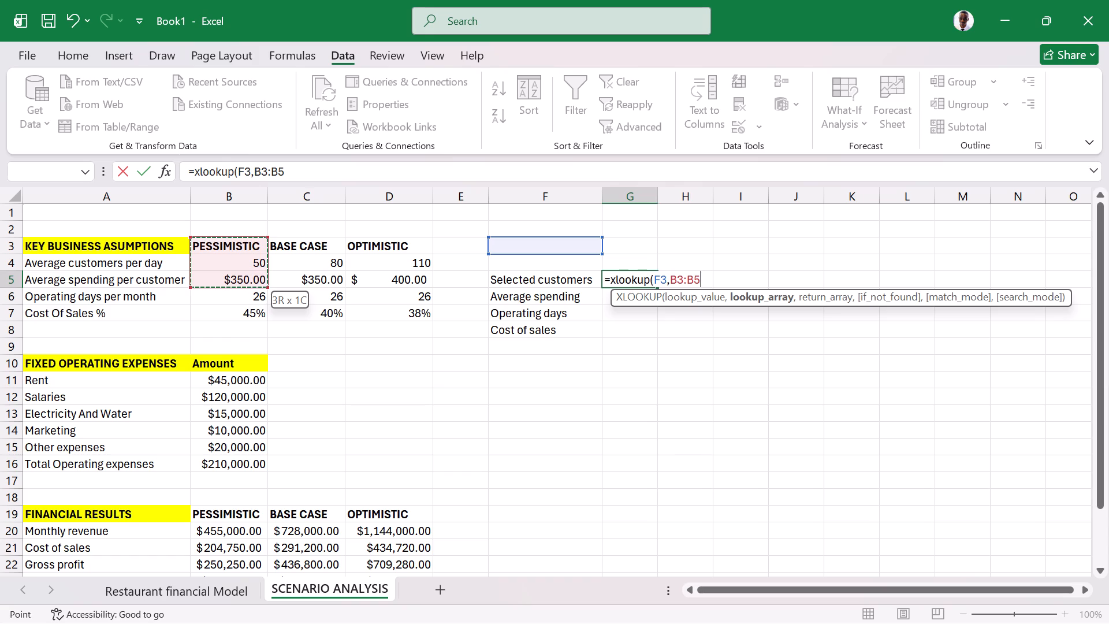
pyautogui.moveTo(257, 277); pyautogui.dragTo(266, 282)
pyautogui.moveTo(266, 282); pyautogui.dragTo(262, 280)
pyautogui.moveTo(262, 280); pyautogui.dragTo(274, 272)
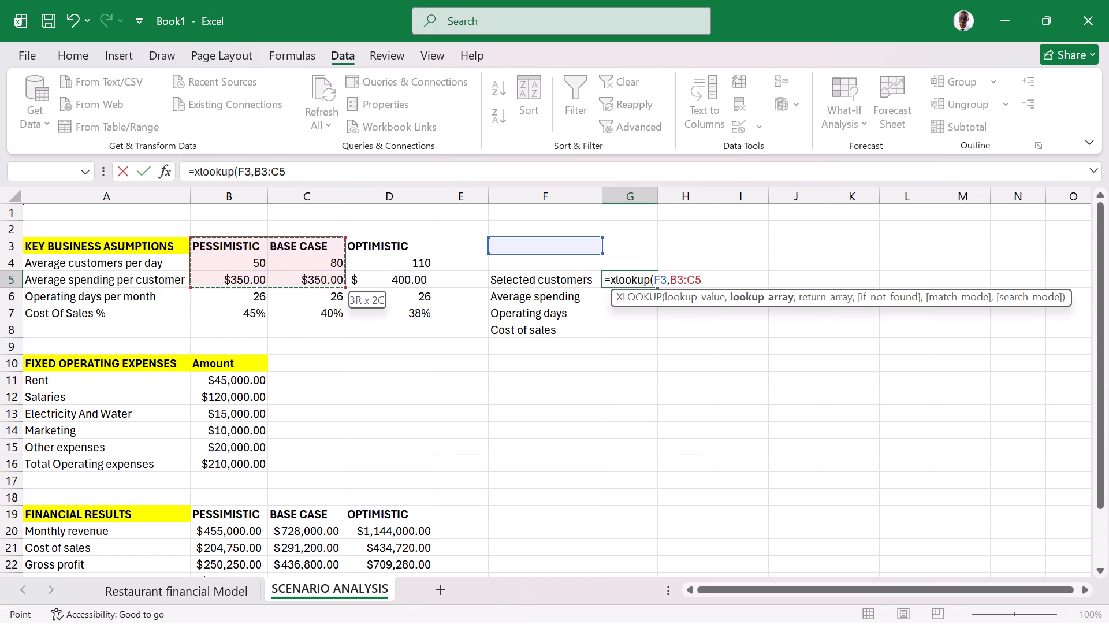
pyautogui.moveTo(274, 272); pyautogui.dragTo(278, 272)
pyautogui.moveTo(278, 272); pyautogui.dragTo(267, 258)
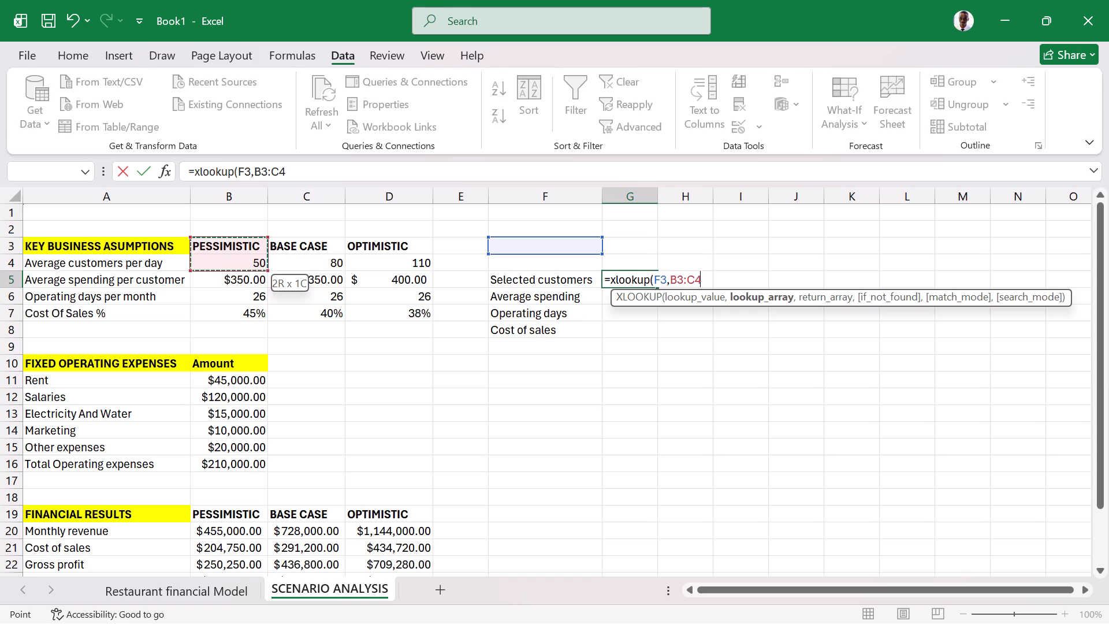
pyautogui.moveTo(267, 258); pyautogui.dragTo(341, 254)
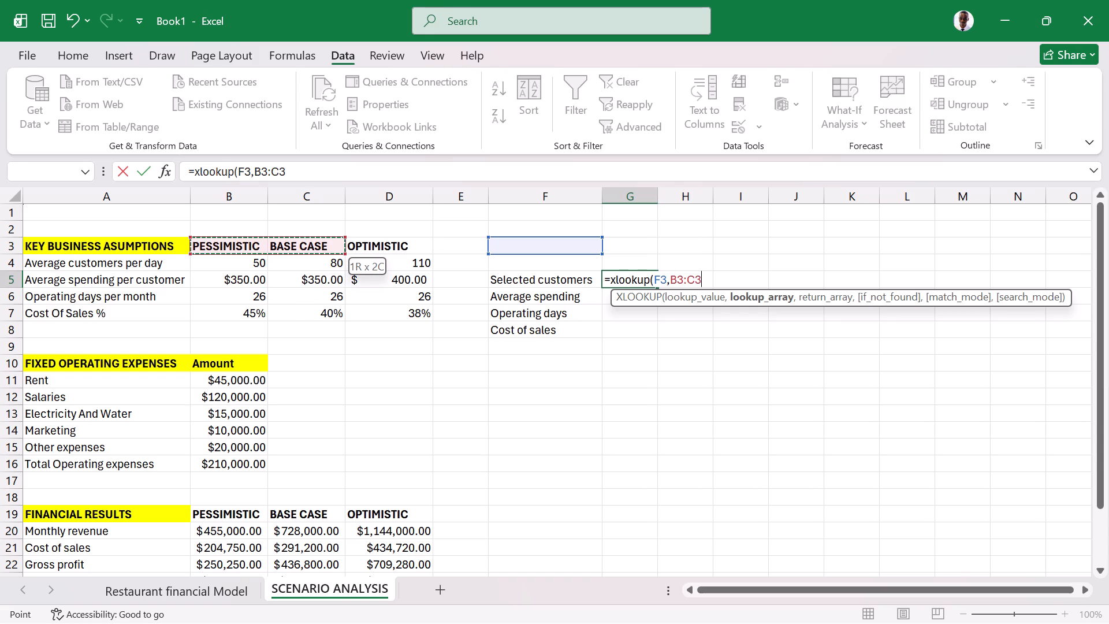
pyautogui.moveTo(341, 254); pyautogui.dragTo(375, 245)
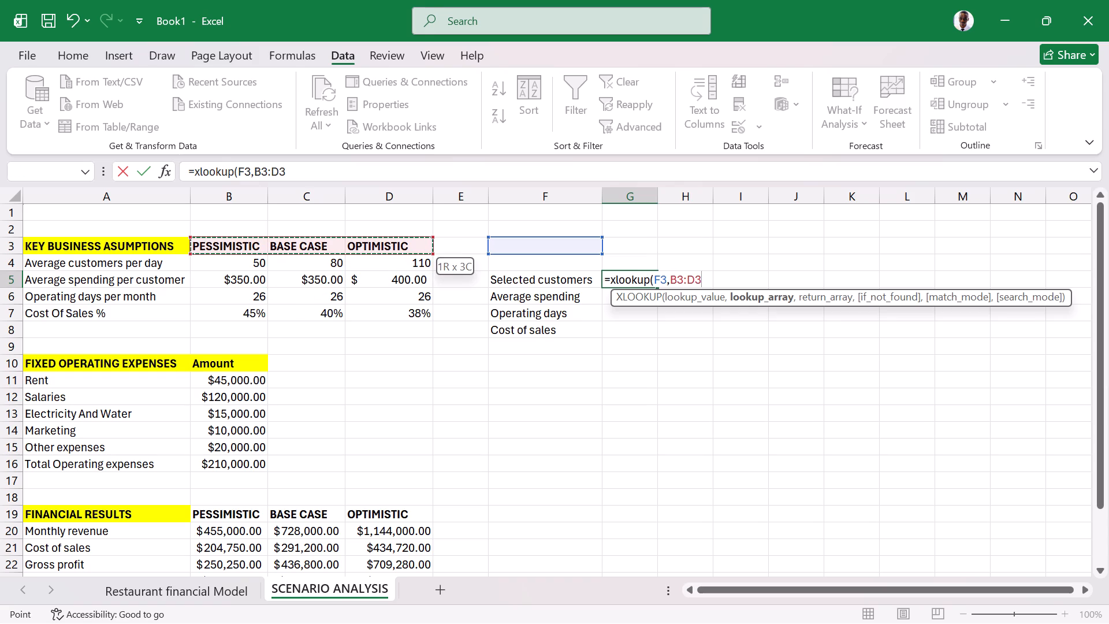
pyautogui.moveTo(375, 245); pyautogui.dragTo(373, 245)
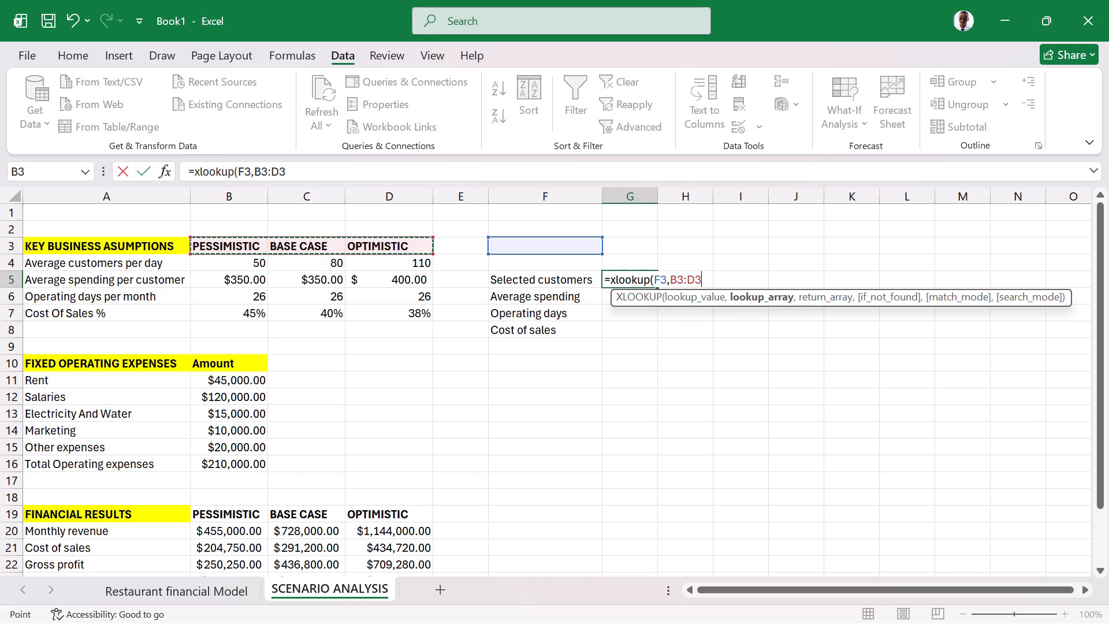
pyautogui.press(',')
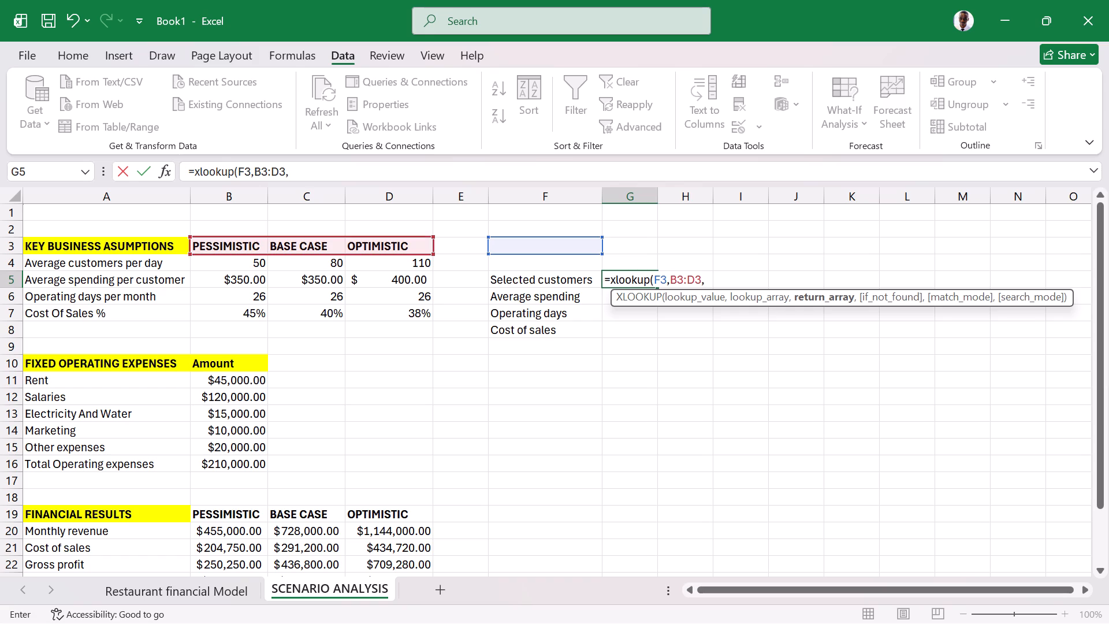
# Set the return array to the average customers row B4:D4, completing =XLOOKUP(F3,B3:D3,B4:D4) in G5.
pyautogui.moveTo(228, 262); pyautogui.dragTo(390, 266)
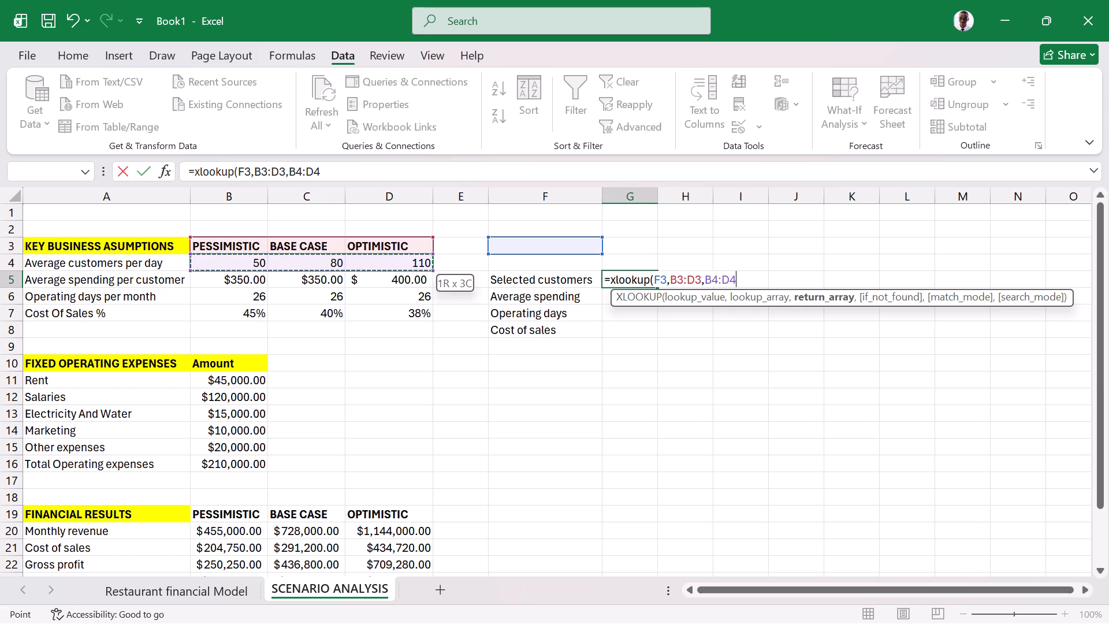
pyautogui.moveTo(390, 266); pyautogui.dragTo(400, 264)
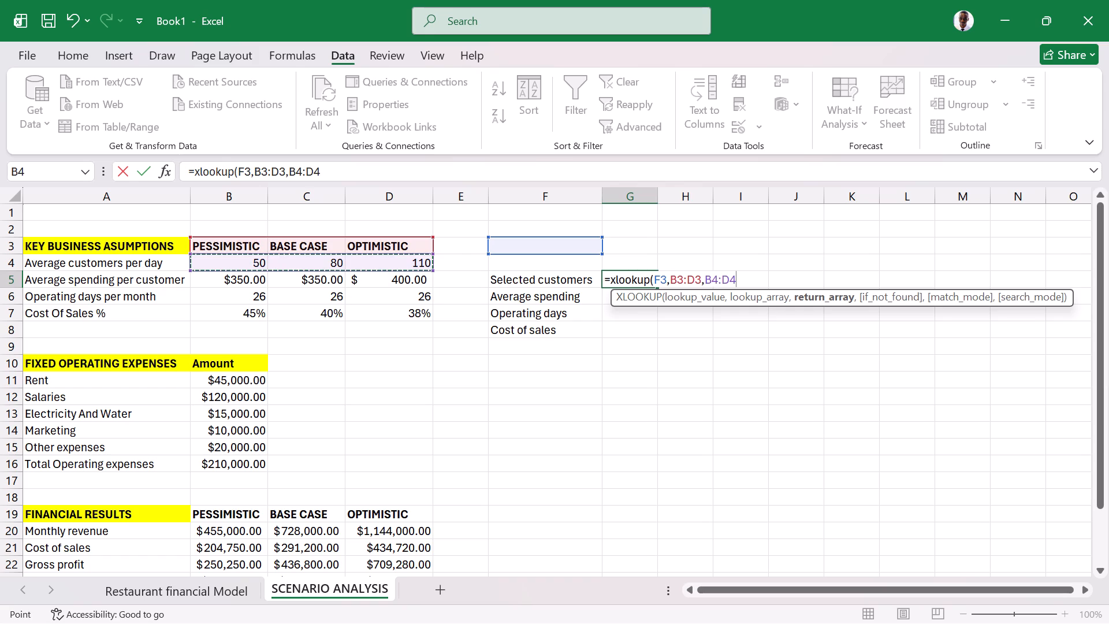
pyautogui.press(')')
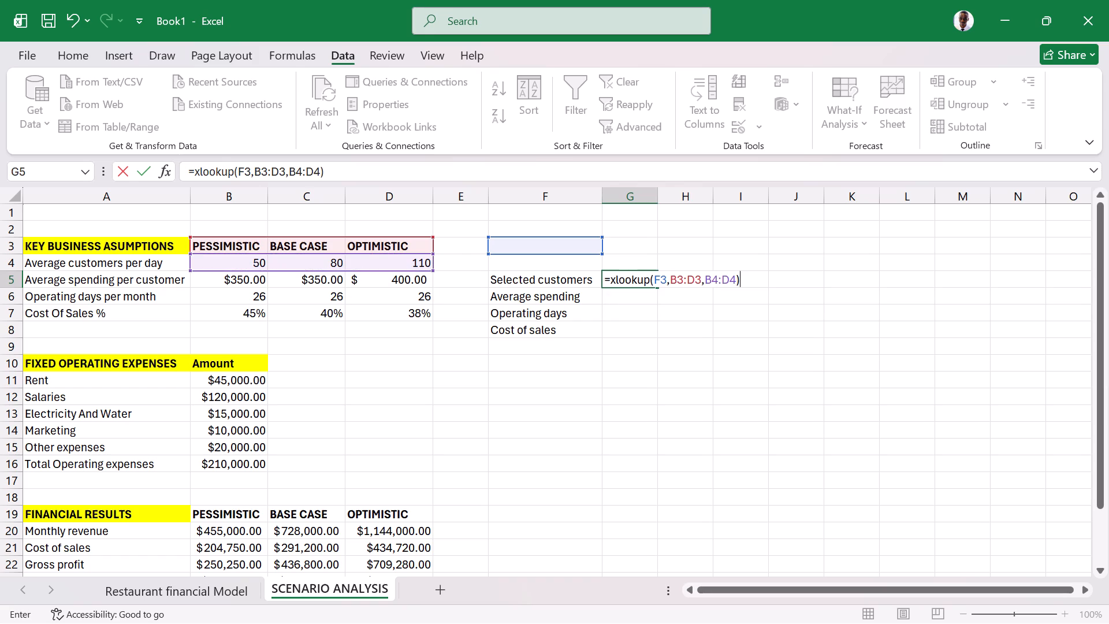
pyautogui.press('Return')
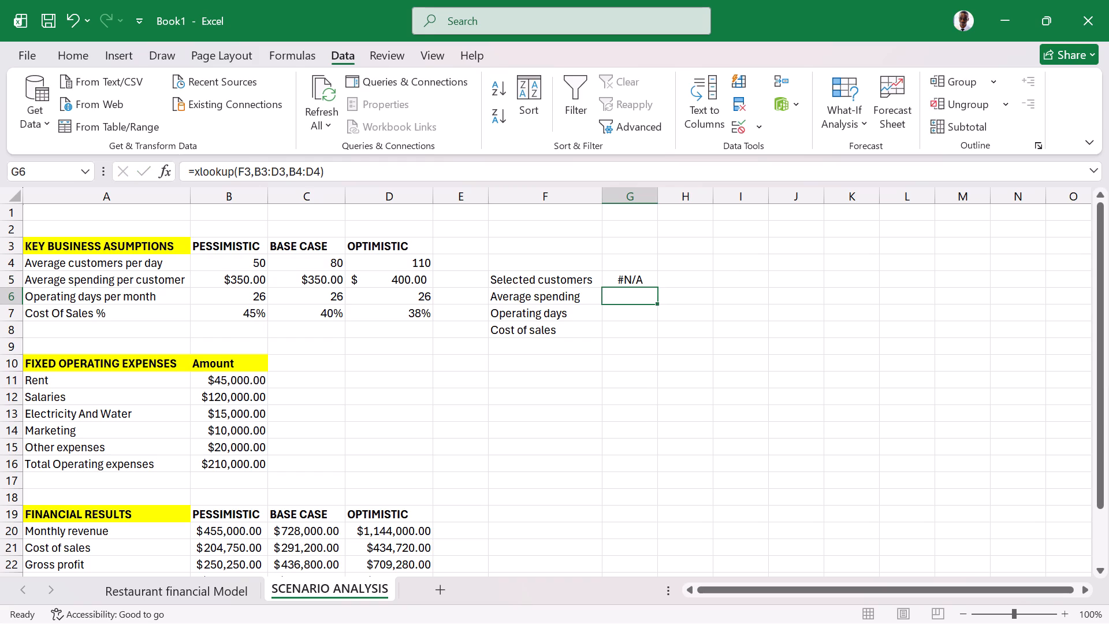
pyautogui.click(636, 276)
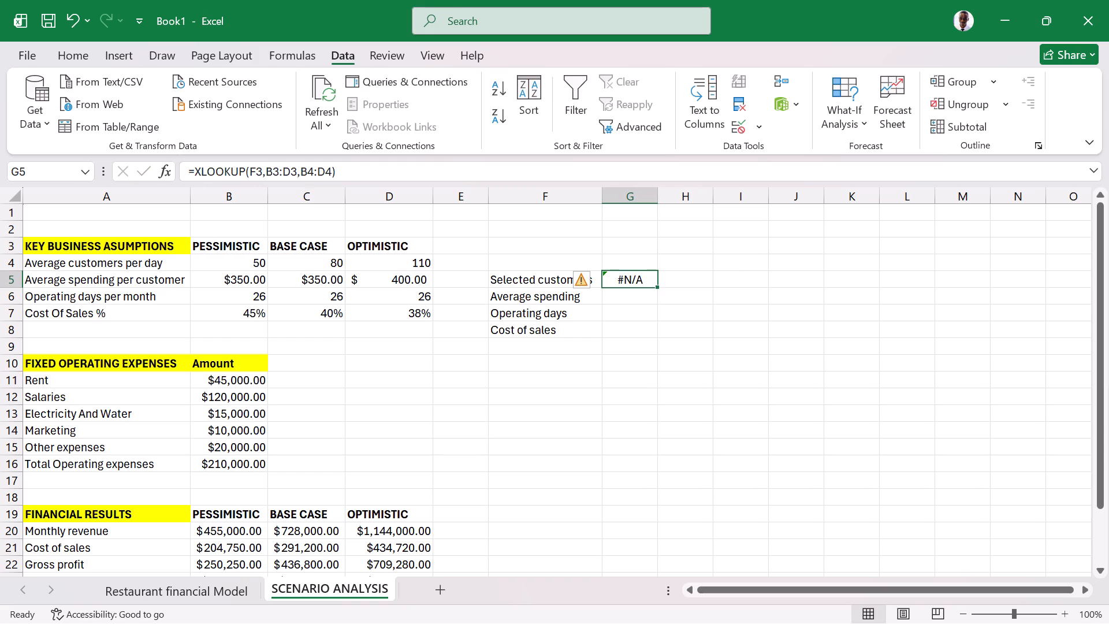
# Begin an XLOOKUP formula in G6, beside Average spending, with the scenario selection cell F3 as the lookup value.
pyautogui.click(217, 172)
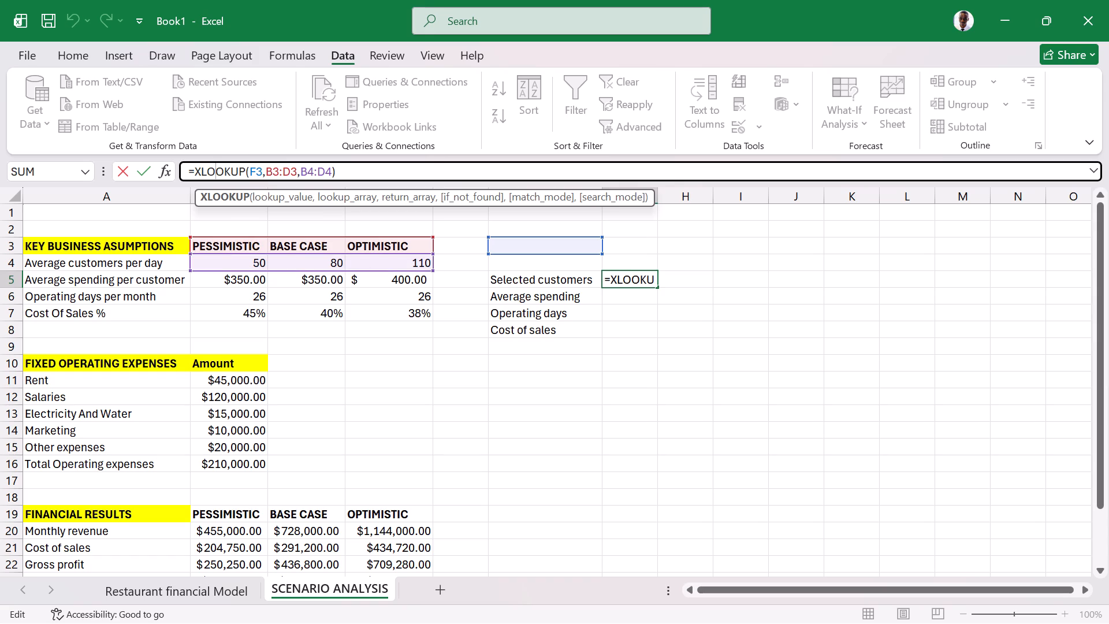
pyautogui.click(621, 302)
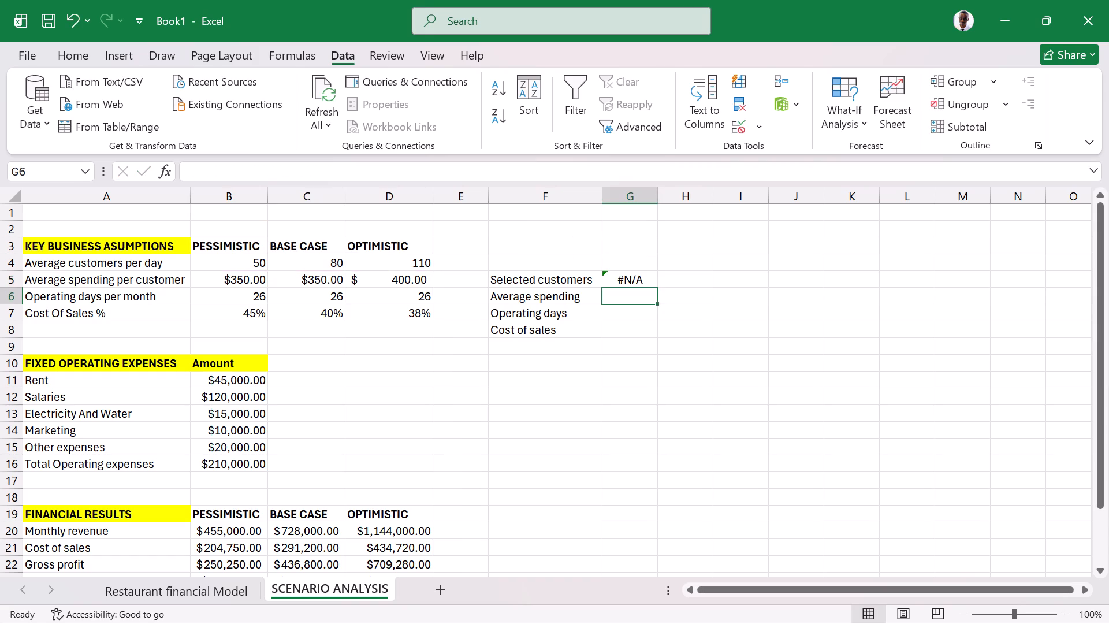
pyautogui.press('=')
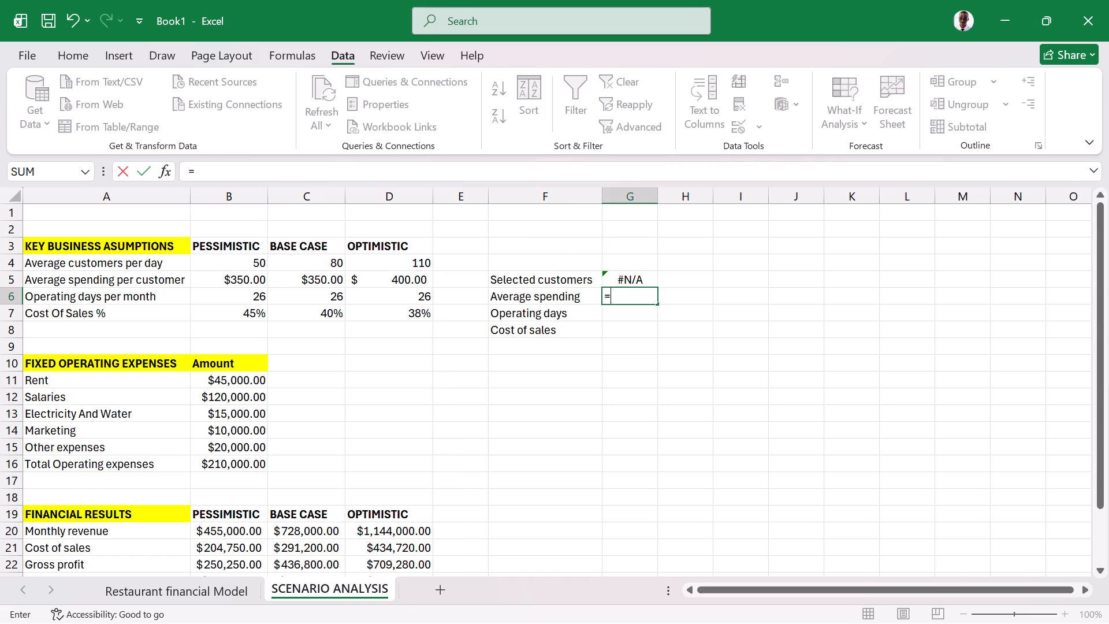
pyautogui.write('xloo')
pyautogui.press('Return')
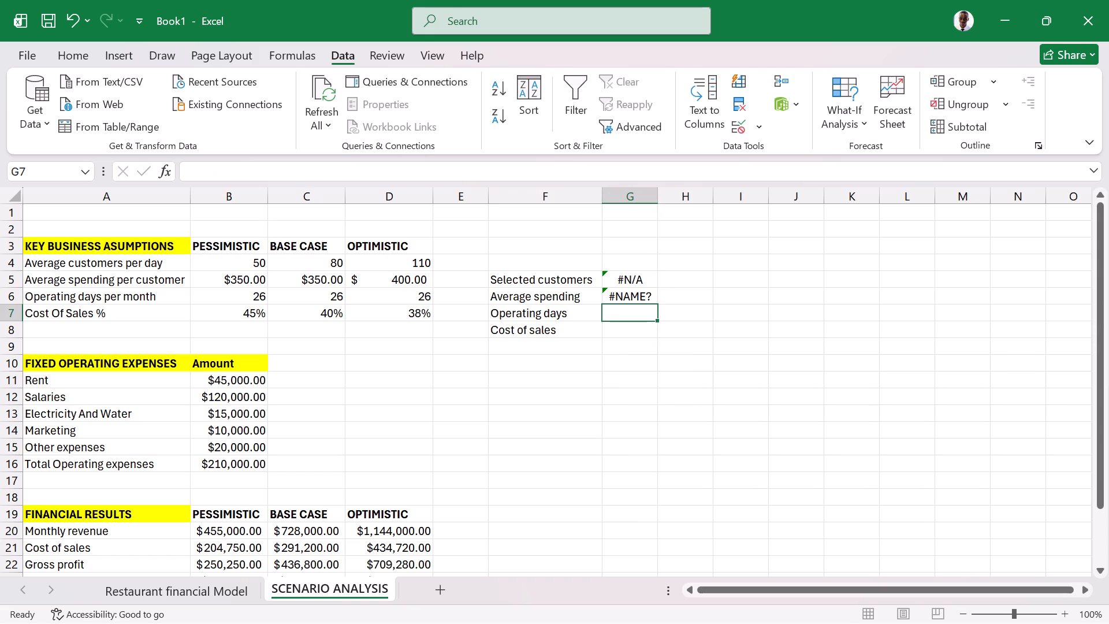
pyautogui.click(633, 293)
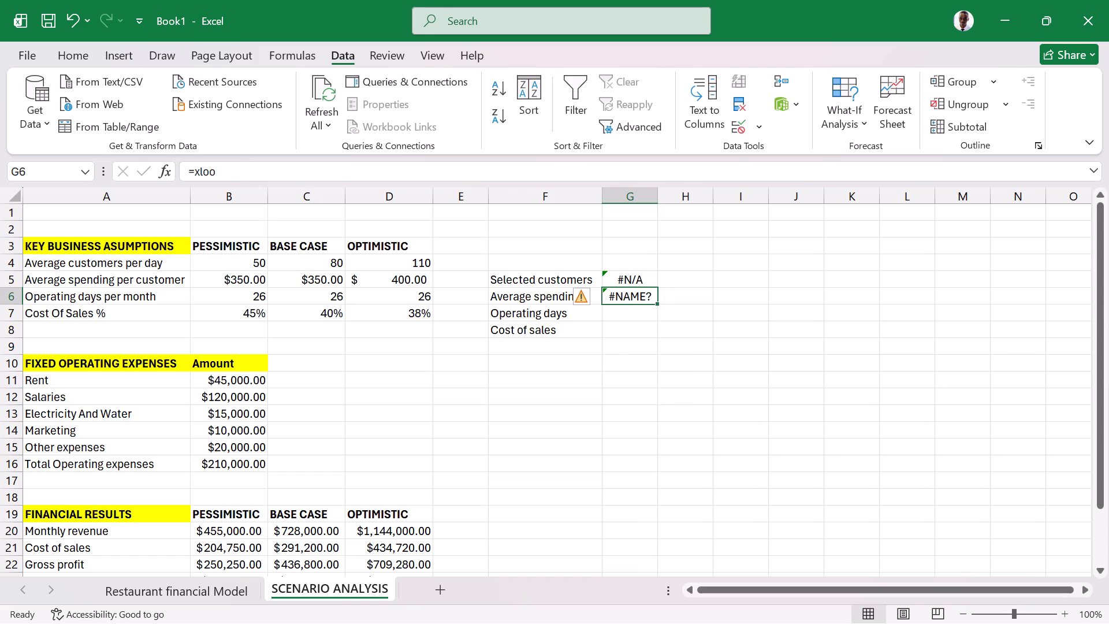
pyautogui.click(251, 176)
pyautogui.write('kup')
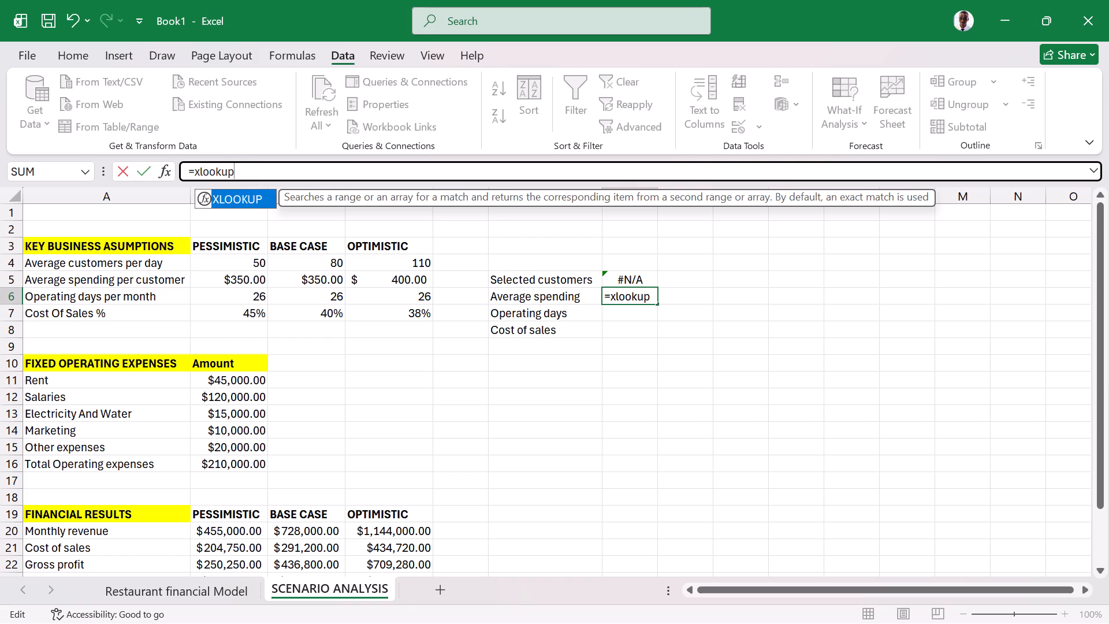
pyautogui.press('Right')
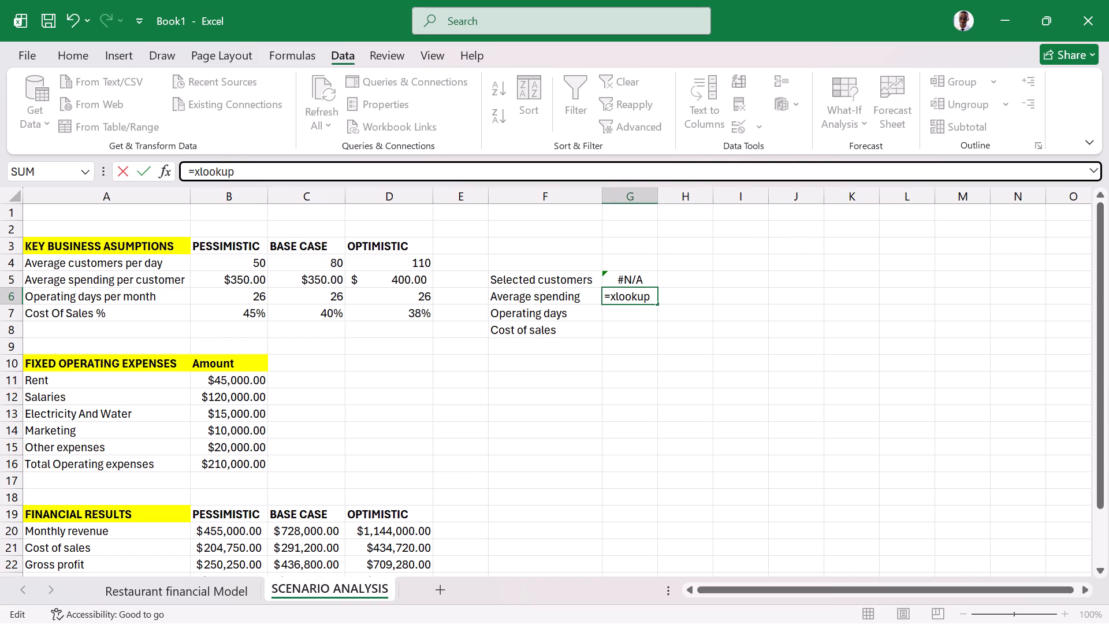
pyautogui.press('(')
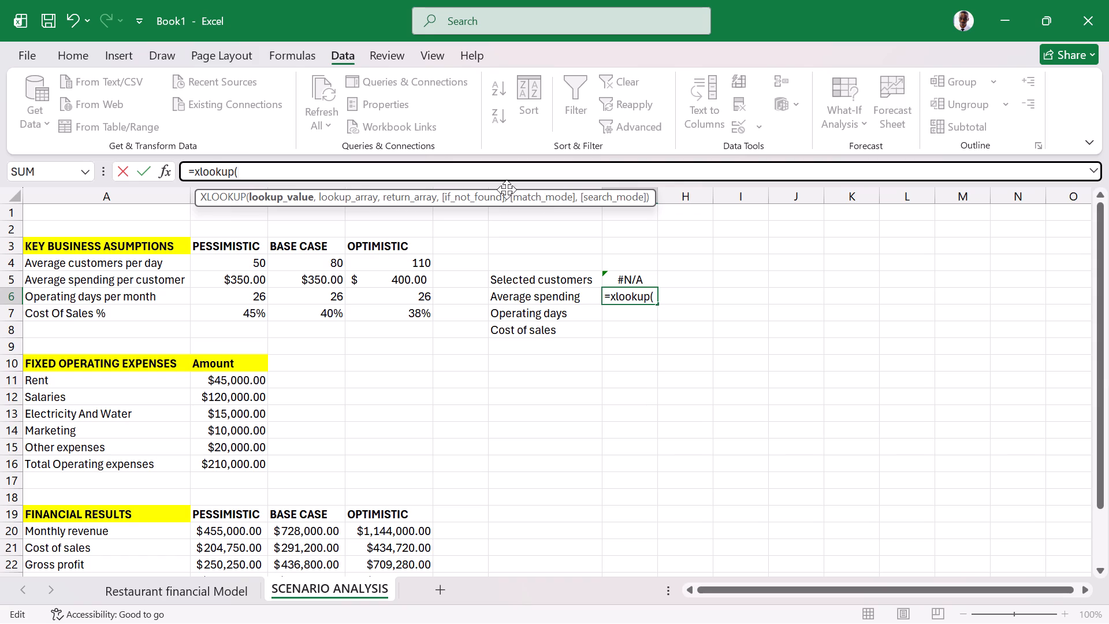
pyautogui.click(649, 292)
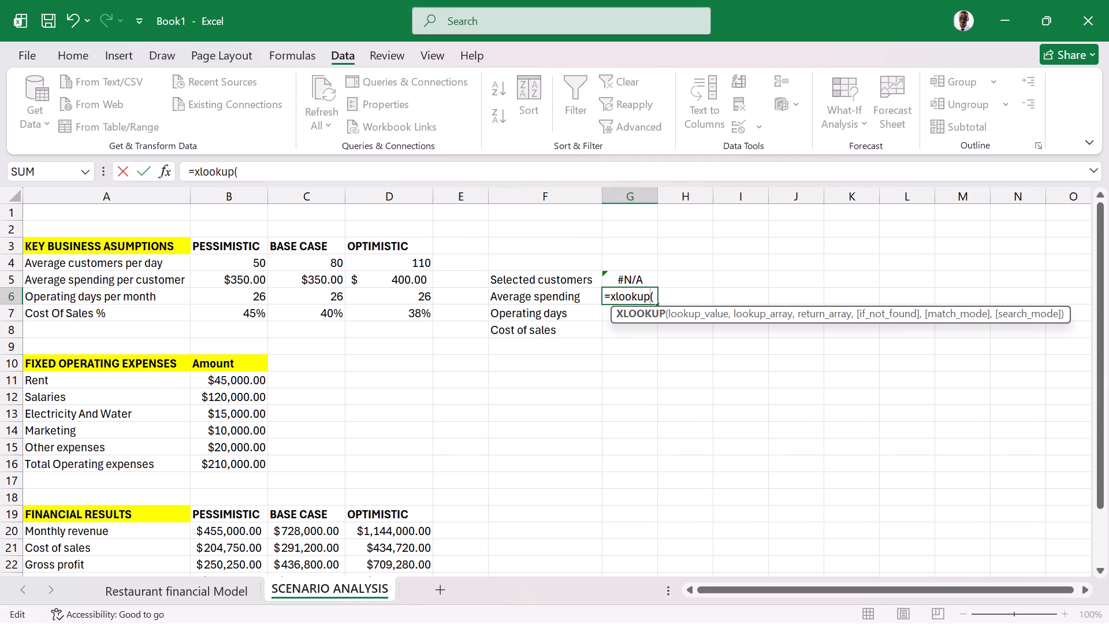
pyautogui.press('Right')
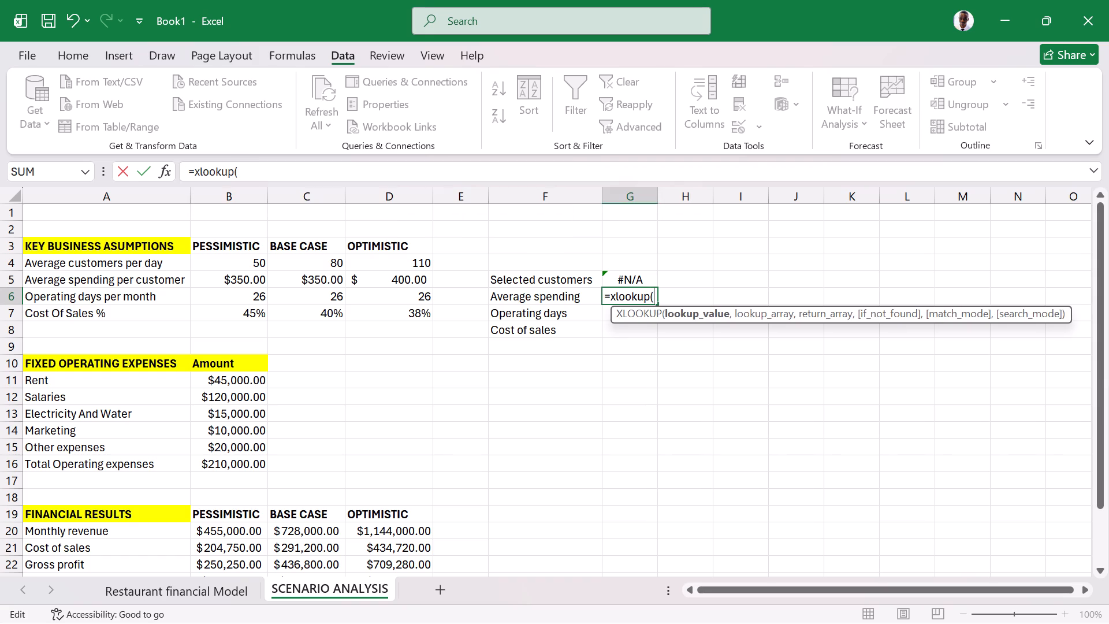
pyautogui.click(556, 244)
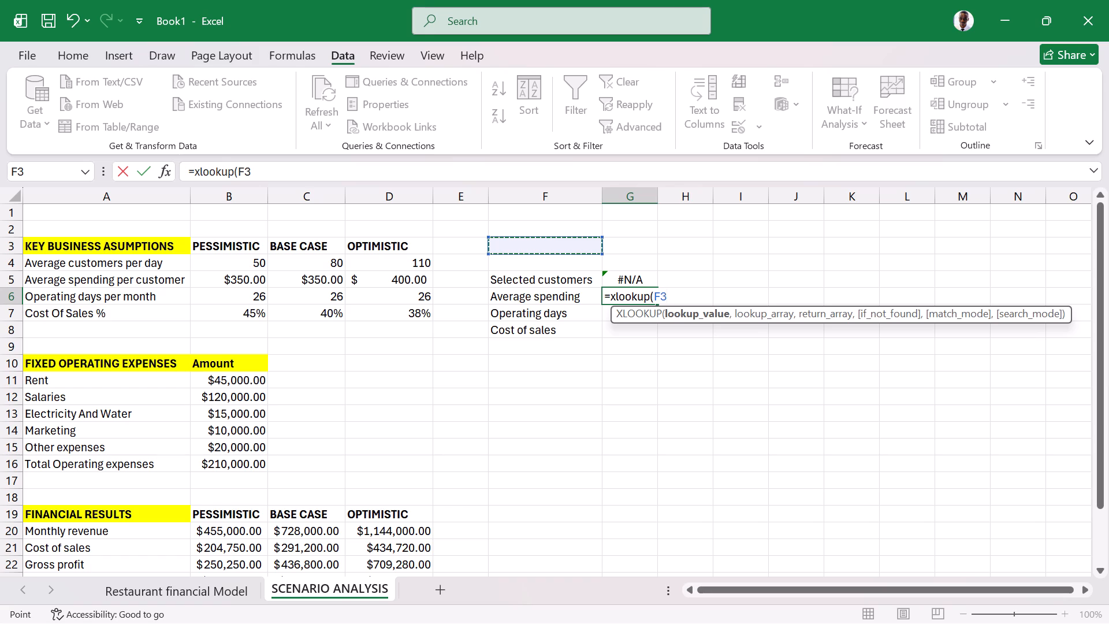
# Complete G6 as =XLOOKUP(F3,B3:D3,B5:D5), using the scenario headings as lookup array and the average spending row as return array.
pyautogui.press(',')
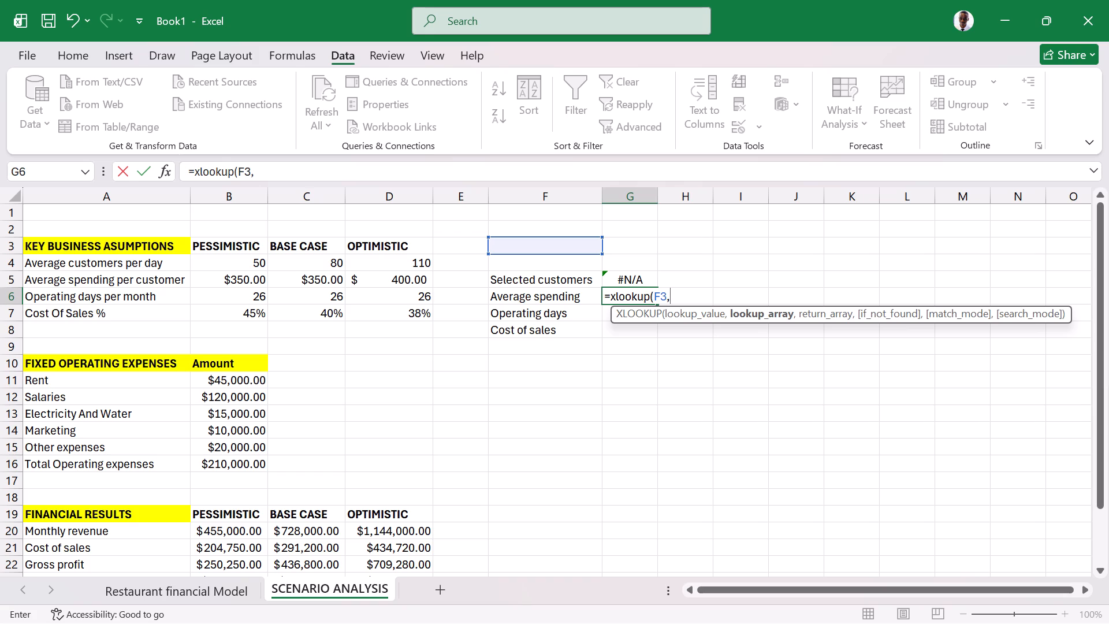
pyautogui.moveTo(218, 248); pyautogui.dragTo(362, 251)
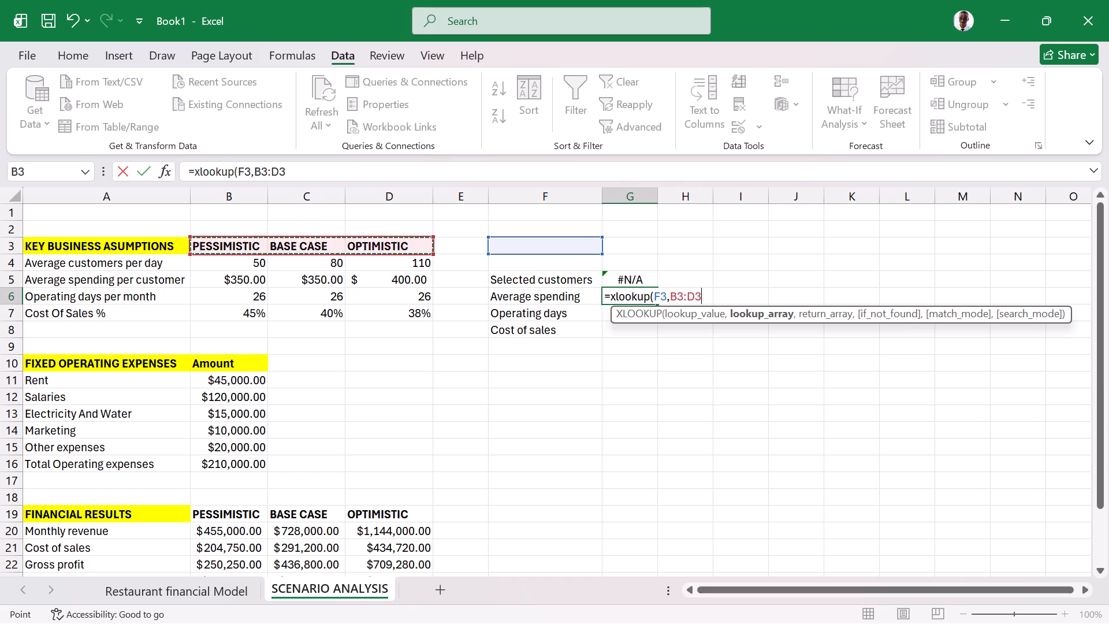
pyautogui.press(',')
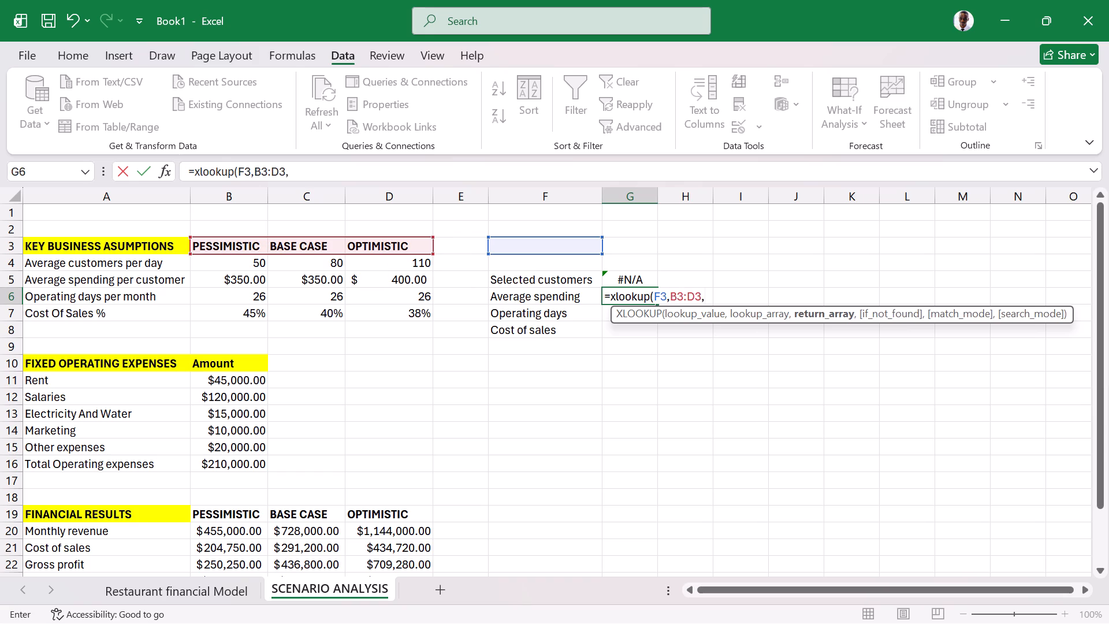
pyautogui.moveTo(231, 283); pyautogui.dragTo(412, 278)
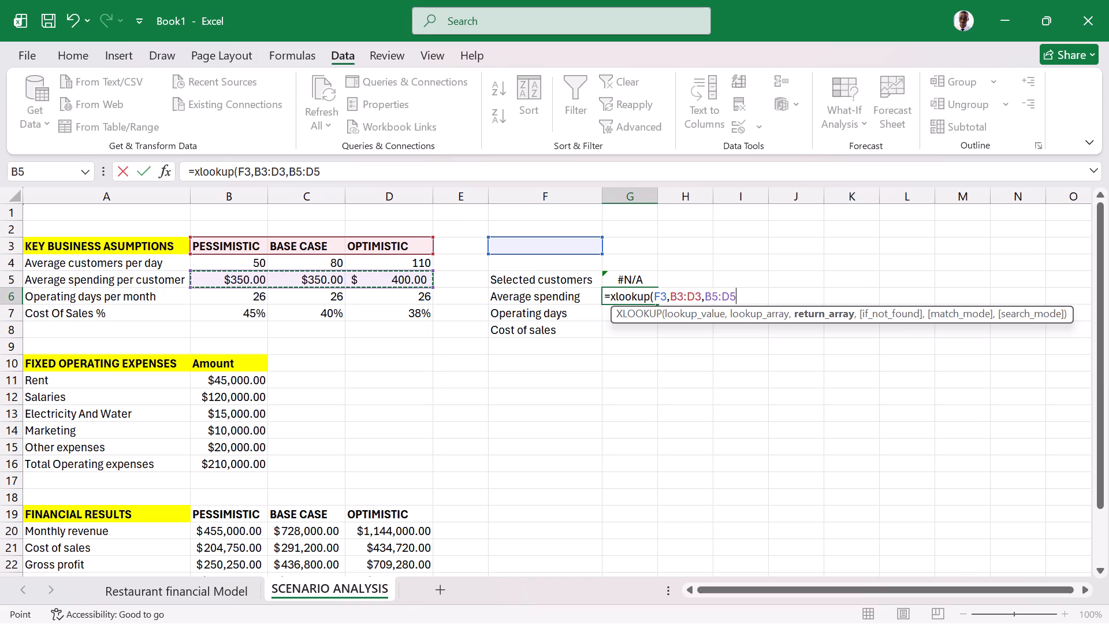
pyautogui.press(')')
pyautogui.press(')')
pyautogui.press('BackSpace')
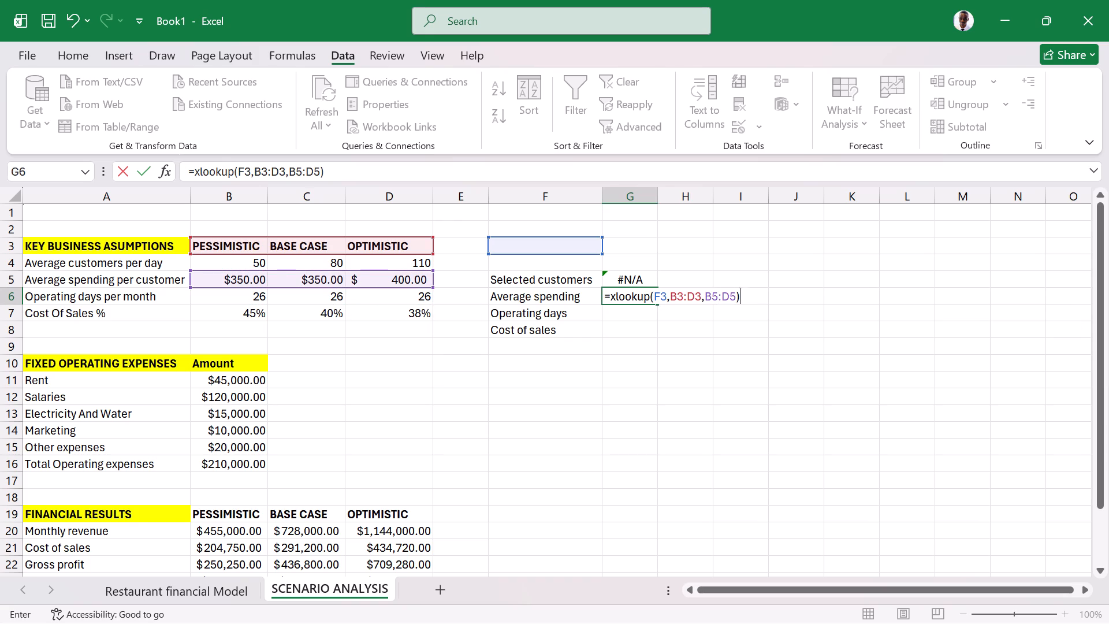
pyautogui.press('Return')
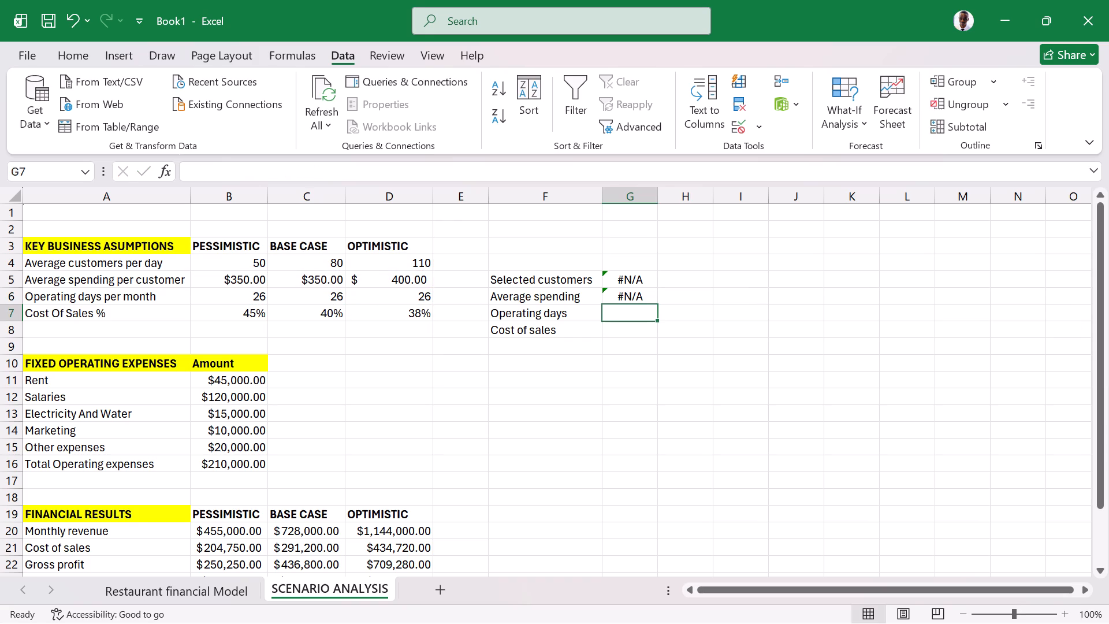
# Check the scenario options offered by the drop-down in F3 without choosing one, returning to G7.
pyautogui.click(546, 264)
pyautogui.click(545, 242)
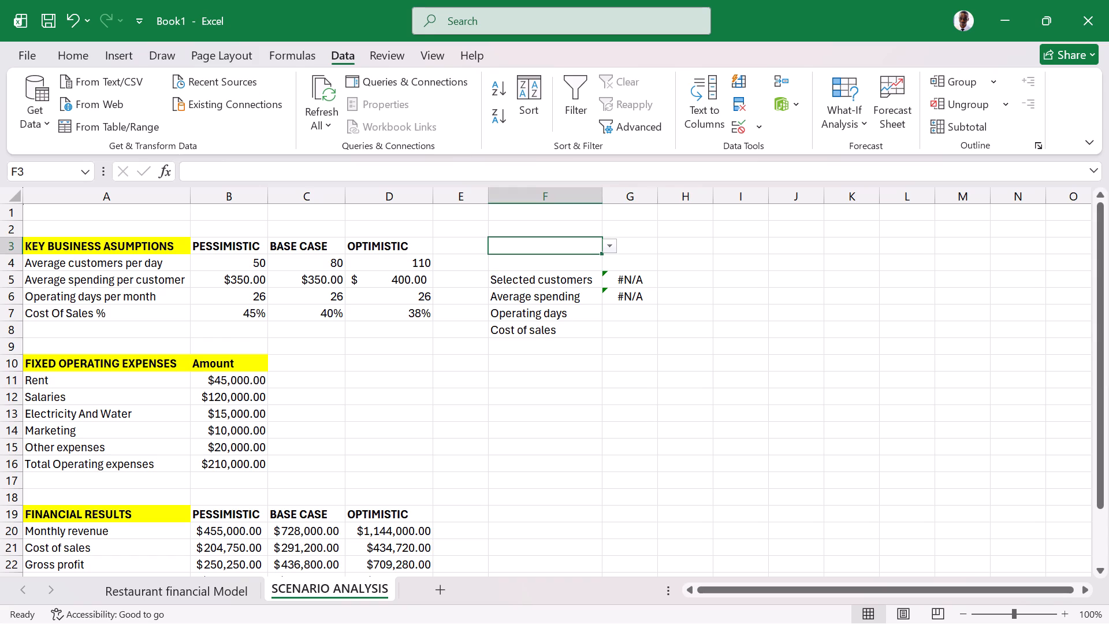
pyautogui.click(611, 246)
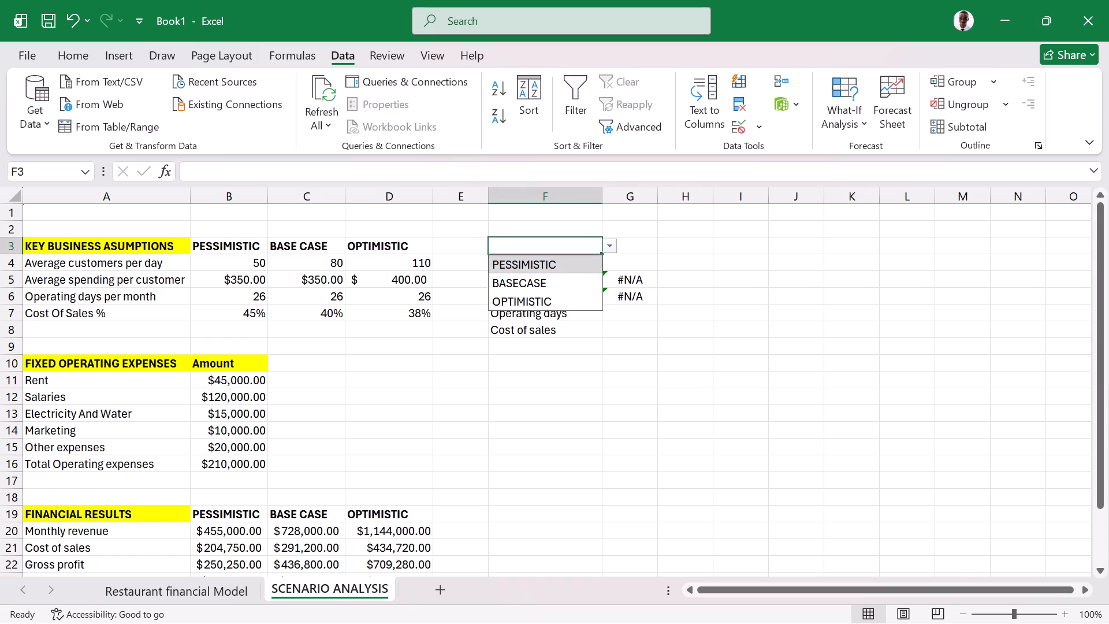
pyautogui.click(622, 315)
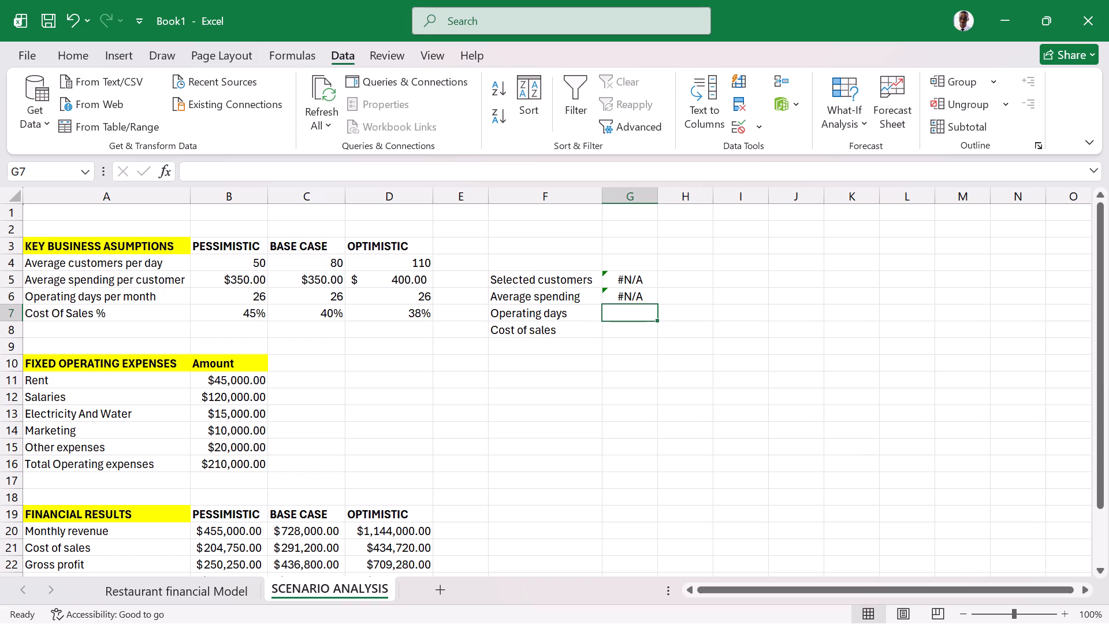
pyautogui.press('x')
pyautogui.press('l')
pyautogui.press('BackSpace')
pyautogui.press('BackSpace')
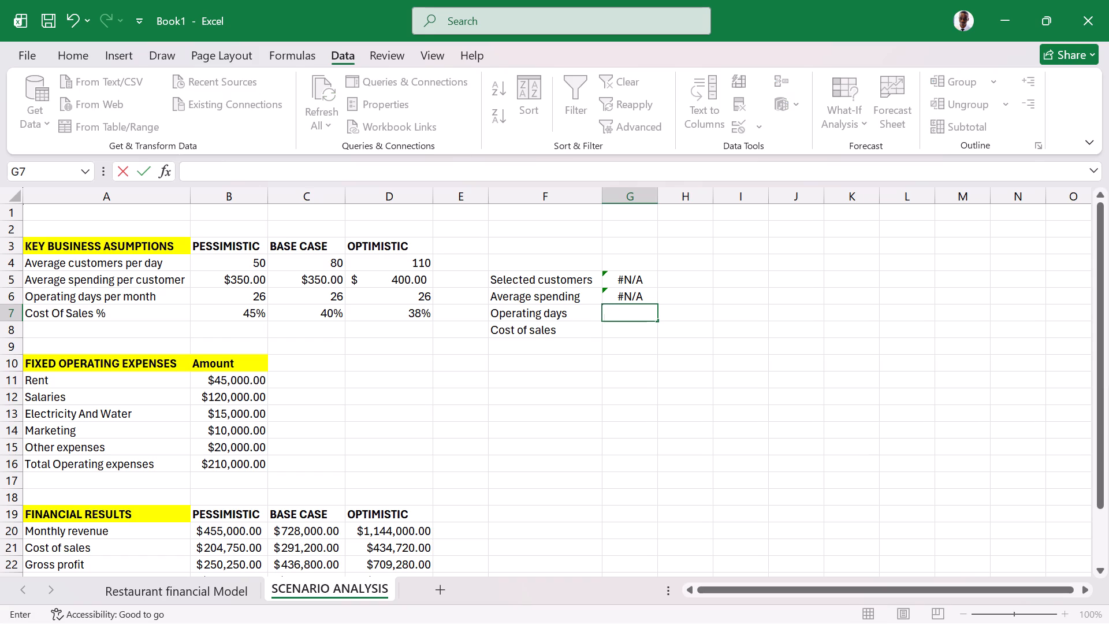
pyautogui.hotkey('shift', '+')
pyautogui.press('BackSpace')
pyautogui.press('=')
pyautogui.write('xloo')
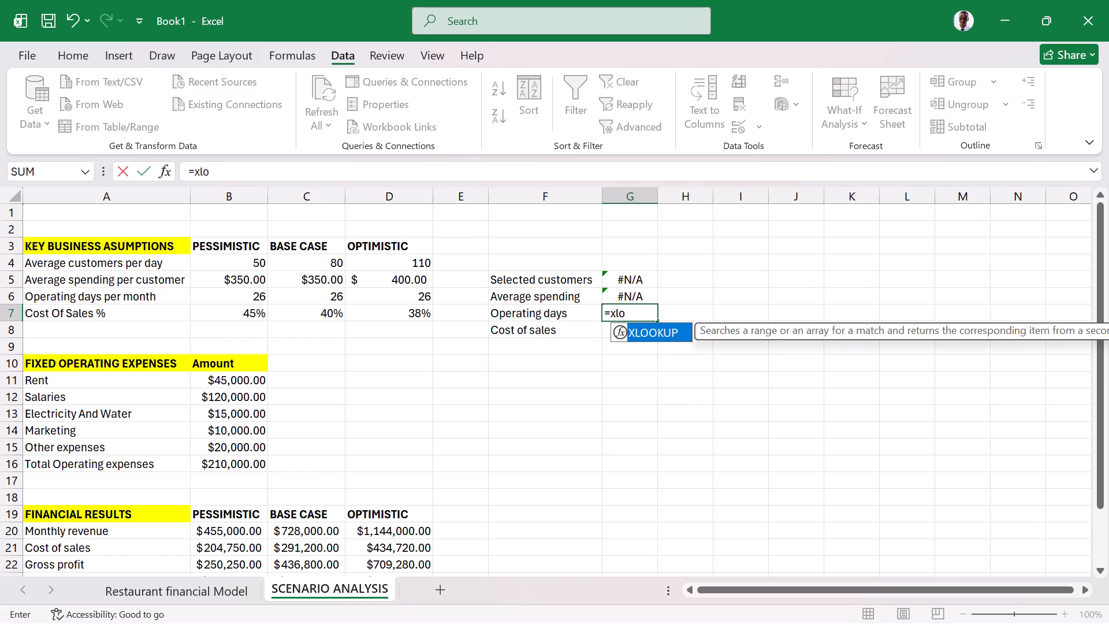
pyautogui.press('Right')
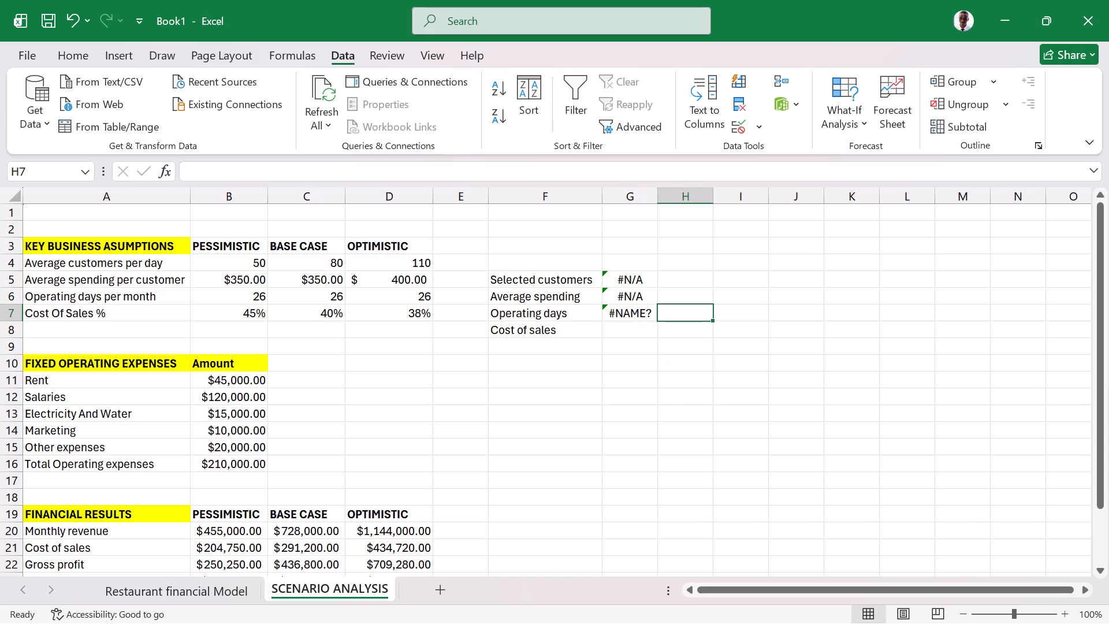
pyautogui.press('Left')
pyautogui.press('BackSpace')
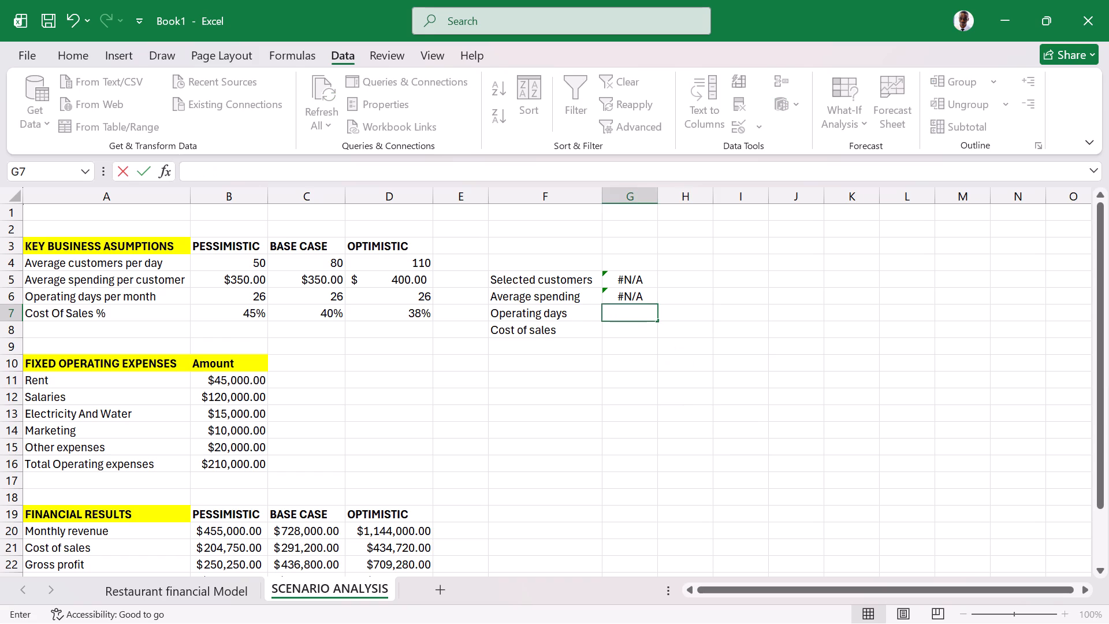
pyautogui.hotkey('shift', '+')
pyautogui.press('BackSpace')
# Begin an XLOOKUP formula in G7, beside Operating days, with the scenario selection cell F3 as the lookup value.
pyautogui.write('=xloo')
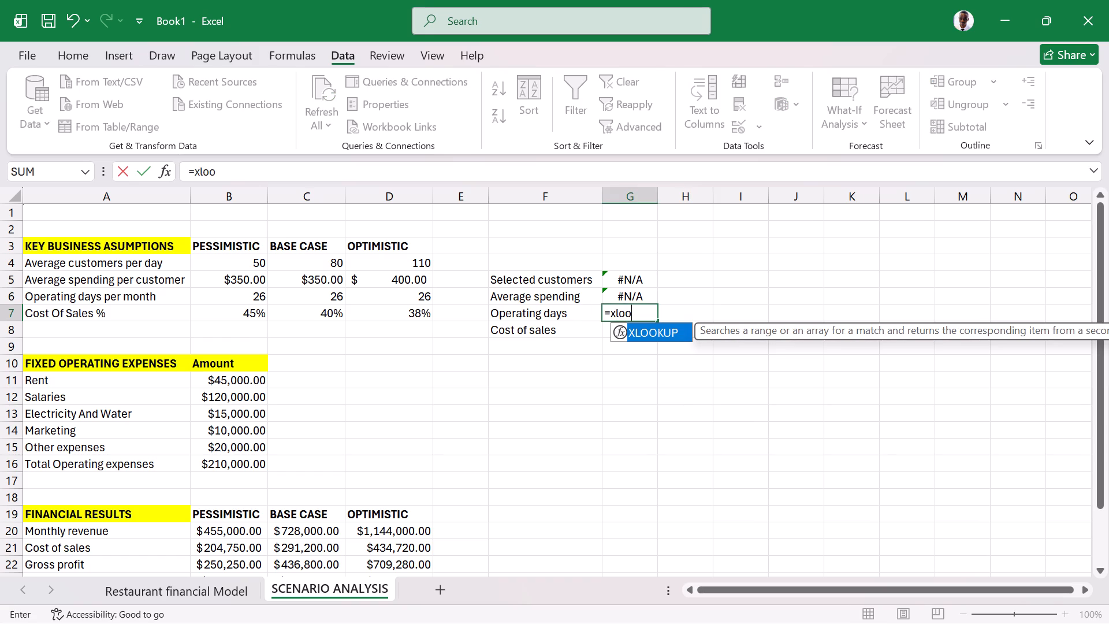
pyautogui.write('kup')
pyautogui.press('BackSpace')
pyautogui.press('BackSpace')
pyautogui.press('BackSpace')
pyautogui.press('BackSpace')
pyautogui.press('BackSpace')
pyautogui.press('BackSpace')
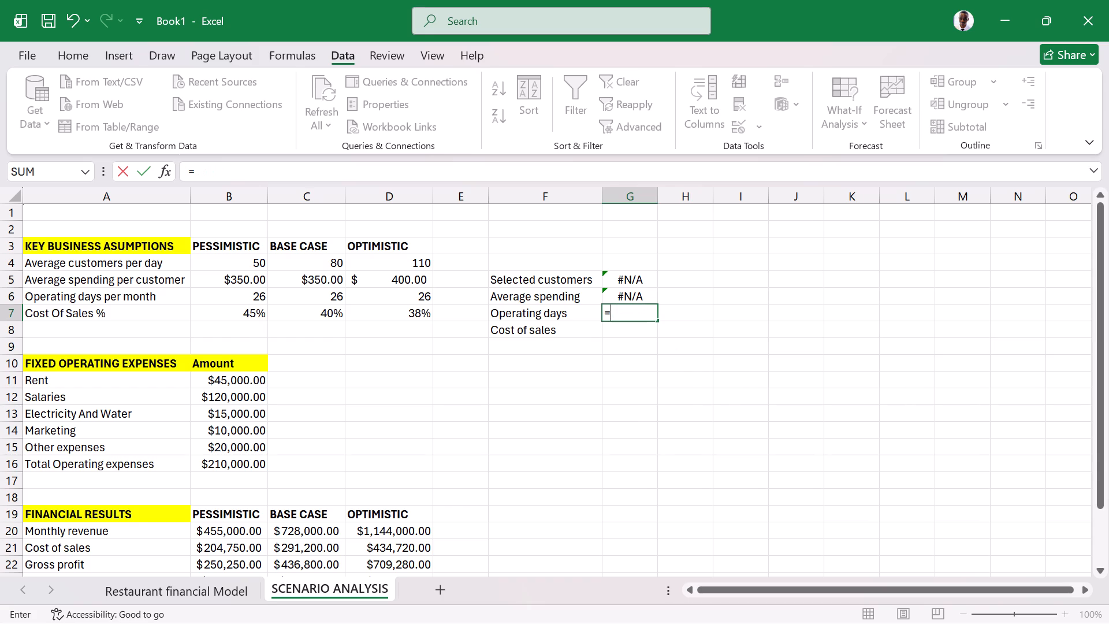
pyautogui.write('XLOOK')
pyautogui.write('UP')
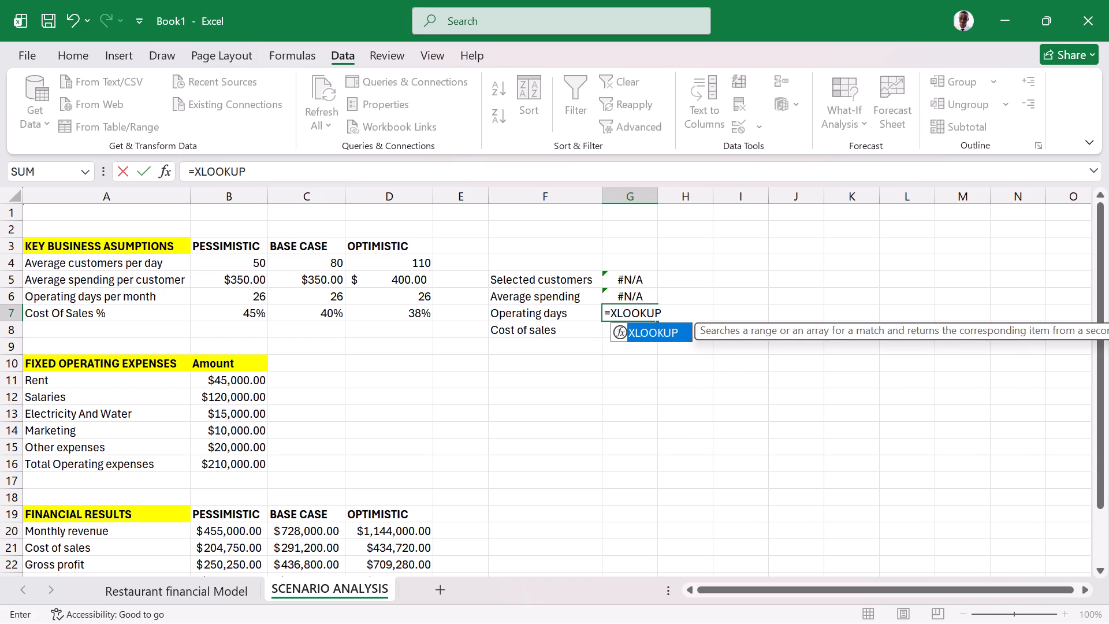
pyautogui.press('6')
pyautogui.press('BackSpace')
pyautogui.hotkey('shift', '-')
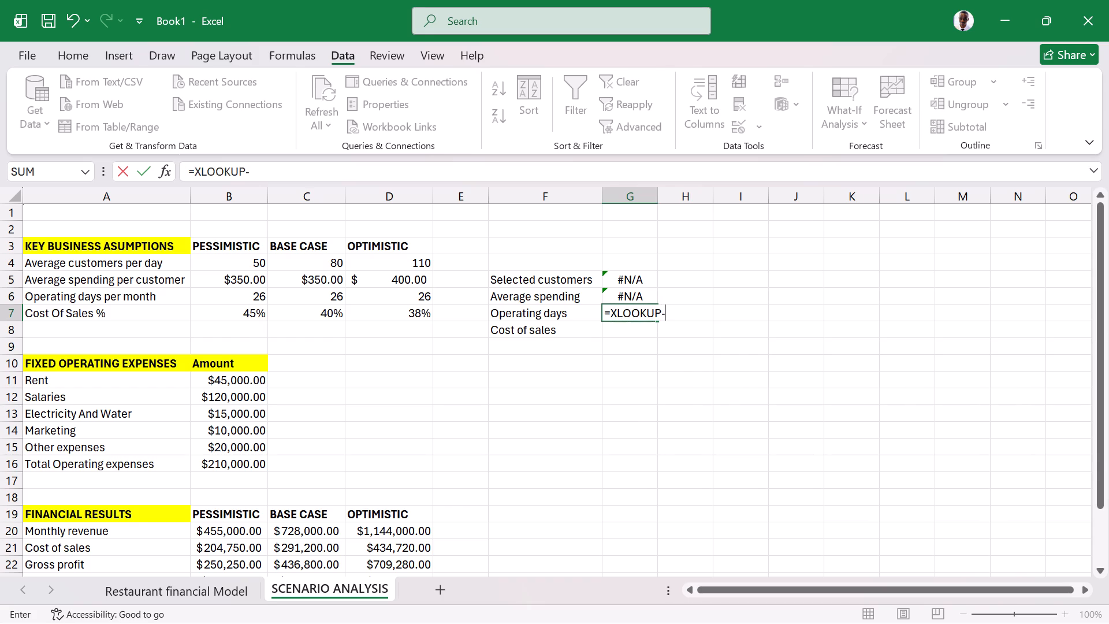
pyautogui.press('BackSpace')
pyautogui.hotkey('shift', '(')
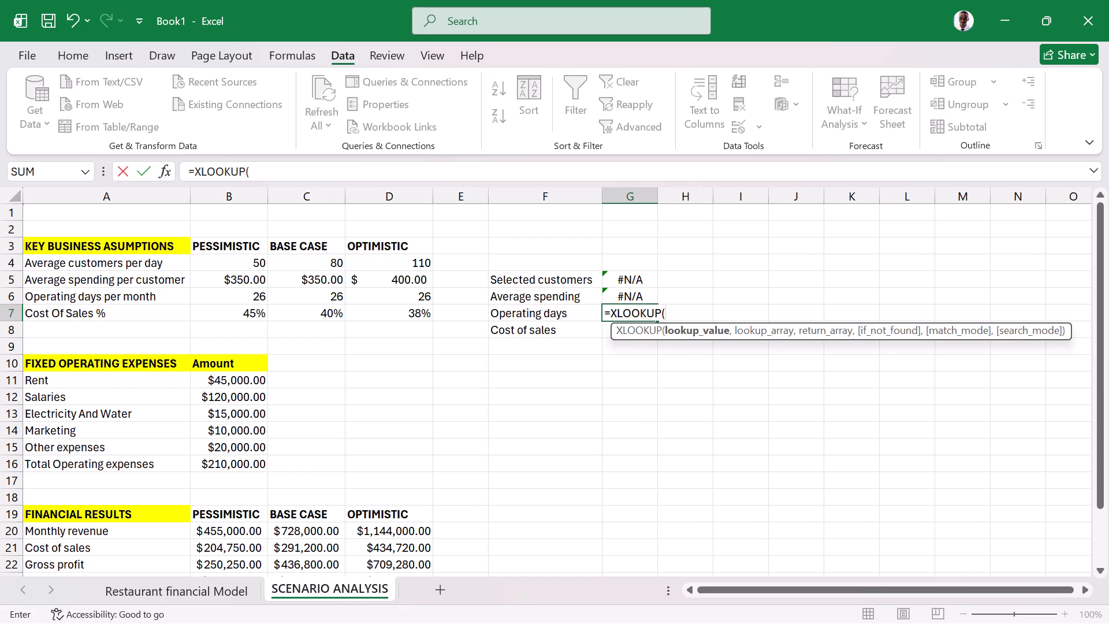
pyautogui.click(531, 246)
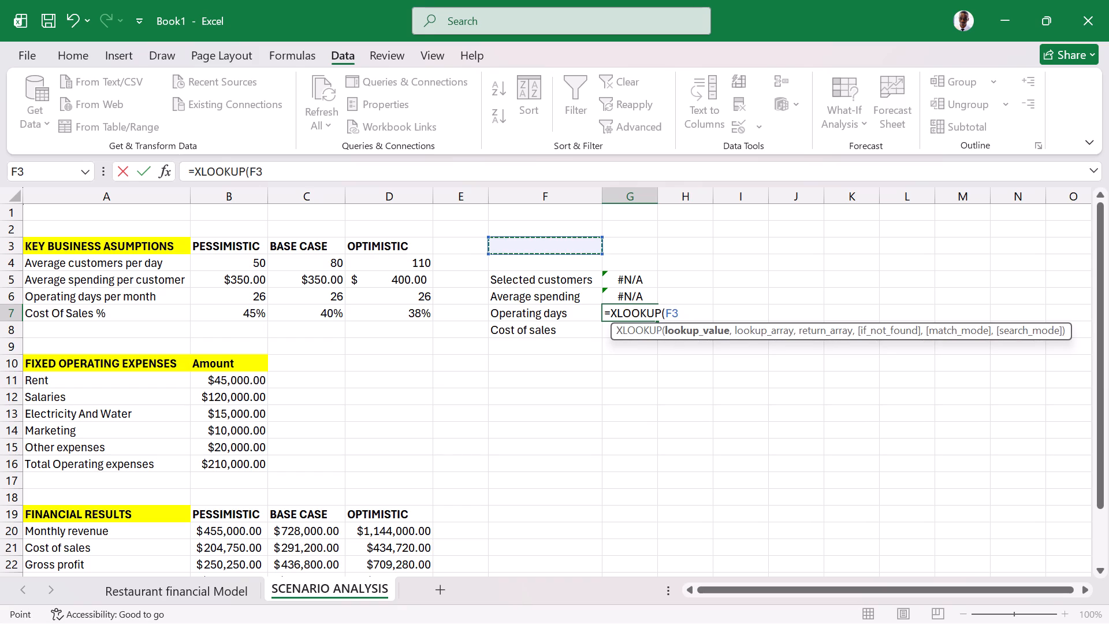
# Set the G7 formula's lookup array to the scenario headings in B3:D3.
pyautogui.press('?')
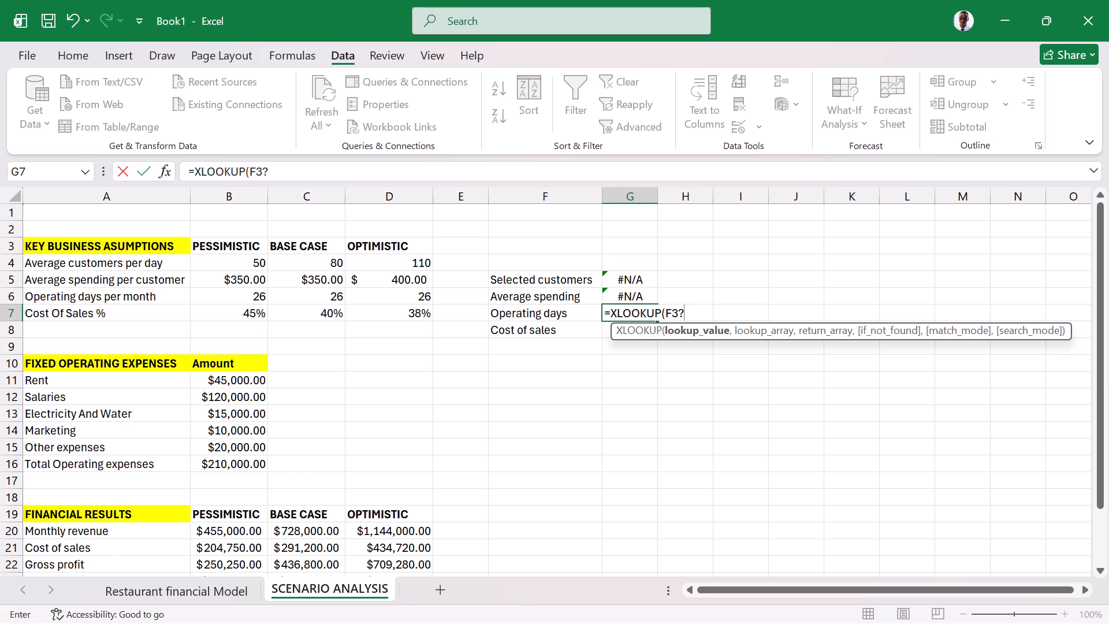
pyautogui.press('BackSpace')
pyautogui.hotkey('shift', ',')
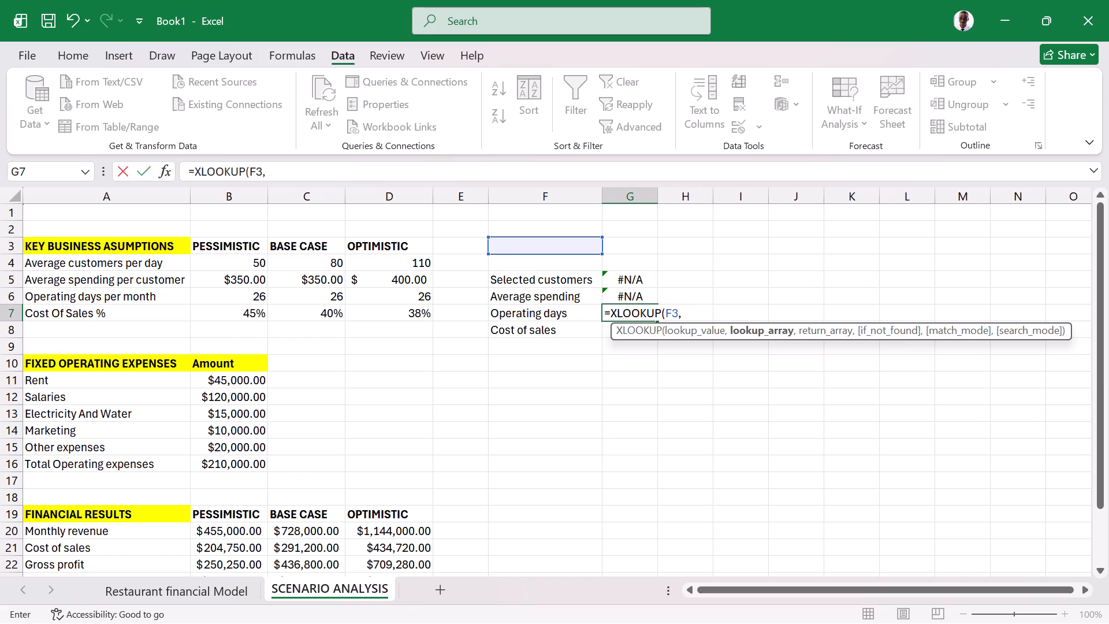
pyautogui.moveTo(241, 244); pyautogui.dragTo(390, 240)
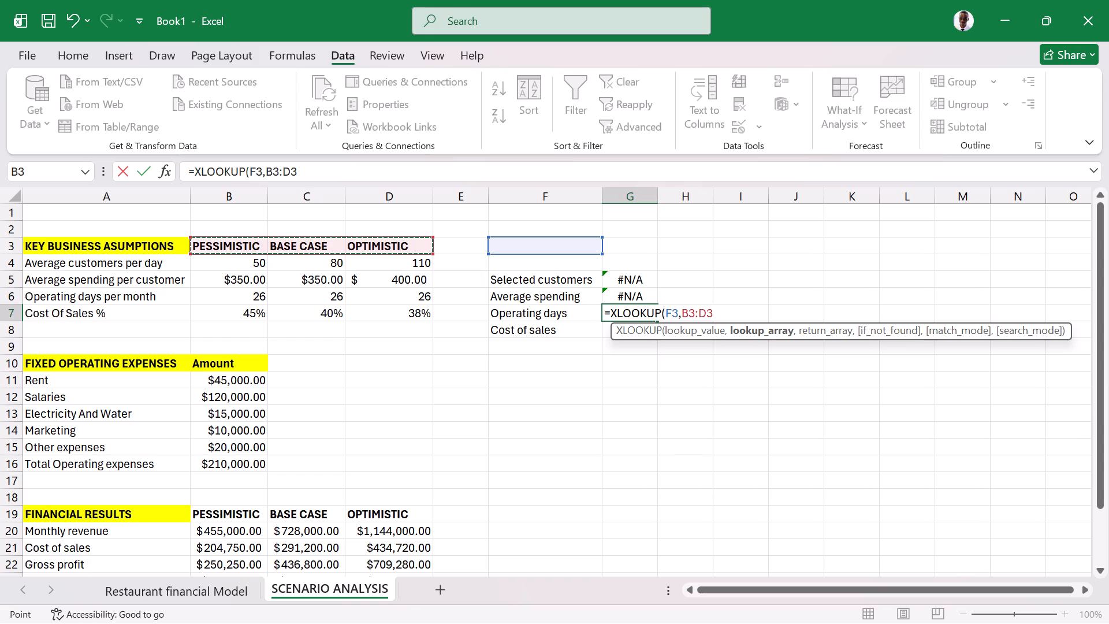
# Complete G7 as =XLOOKUP(F3,B3:D3,B6:D6), using the operating days row as the return array.
pyautogui.press(',')
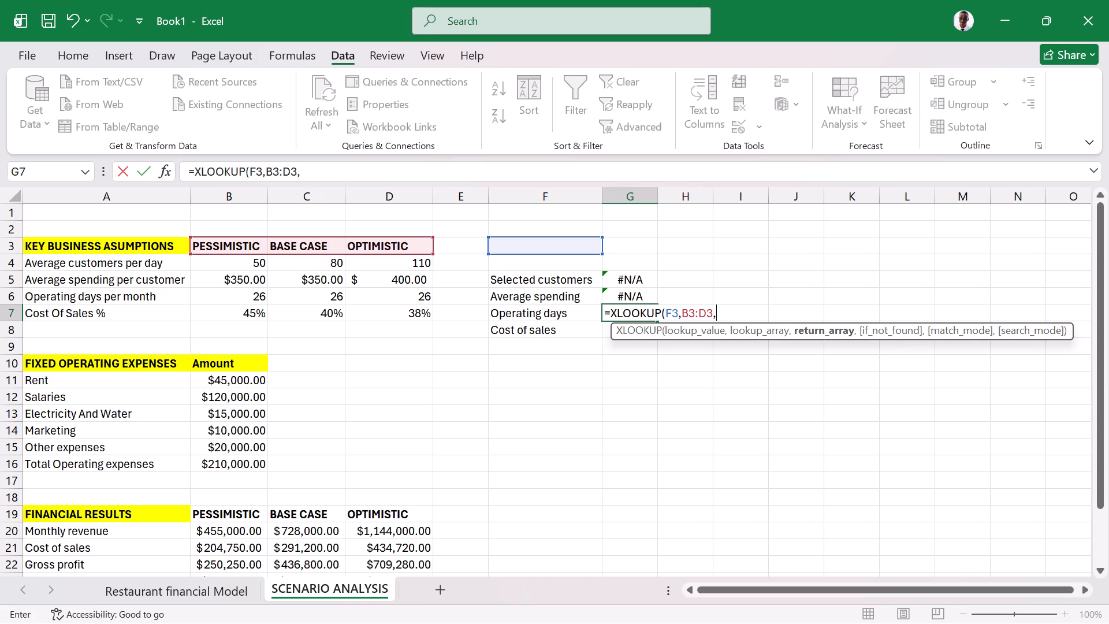
pyautogui.moveTo(257, 298); pyautogui.dragTo(383, 296)
pyautogui.press(')')
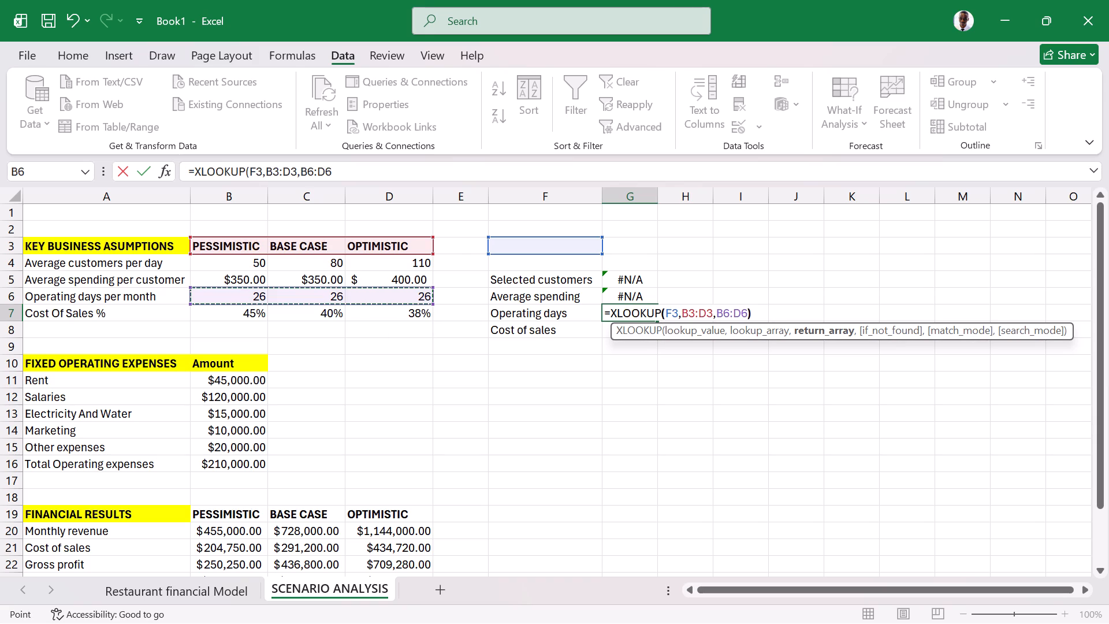
pyautogui.press('Return')
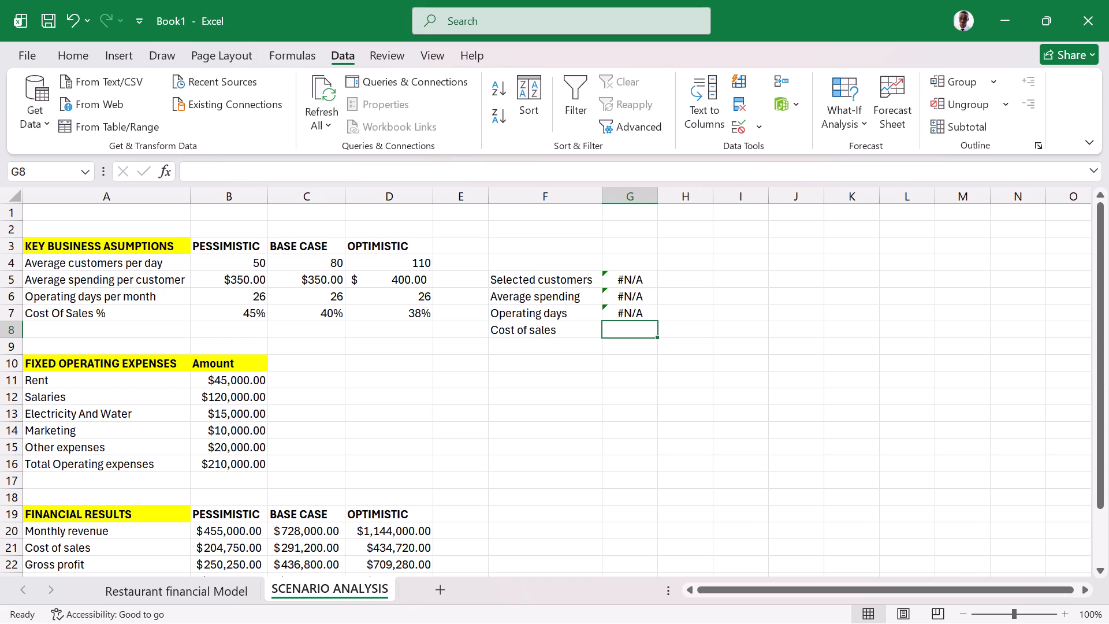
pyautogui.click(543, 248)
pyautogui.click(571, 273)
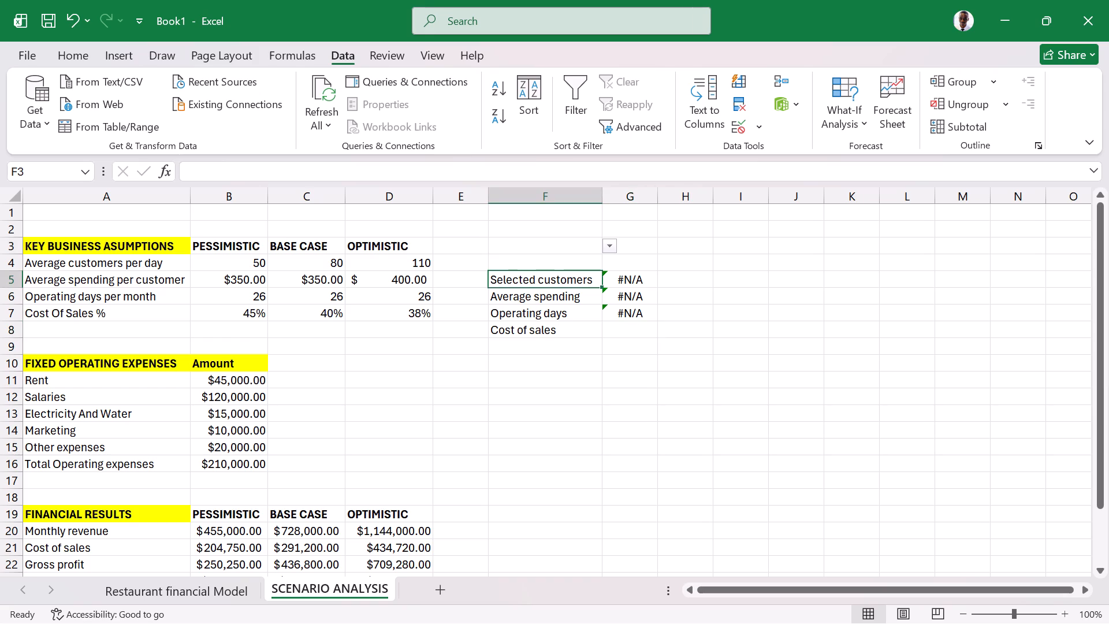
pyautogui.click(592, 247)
# Begin an XLOOKUP formula in G8, beside Cost of sales, with the scenario selection cell F3 as the lookup value.
pyautogui.click(637, 326)
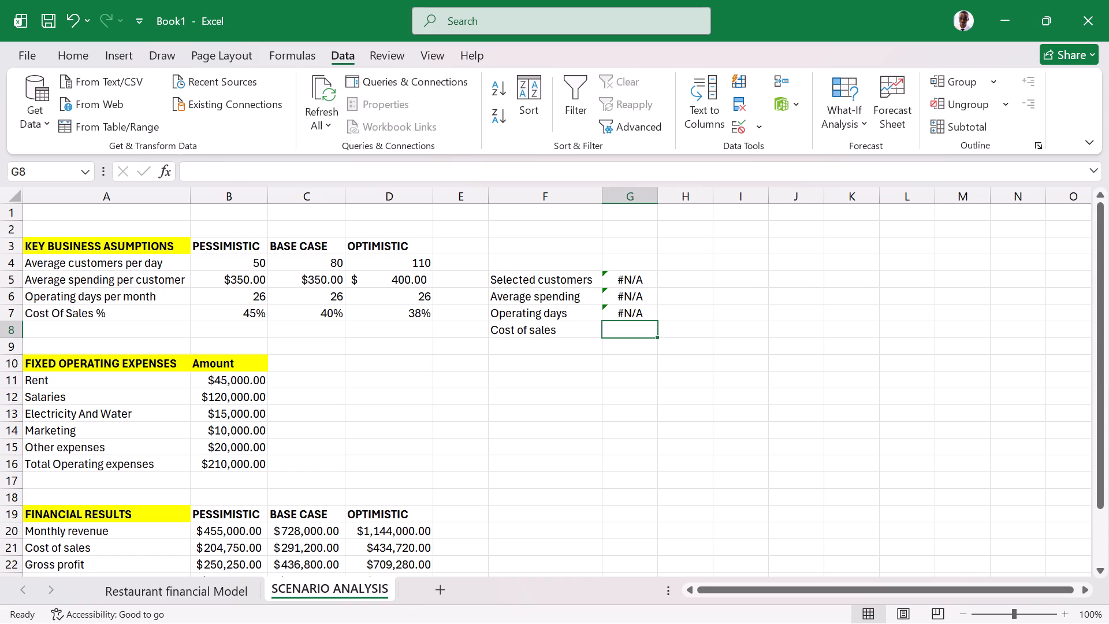
pyautogui.hotkey('shift', '+')
pyautogui.press('BackSpace')
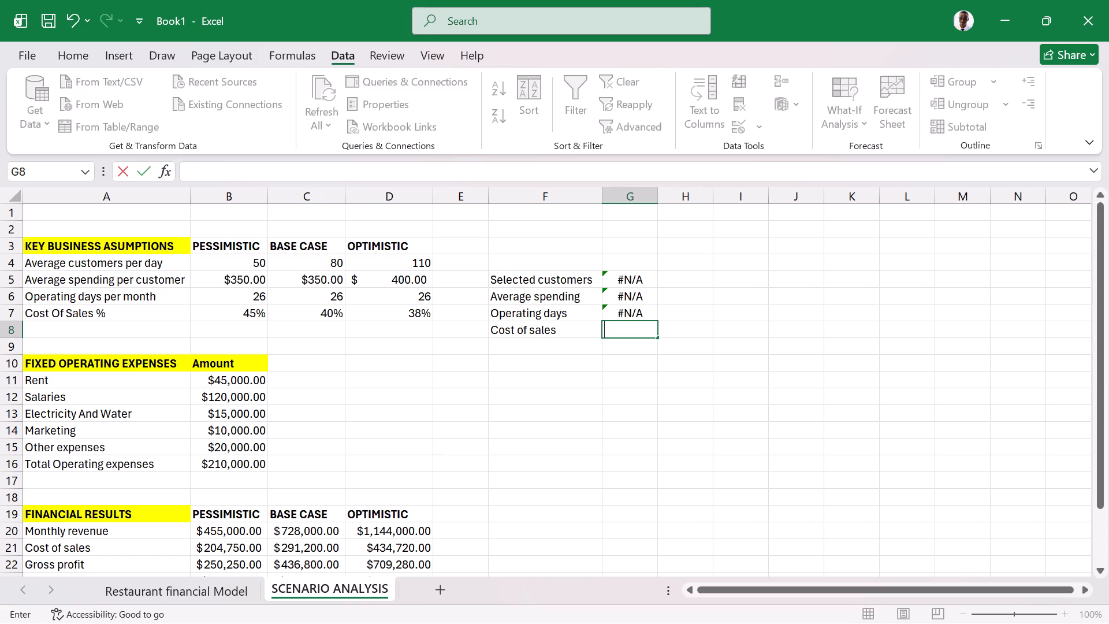
pyautogui.press('=')
pyautogui.write('XLOOKU')
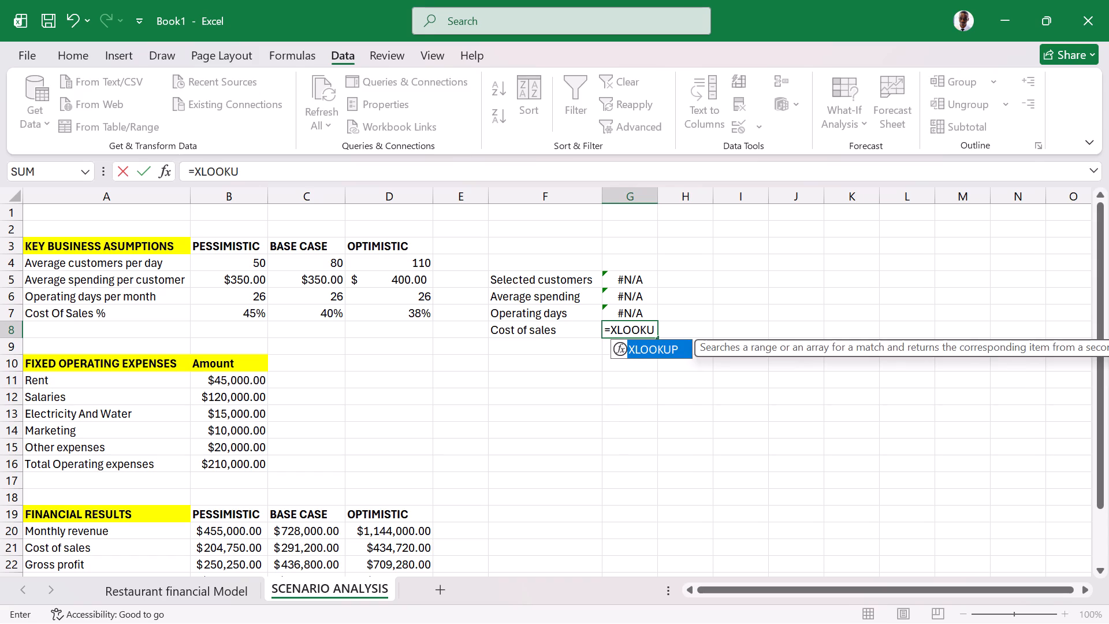
pyautogui.press('p')
pyautogui.write('-(')
pyautogui.press('BackSpace')
pyautogui.press('BackSpace')
pyautogui.press('(')
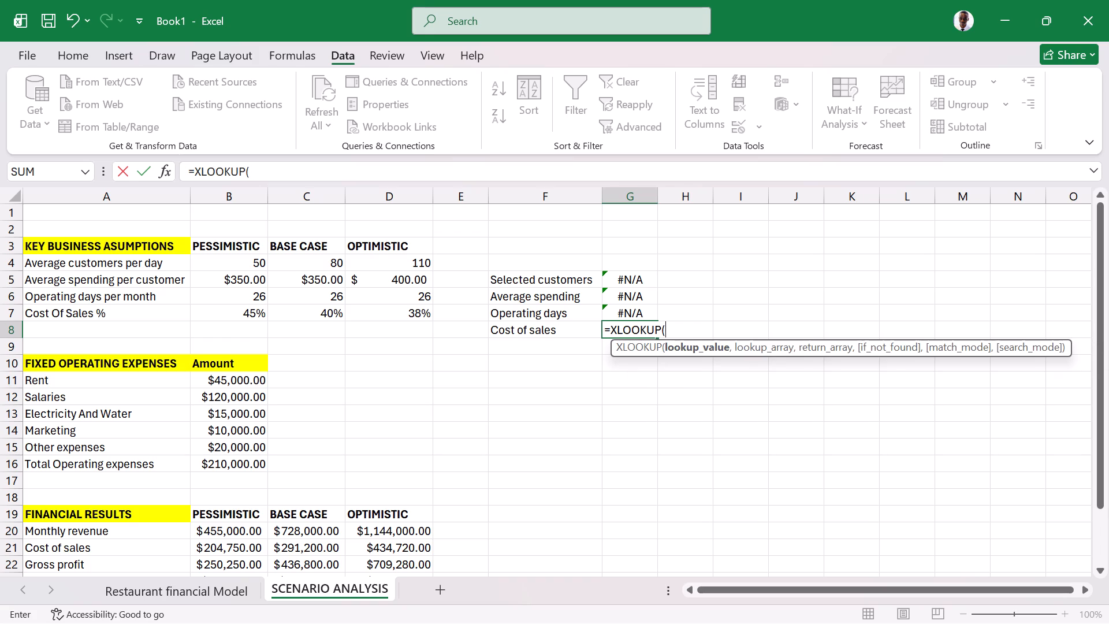
pyautogui.click(549, 247)
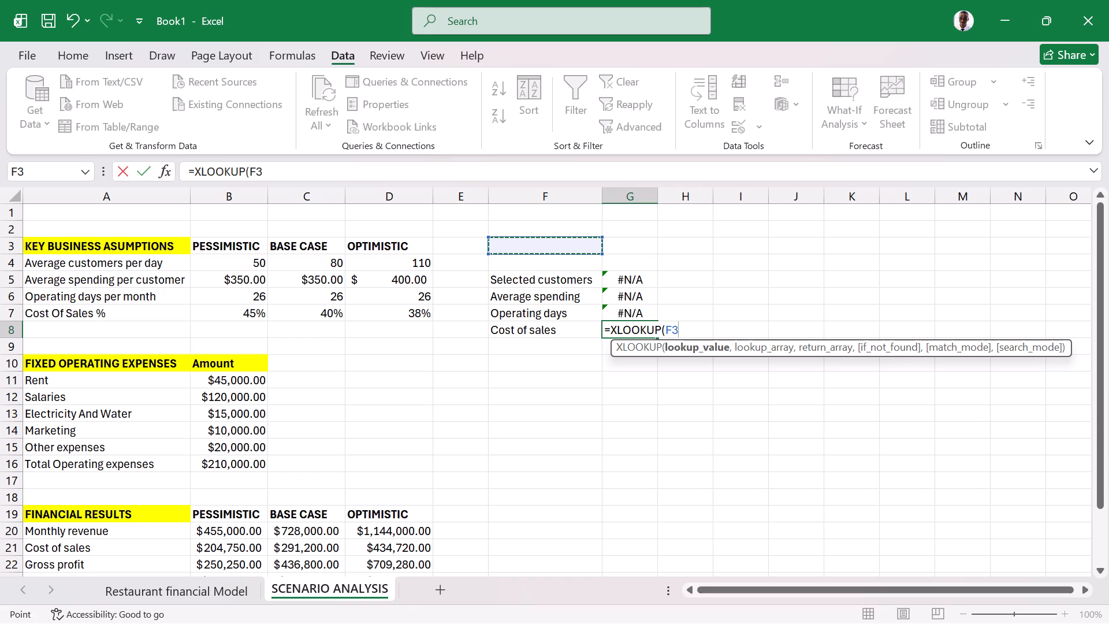
# Complete G8 as =XLOOKUP(F3,B3:D3,B7:D7), using the scenario headings as lookup array and the Cost Of Sales % row as return array.
pyautogui.press(',')
pyautogui.moveTo(255, 248); pyautogui.dragTo(377, 247)
pyautogui.press(',')
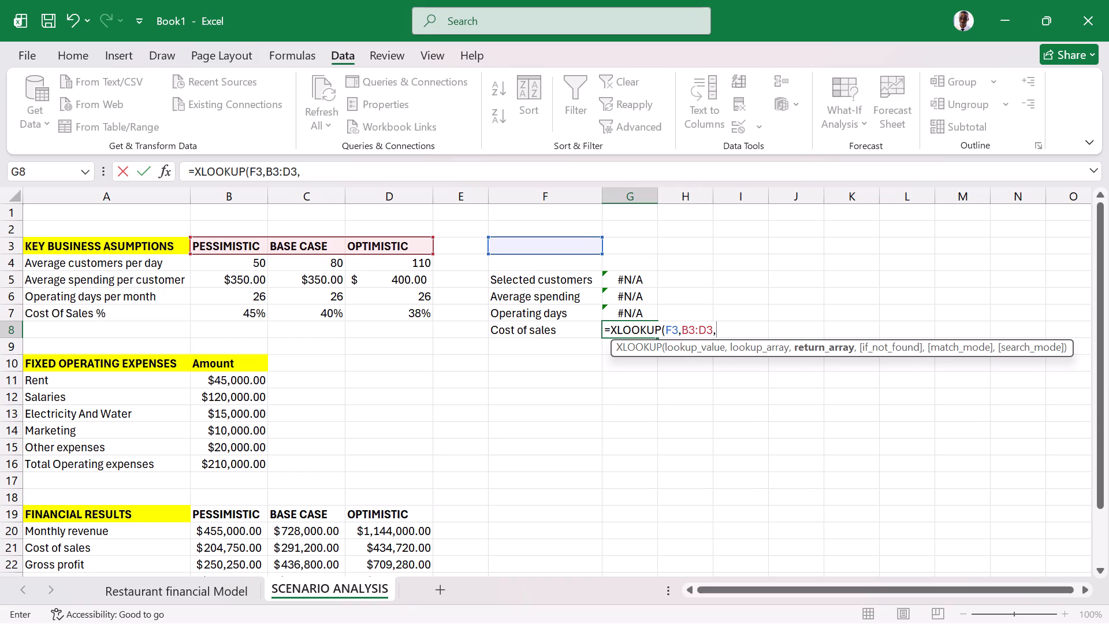
pyautogui.moveTo(247, 311); pyautogui.dragTo(428, 313)
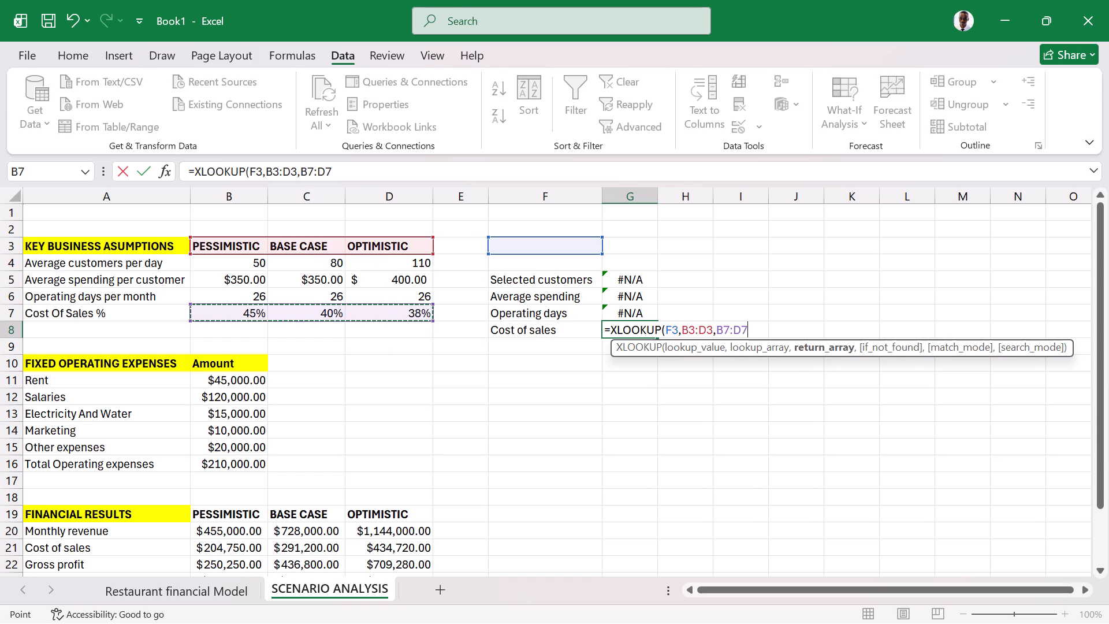
pyautogui.press(')')
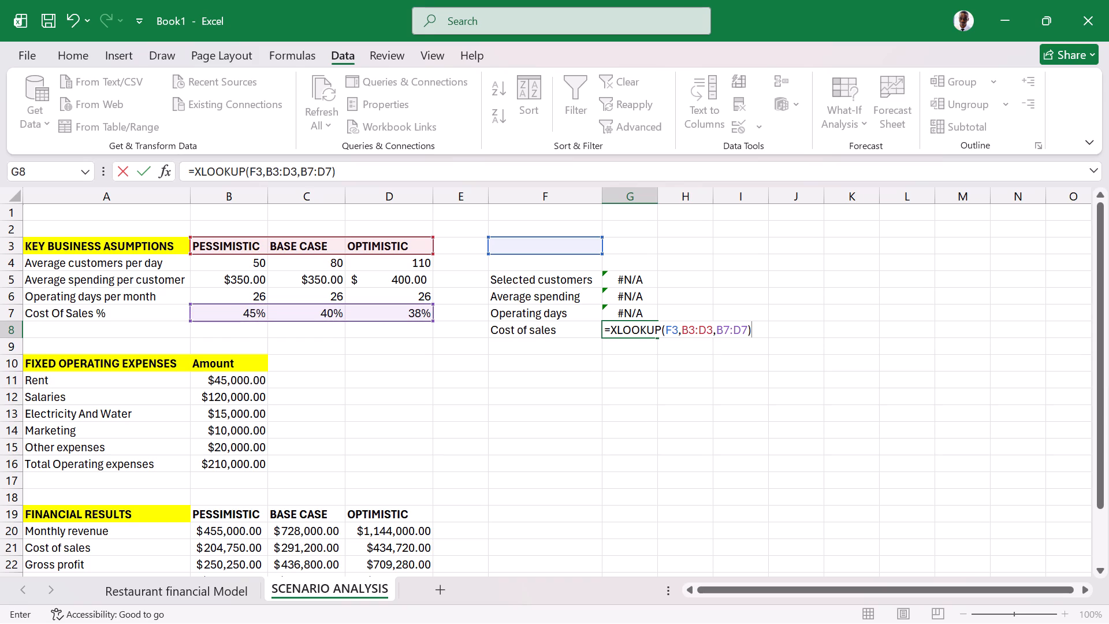
pyautogui.press('Return')
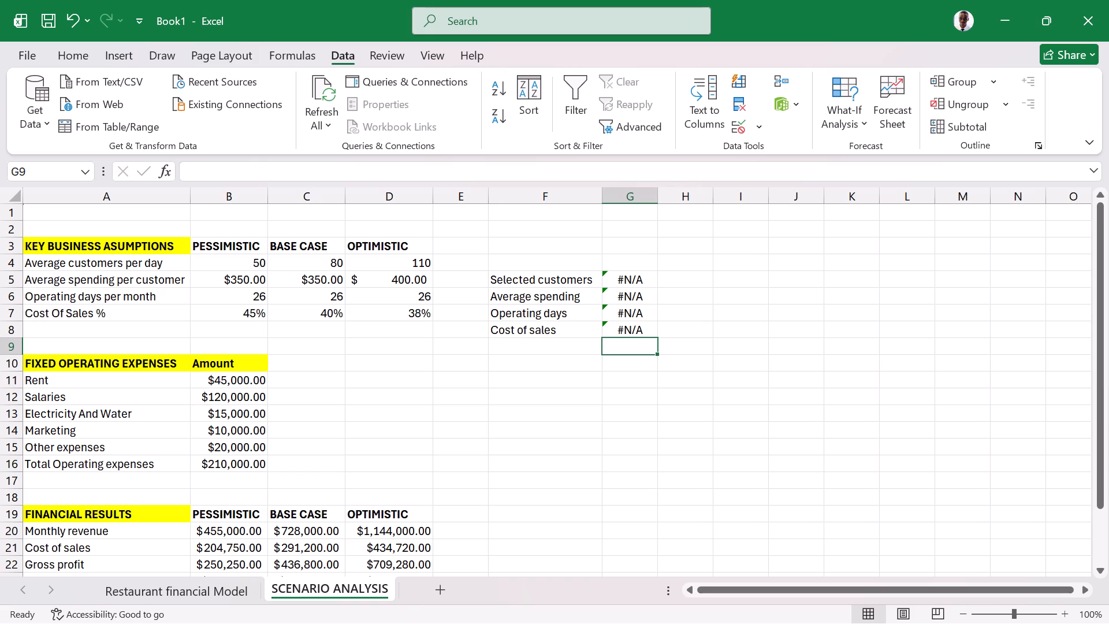
# Review the lookup formulas for selected customers, average spending and operating days in G5, G6 and G7.
pyautogui.scroll(-2, 400, 371)
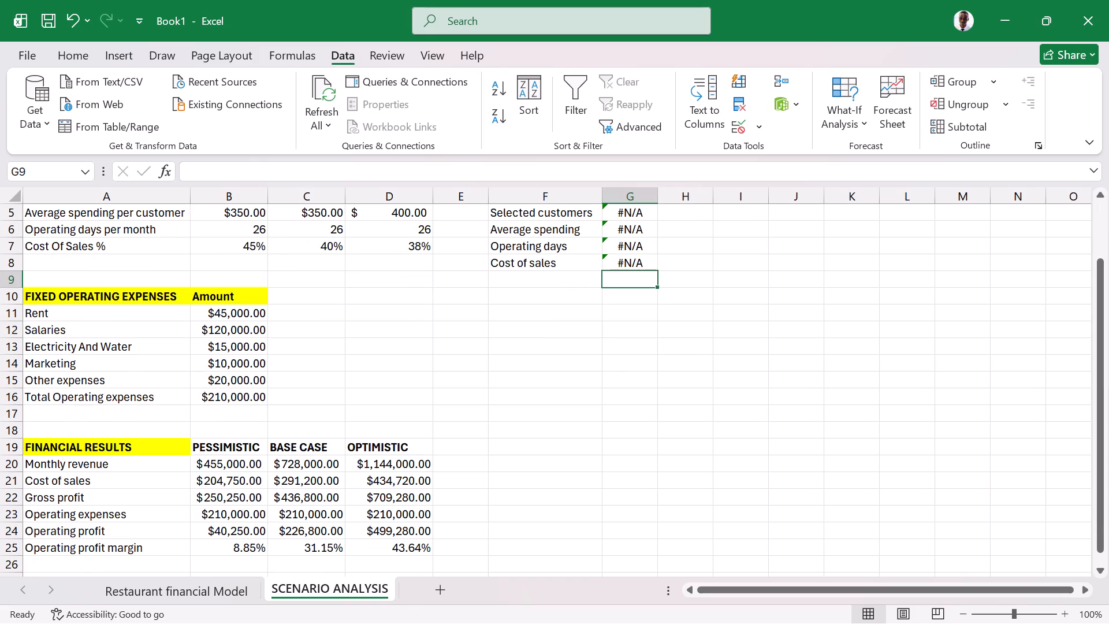
pyautogui.scroll(2, 407, 377)
pyautogui.scroll(-1, 409, 378)
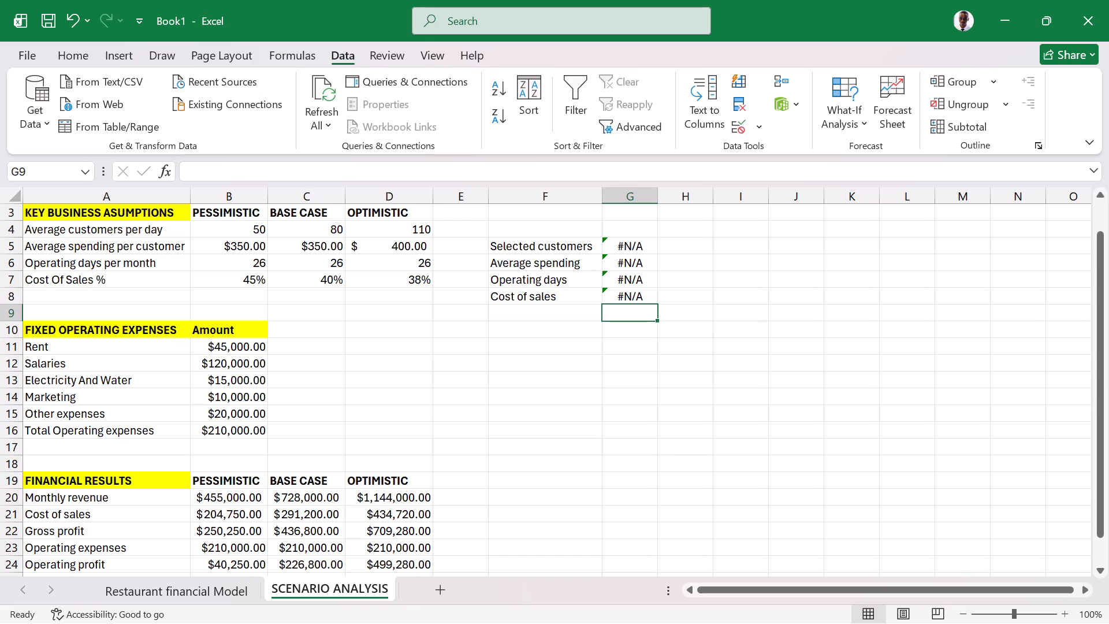
pyautogui.click(634, 245)
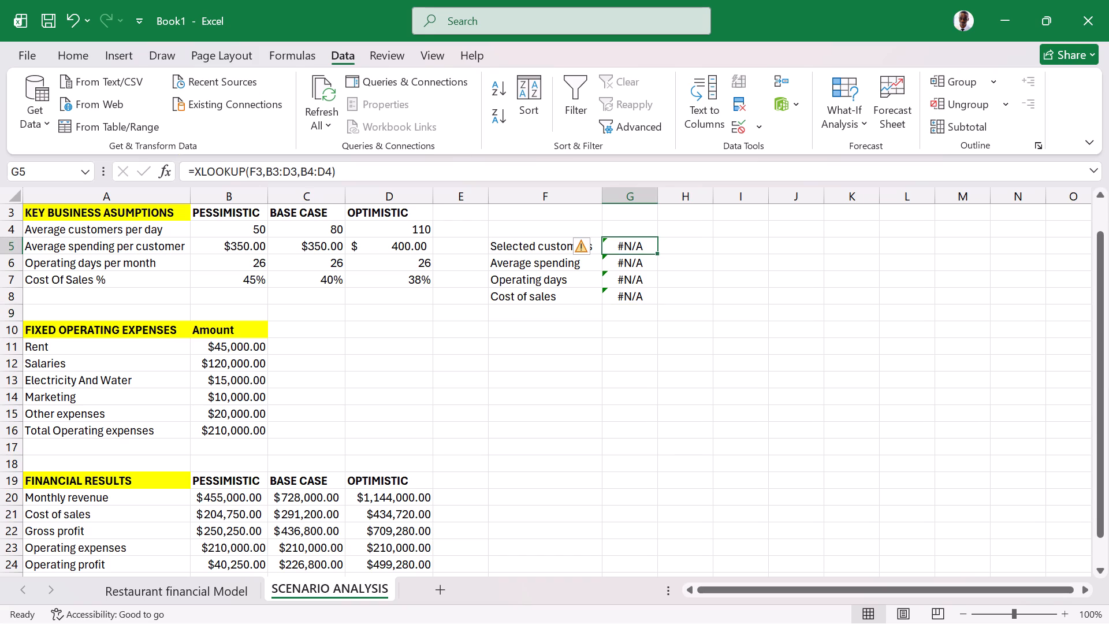
pyautogui.click(638, 263)
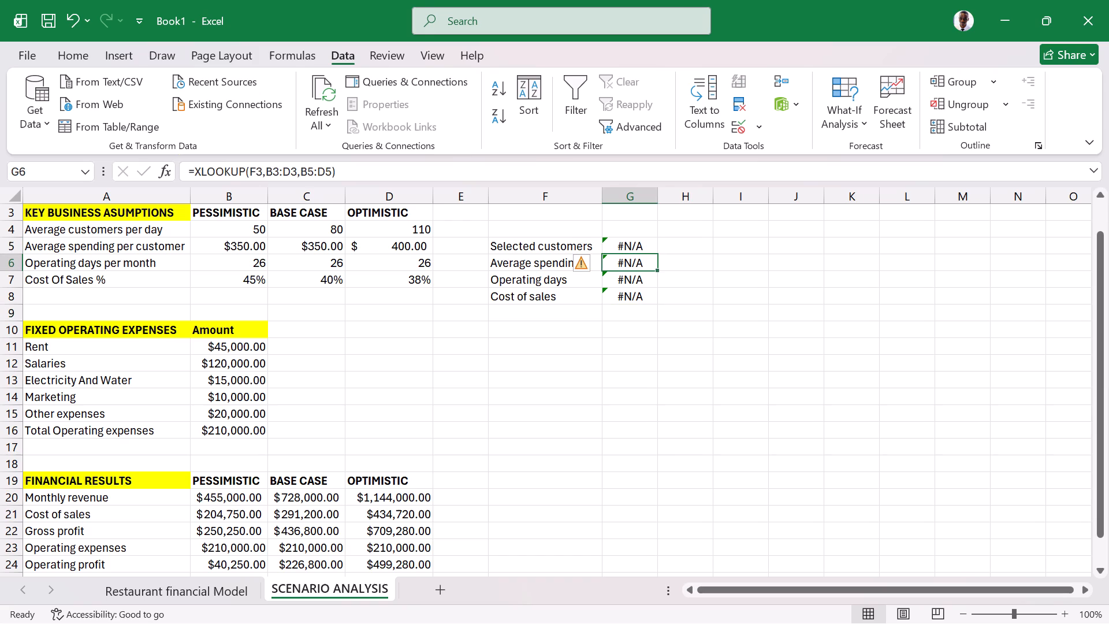
pyautogui.click(624, 277)
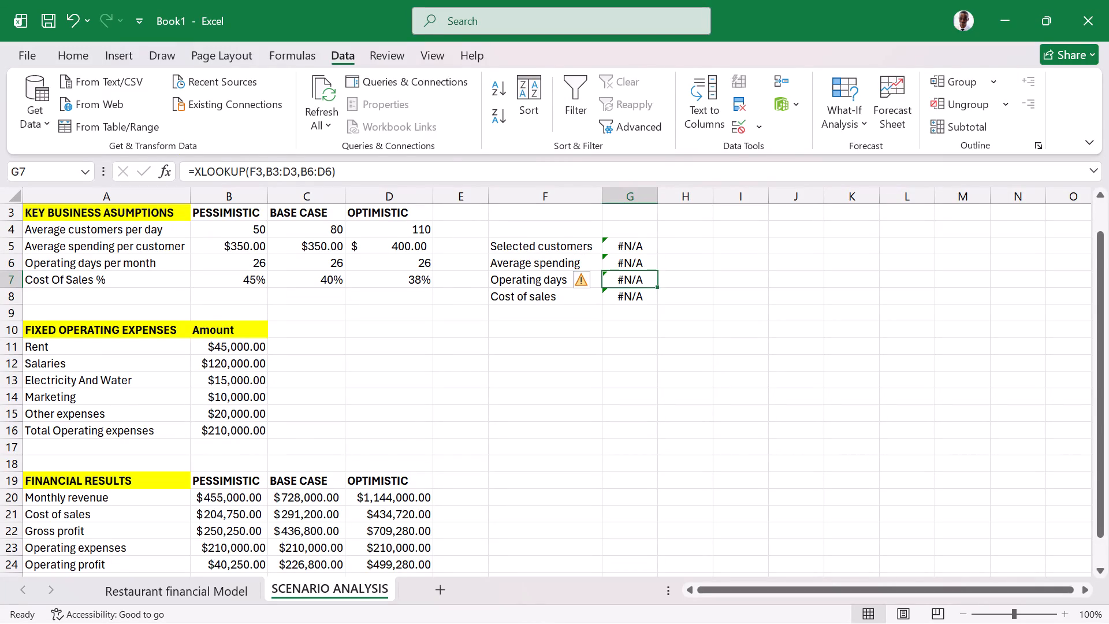
# Add the label REVENUE in F9, below Cost of sales.
pyautogui.scroll(-1, 464, 359)
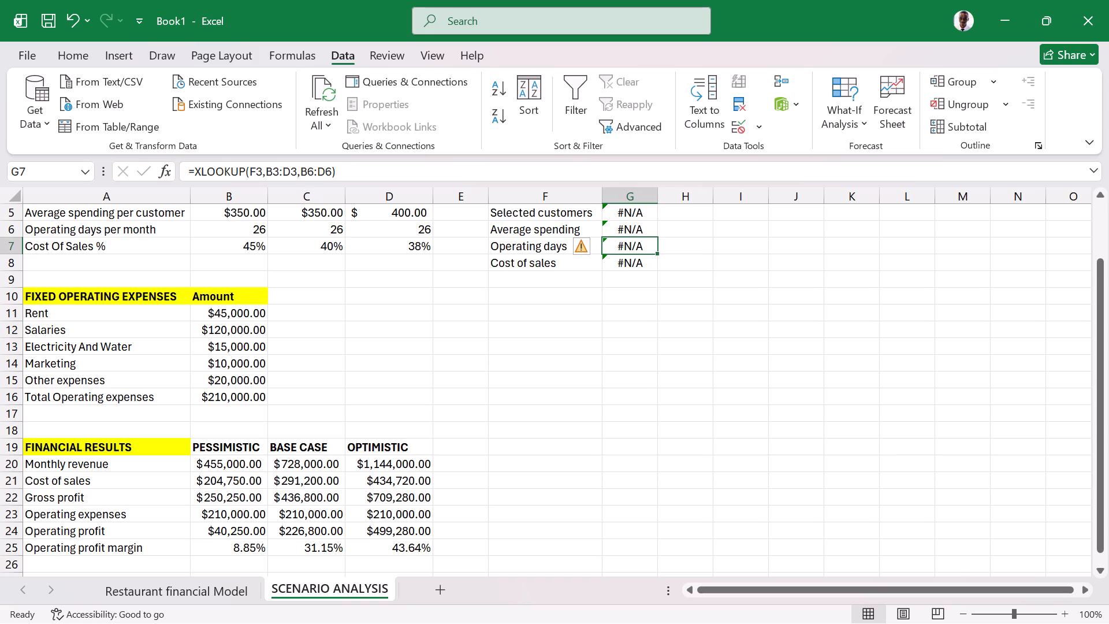
pyautogui.click(523, 277)
pyautogui.write('REVENUE')
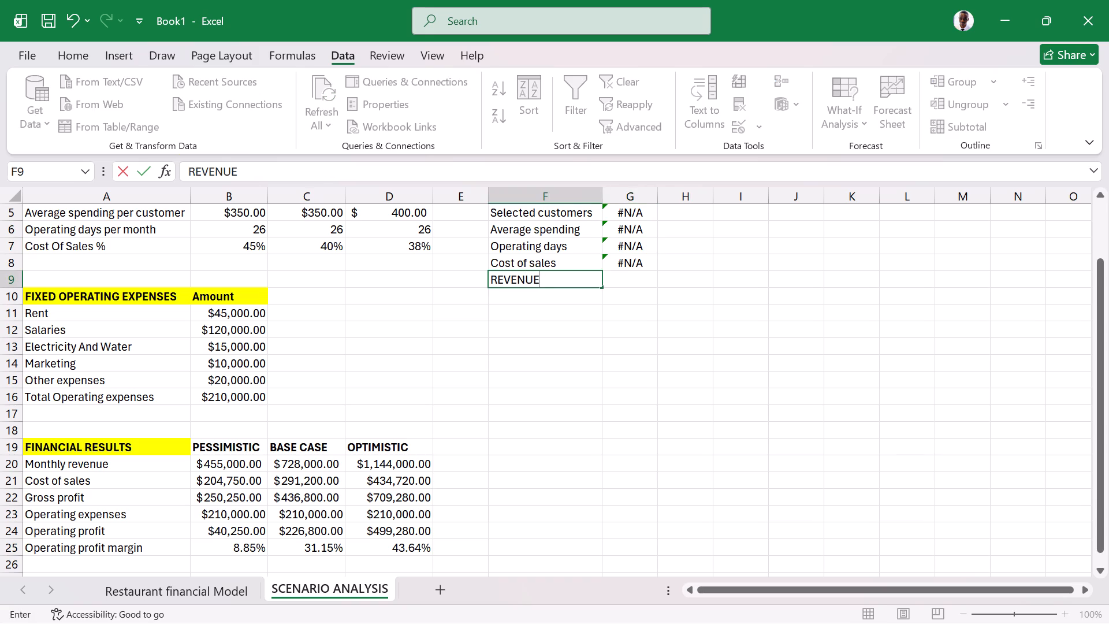
# Try to build the revenue formula in G9 from the selected customers in G5 and the average spending in G6.
pyautogui.click(615, 277)
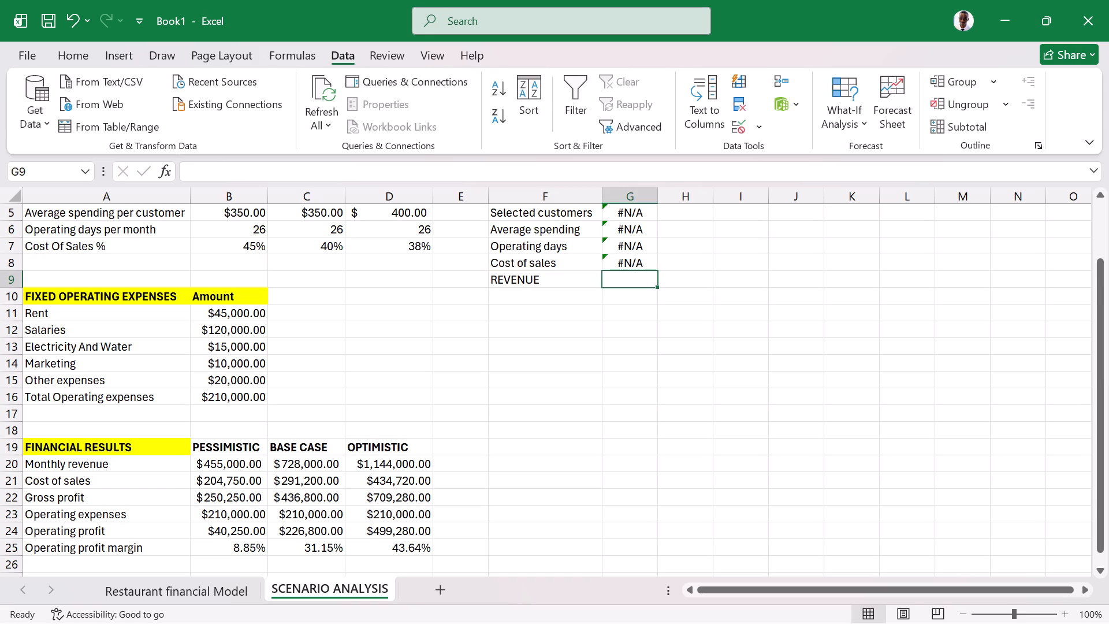
pyautogui.press('+')
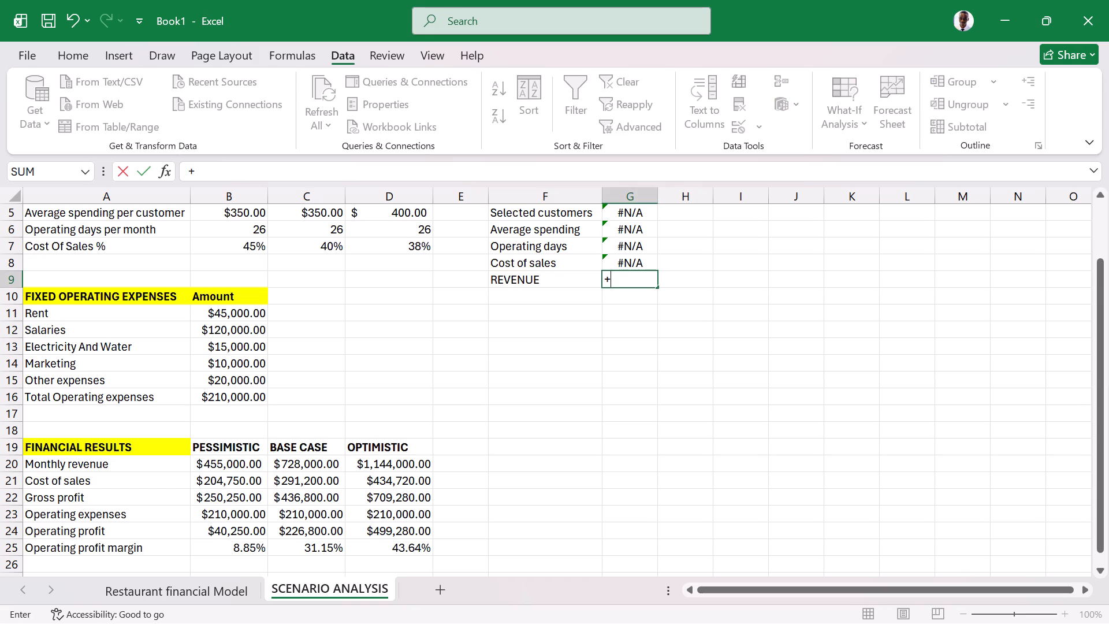
pyautogui.press('BackSpace')
pyautogui.hotkey('shift', '=')
pyautogui.scroll(1, 623, 249)
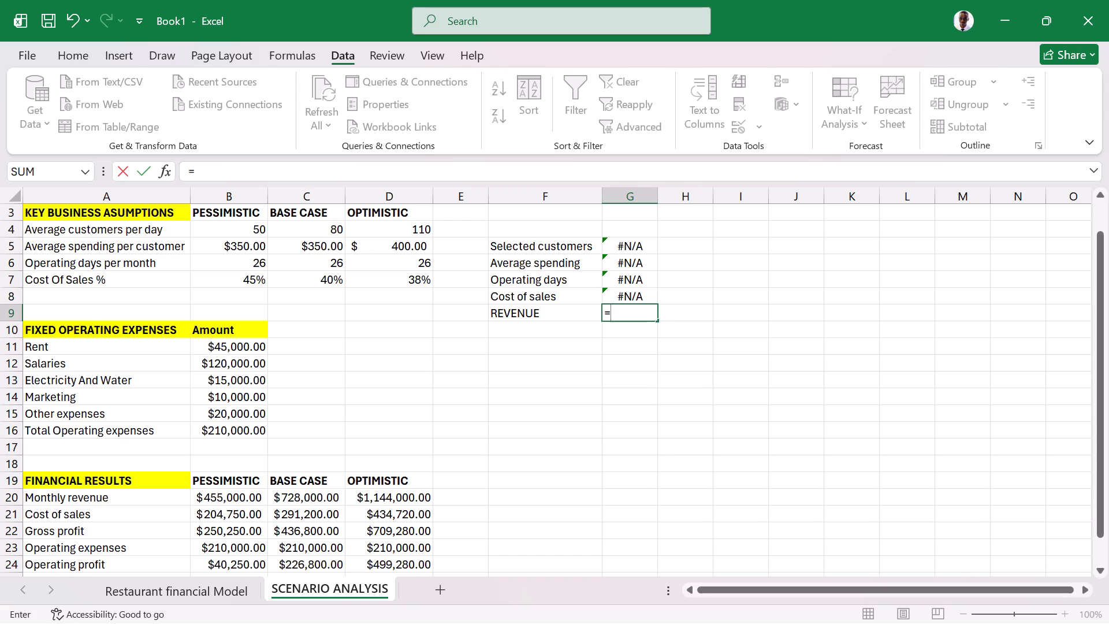
pyautogui.click(622, 242)
pyautogui.click(635, 262)
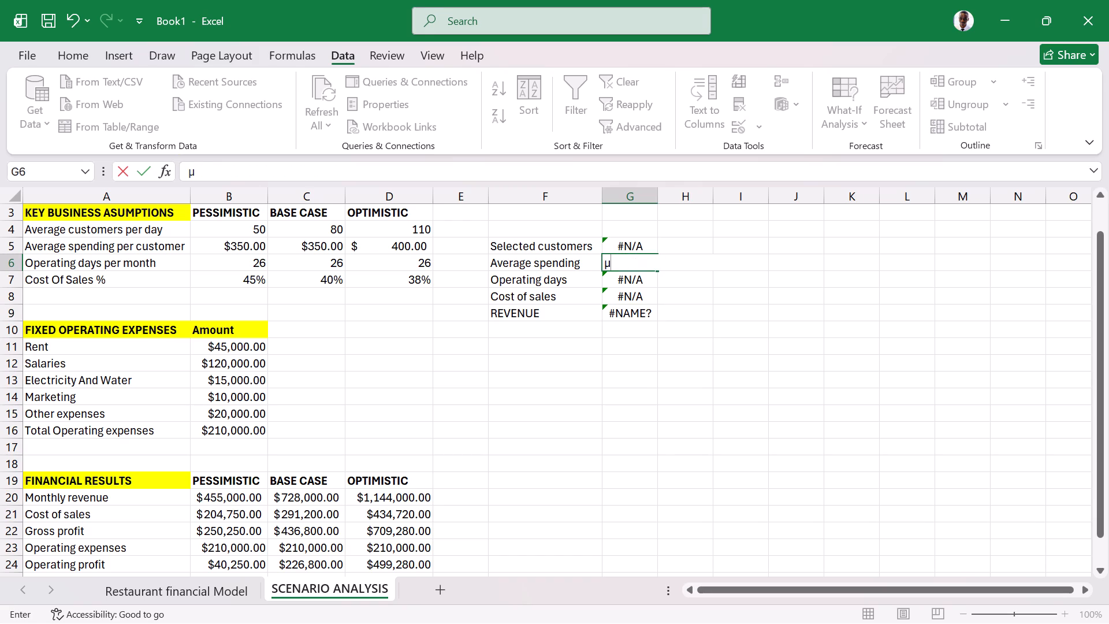
# Discard the stray entry in G6 and restore its formula =XLOOKUP(F3,B3:D3,B5:D5).
pyautogui.press('BackSpace')
pyautogui.click(70, 17)
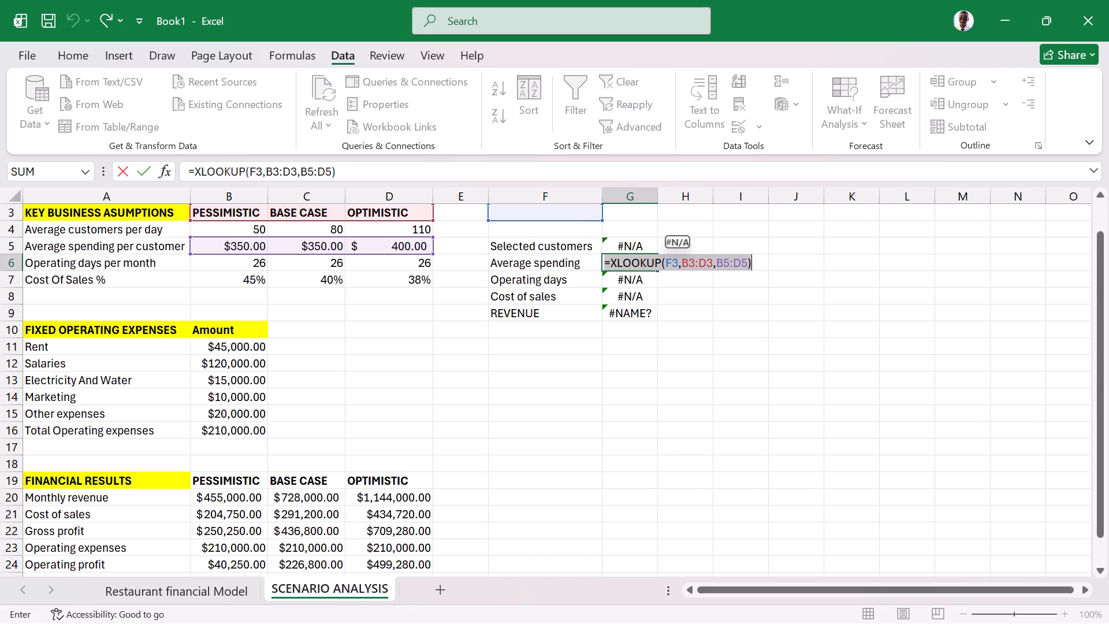
pyautogui.press('Return')
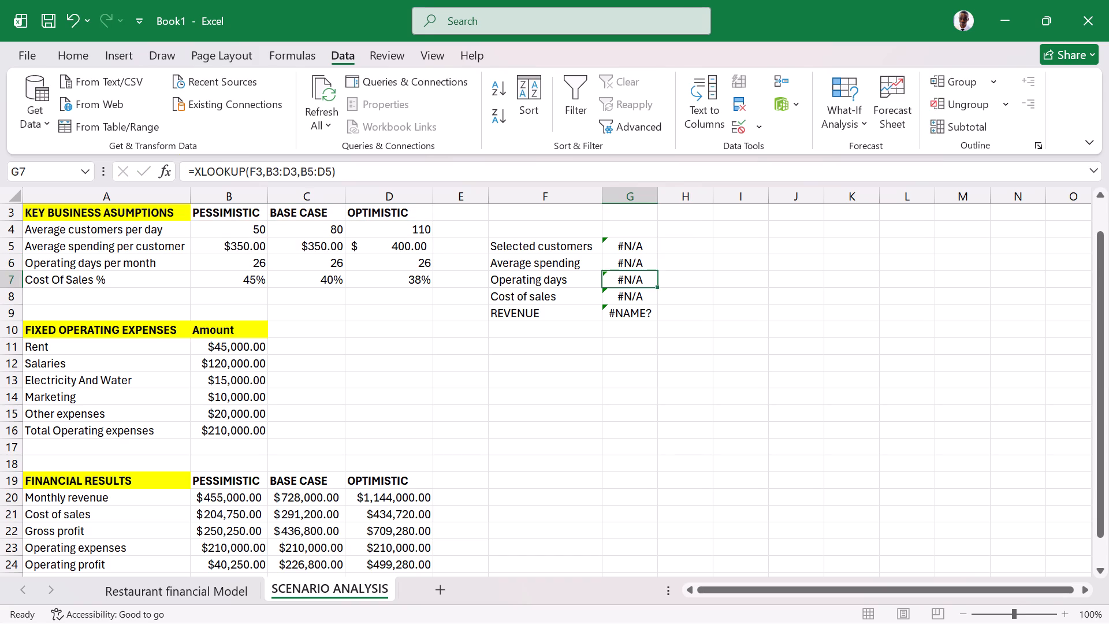
# Choose PESSIMISTIC as the scenario in F3.
pyautogui.click(575, 236)
pyautogui.click(564, 213)
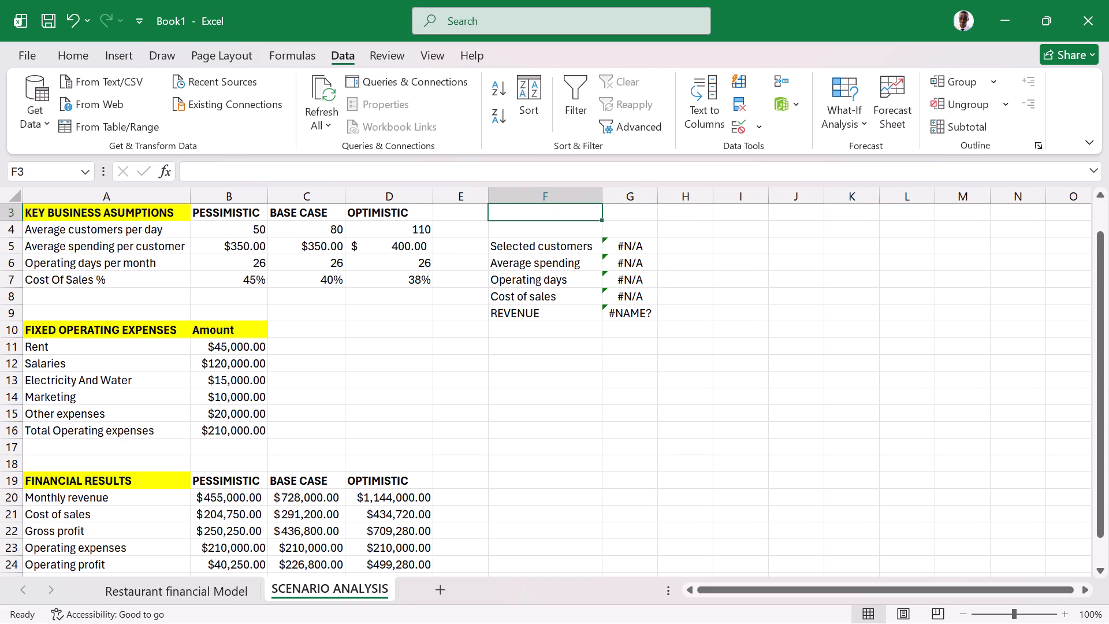
pyautogui.click(609, 213)
pyautogui.click(554, 230)
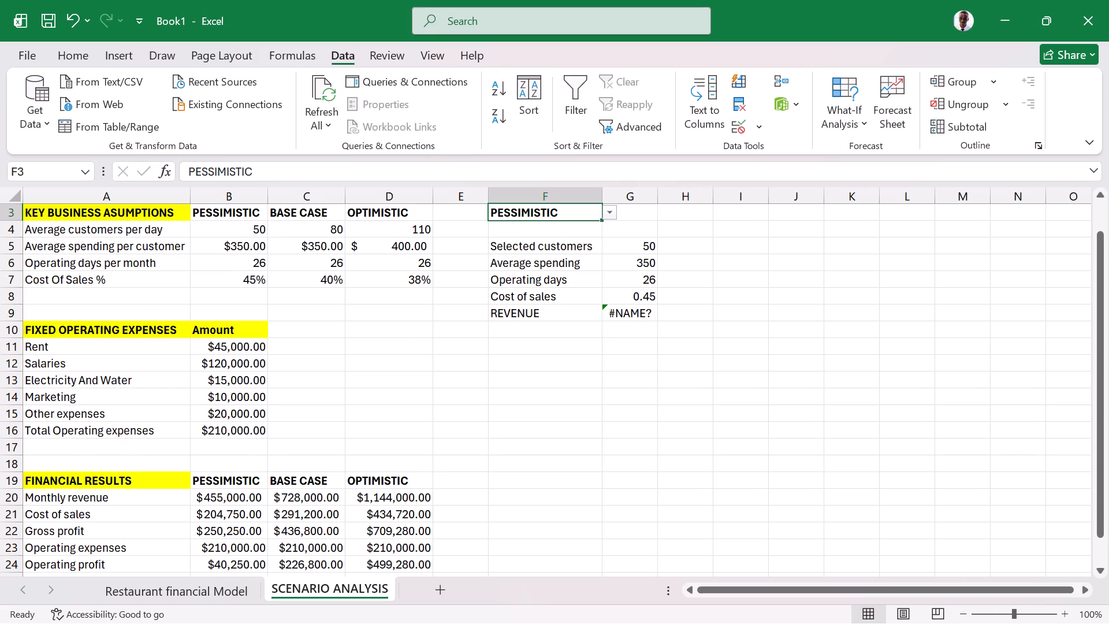
# Replace the formula in G9 with =(G5*G6*G7) to calculate revenue from customers, average spending and operating days.
pyautogui.scroll(1, 576, 250)
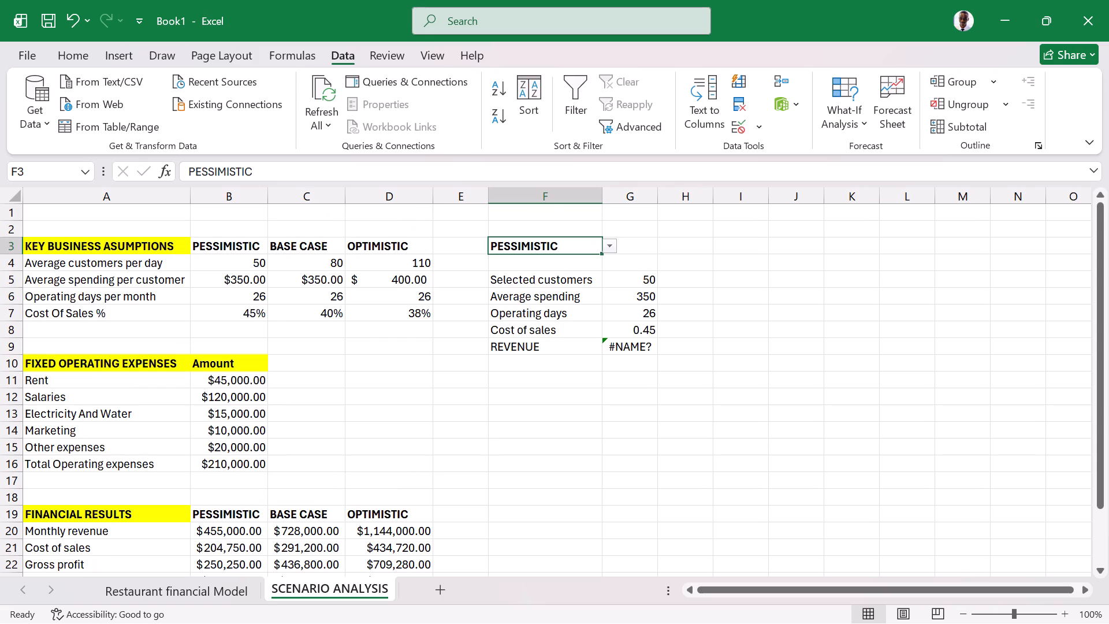
pyautogui.click(635, 348)
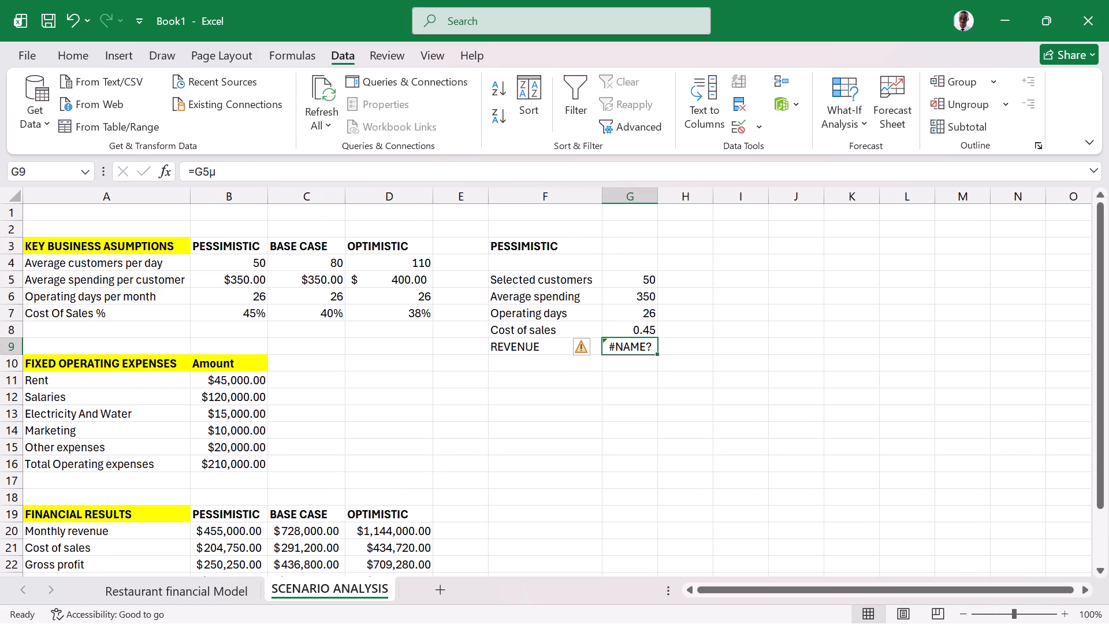
pyautogui.rightClick(623, 347)
pyautogui.click(609, 343)
pyautogui.rightClick(631, 347)
pyautogui.click(625, 343)
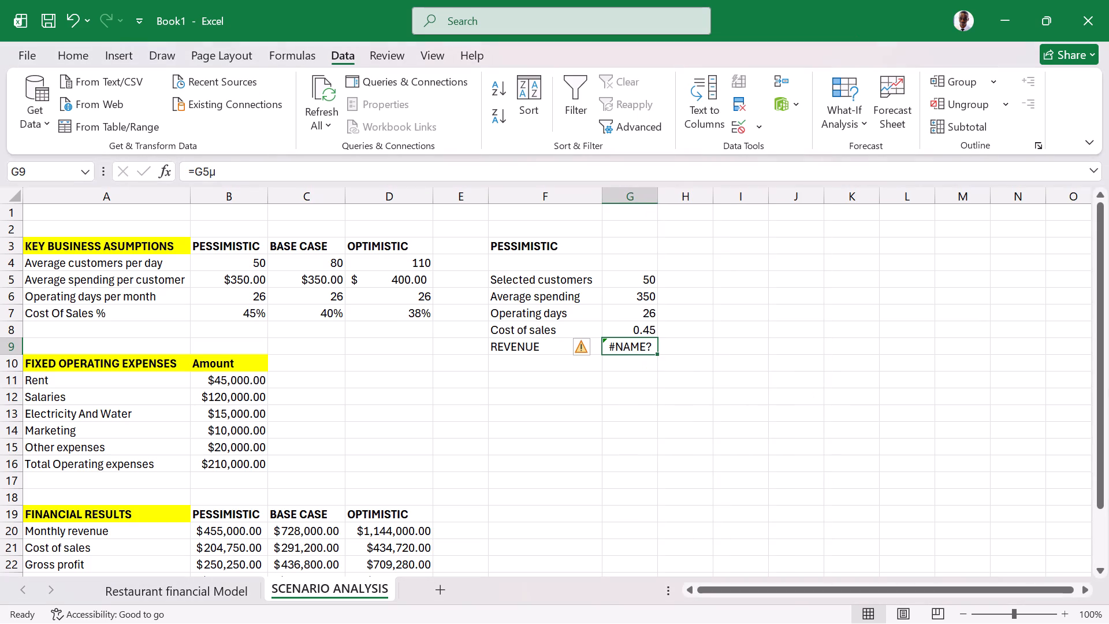
pyautogui.press('BackSpace')
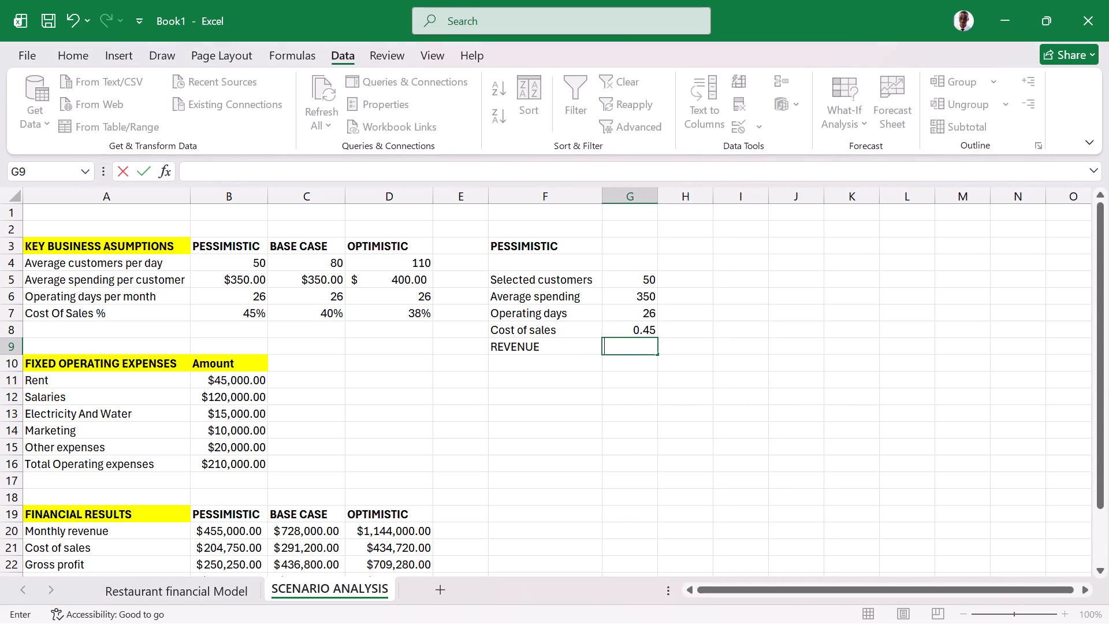
pyautogui.hotkey('shift', '=')
pyautogui.press('5')
pyautogui.press('BackSpace')
pyautogui.hotkey('shift', '(')
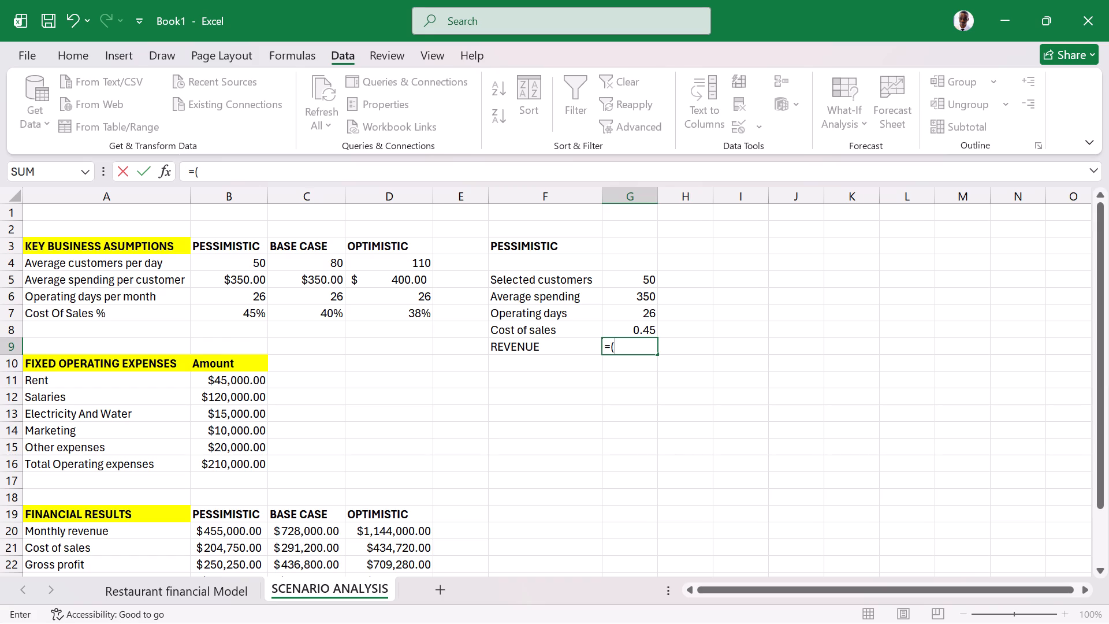
pyautogui.click(640, 276)
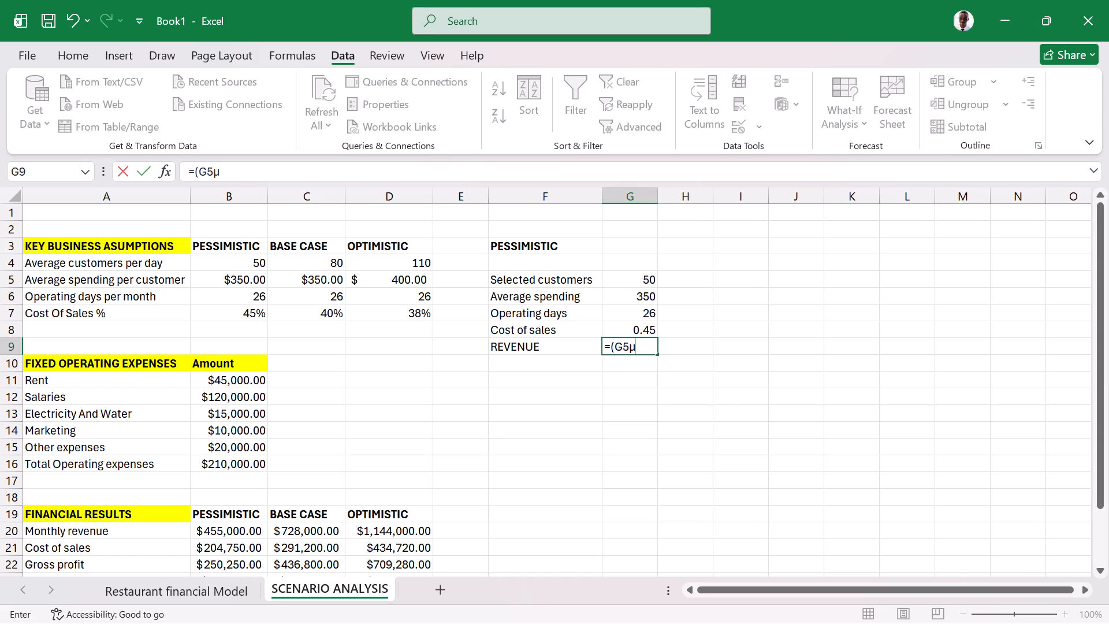
pyautogui.click(642, 297)
pyautogui.click(666, 352)
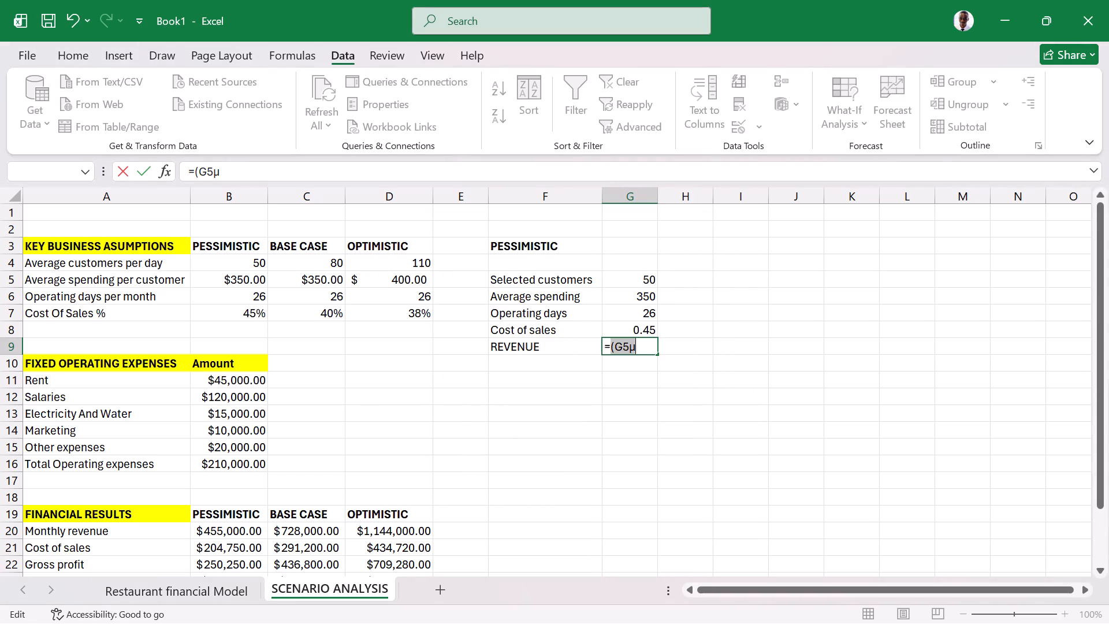
pyautogui.click(645, 351)
pyautogui.press('BackSpace')
pyautogui.press('*')
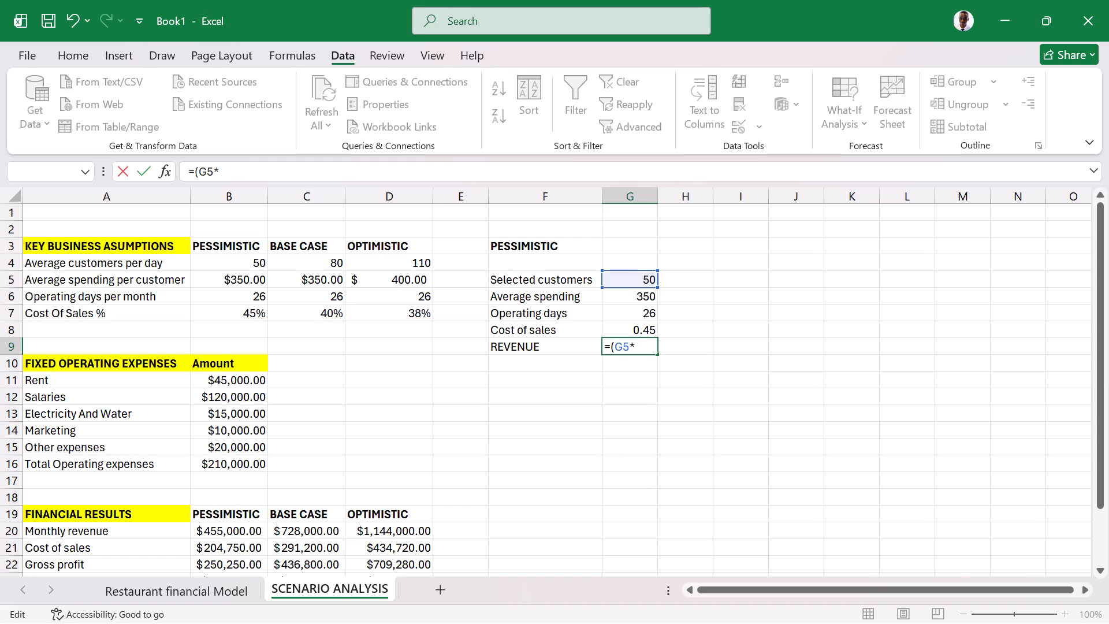
pyautogui.click(631, 298)
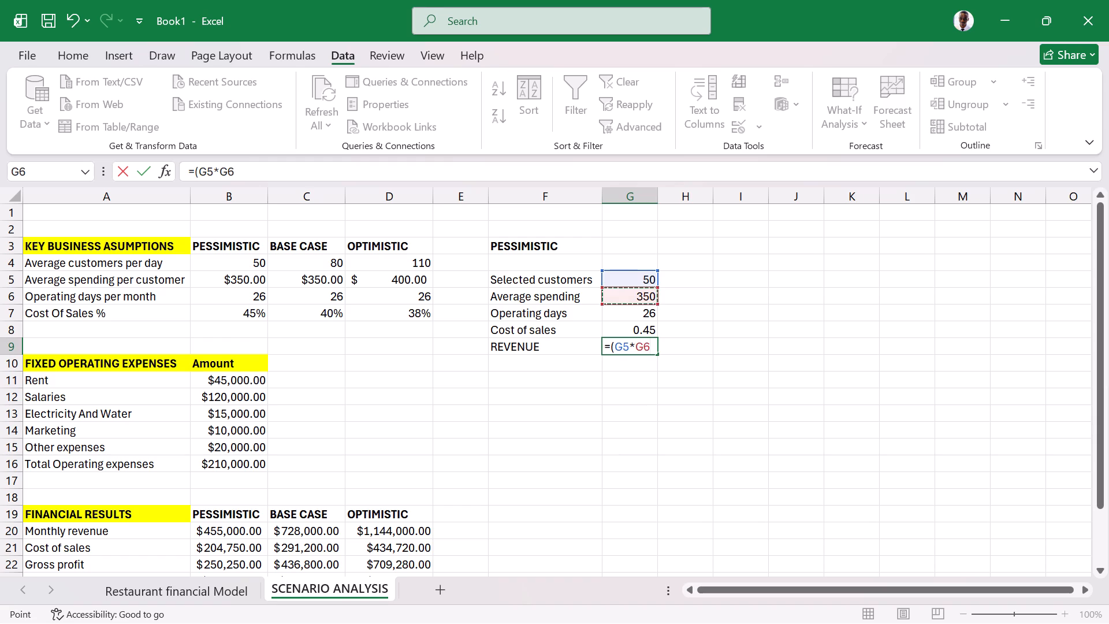
pyautogui.press('*')
pyautogui.click(643, 315)
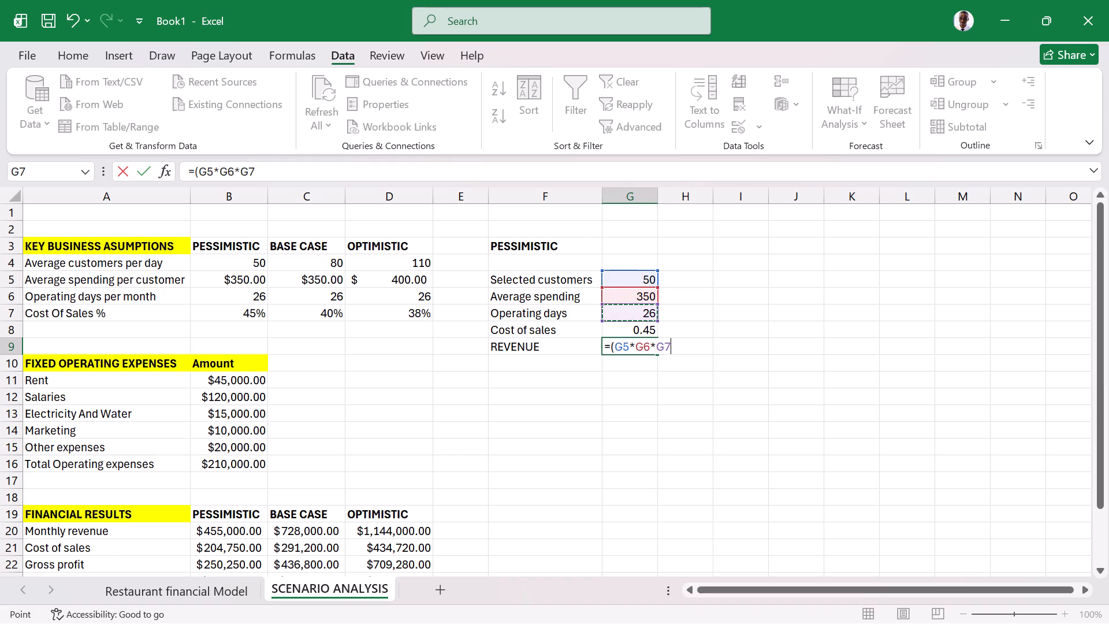
pyautogui.press(')')
pyautogui.press('Return')
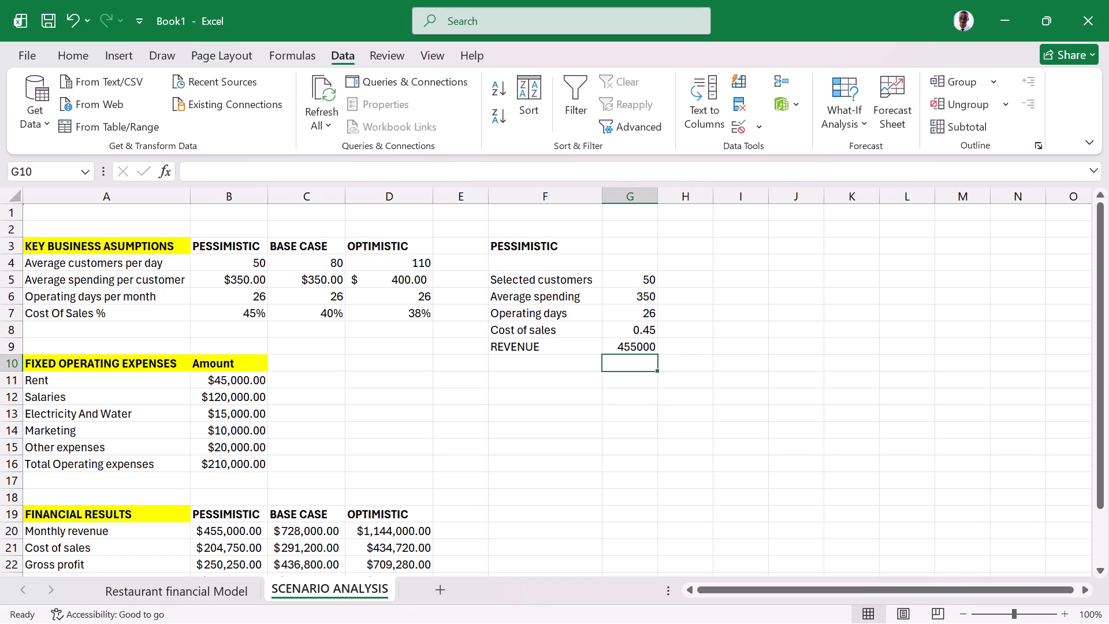
# Test the F3 scenario drop-down with BASECASE, OPTIMISTIC and BASECASE again, and check the lookup formula in G5.
pyautogui.click(586, 243)
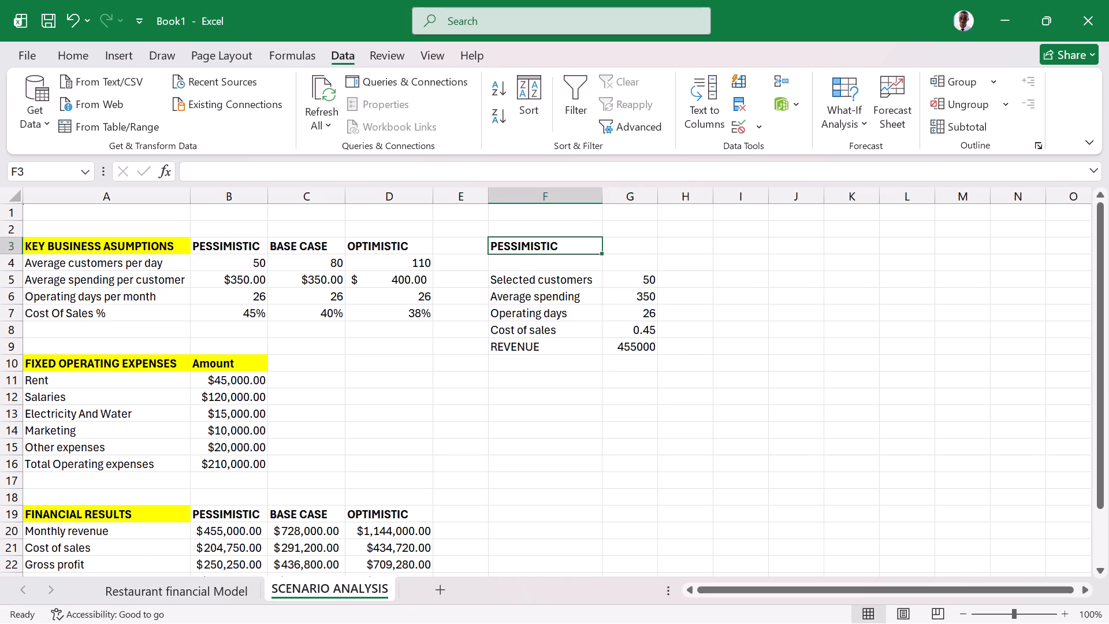
pyautogui.click(612, 250)
pyautogui.click(565, 284)
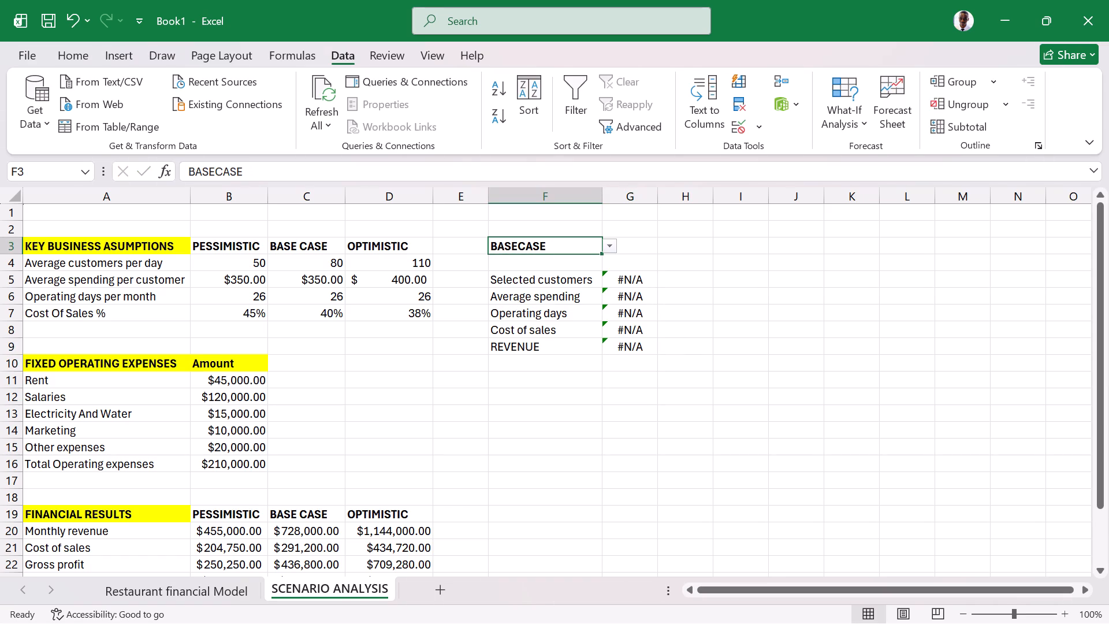
pyautogui.click(612, 244)
pyautogui.click(578, 299)
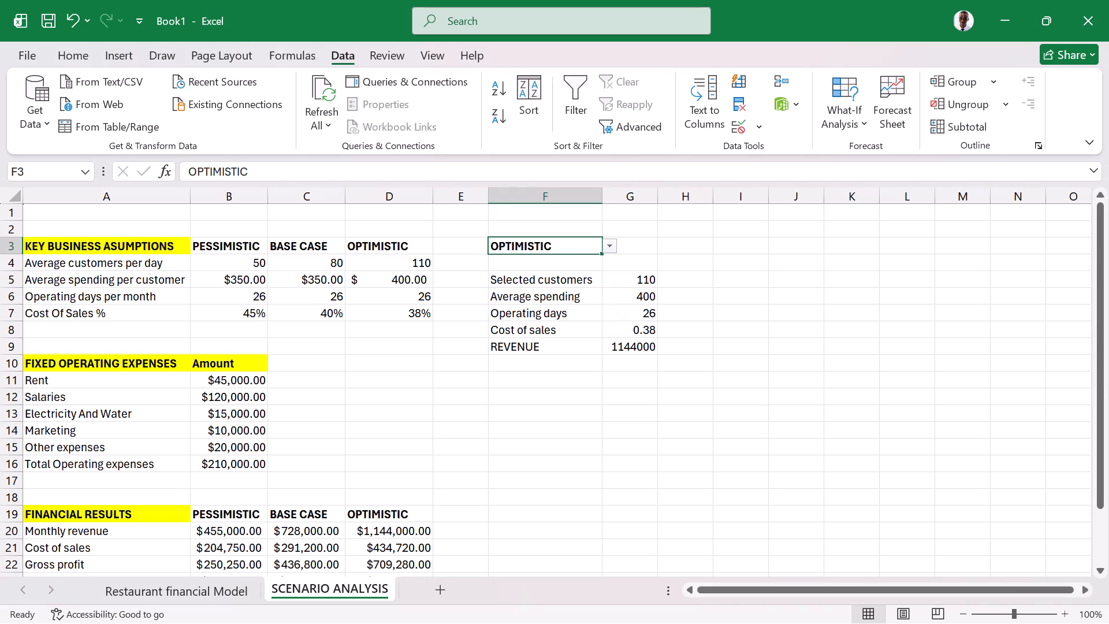
pyautogui.click(606, 249)
pyautogui.click(559, 279)
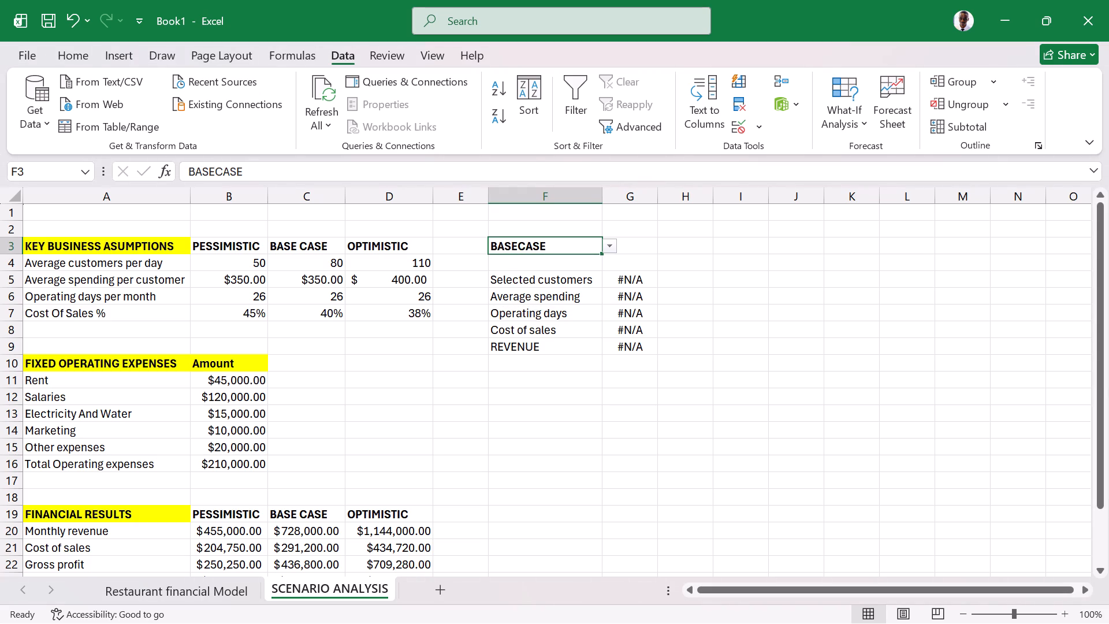
pyautogui.click(633, 278)
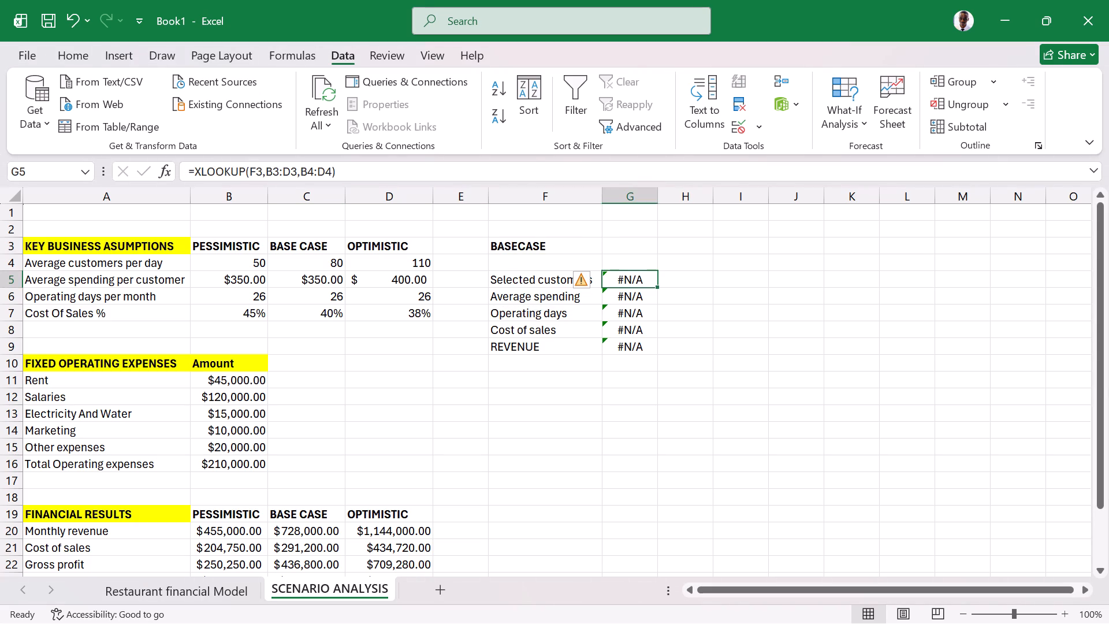
# Apply the Currency format to the optimistic average spending per customer in D5.
pyautogui.click(373, 280)
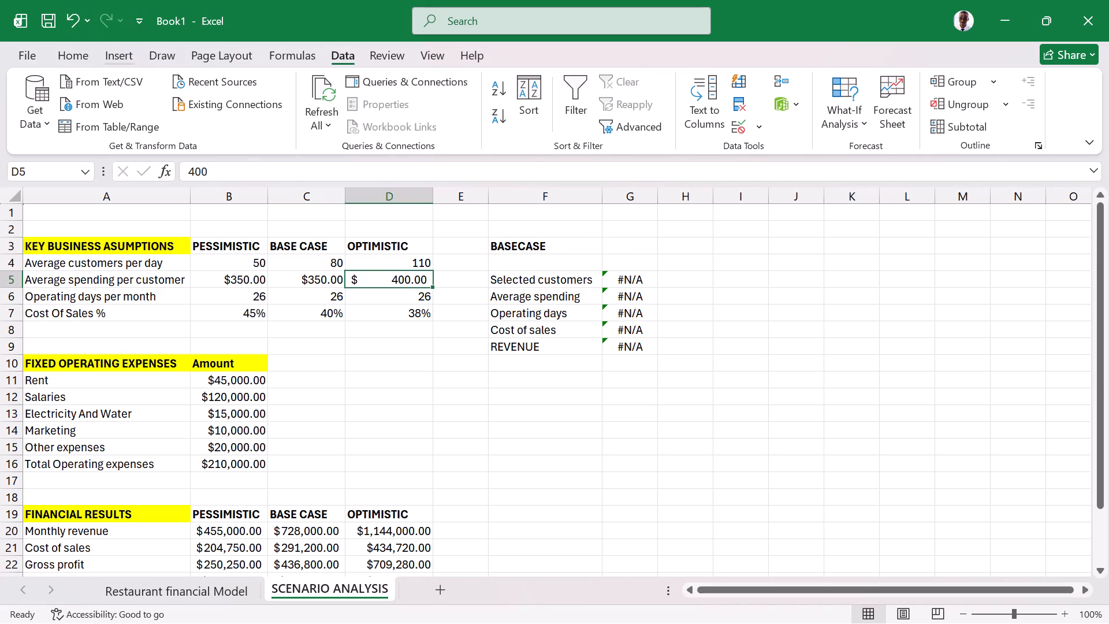
pyautogui.click(83, 57)
pyautogui.click(607, 88)
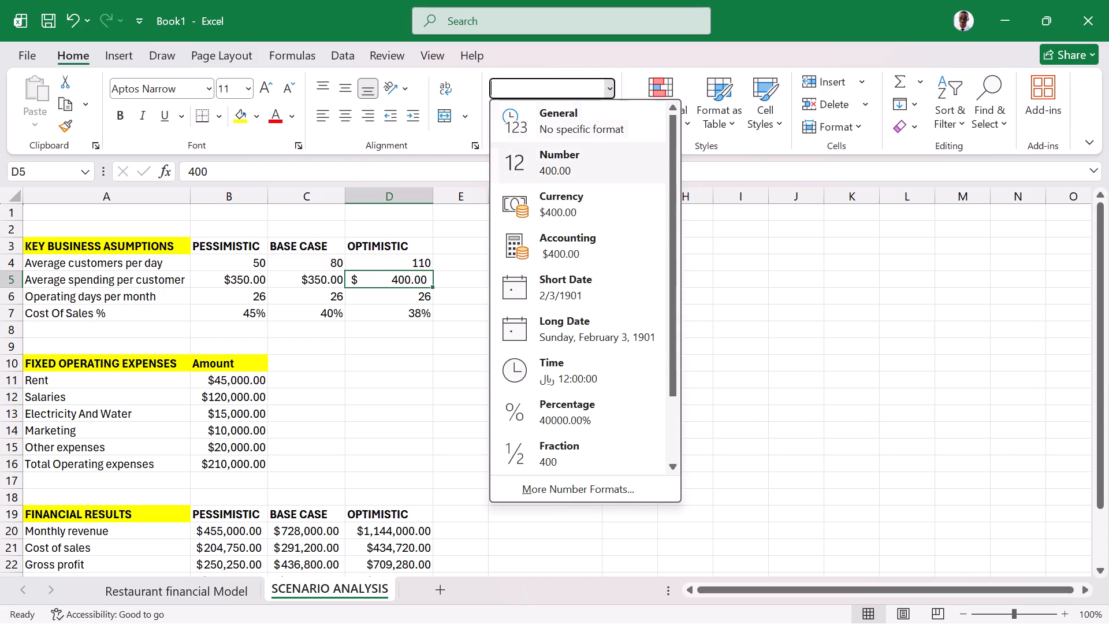
pyautogui.click(564, 185)
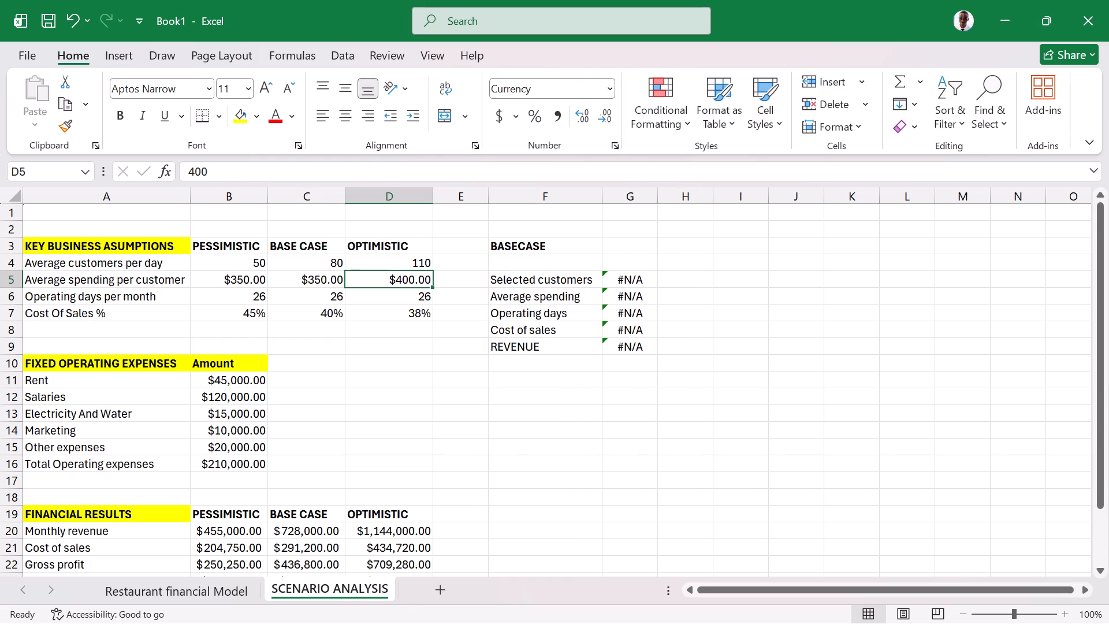
# Switch the F3 scenario through OPTIMISTIC, BASECASE and PESSIMISTIC, ending on BASECASE, to compare the results in G5:G9.
pyautogui.click(557, 240)
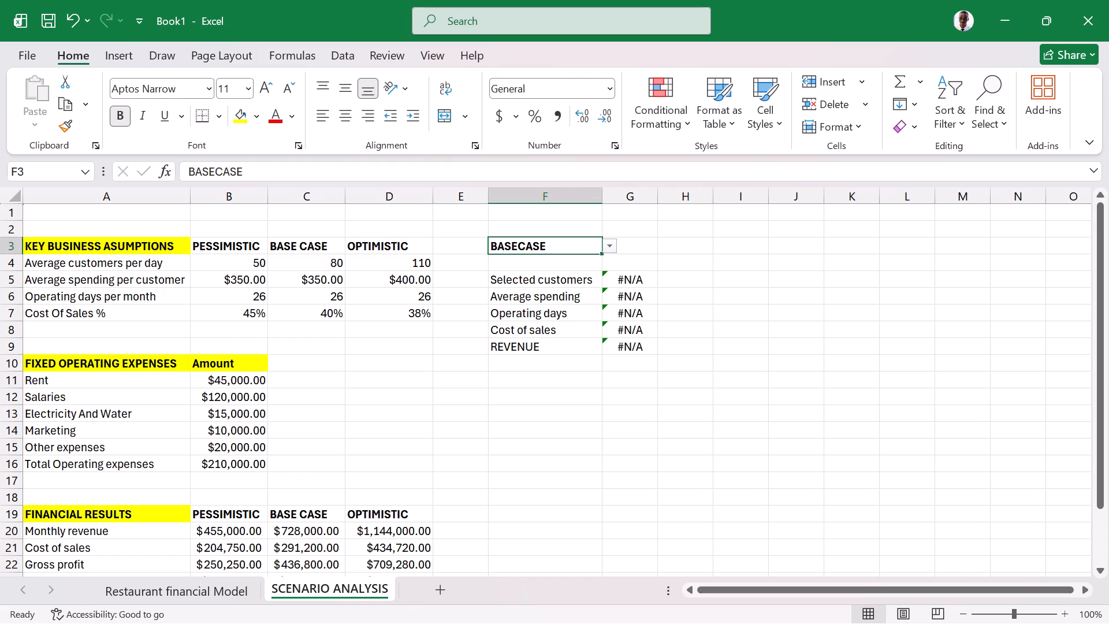
pyautogui.click(613, 240)
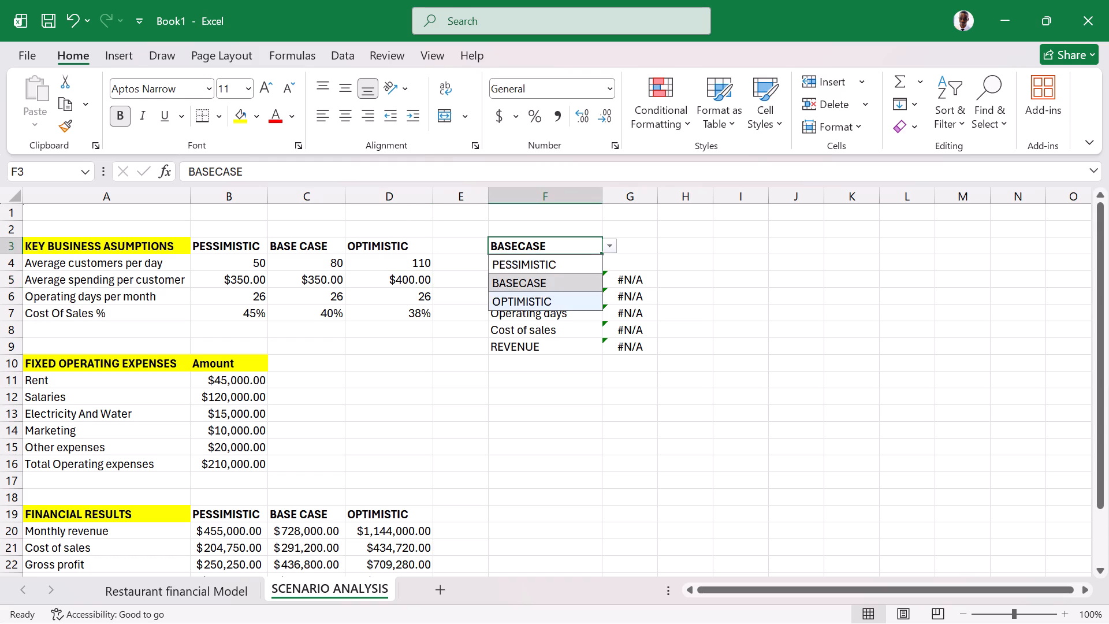
pyautogui.click(556, 295)
pyautogui.click(611, 243)
pyautogui.click(539, 282)
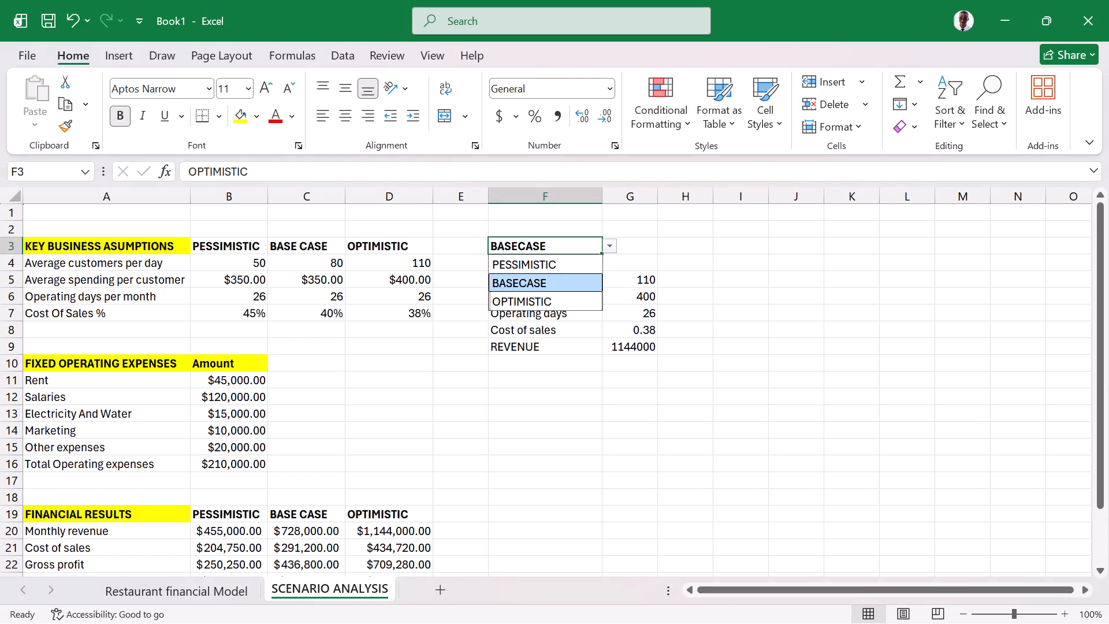
pyautogui.click(610, 243)
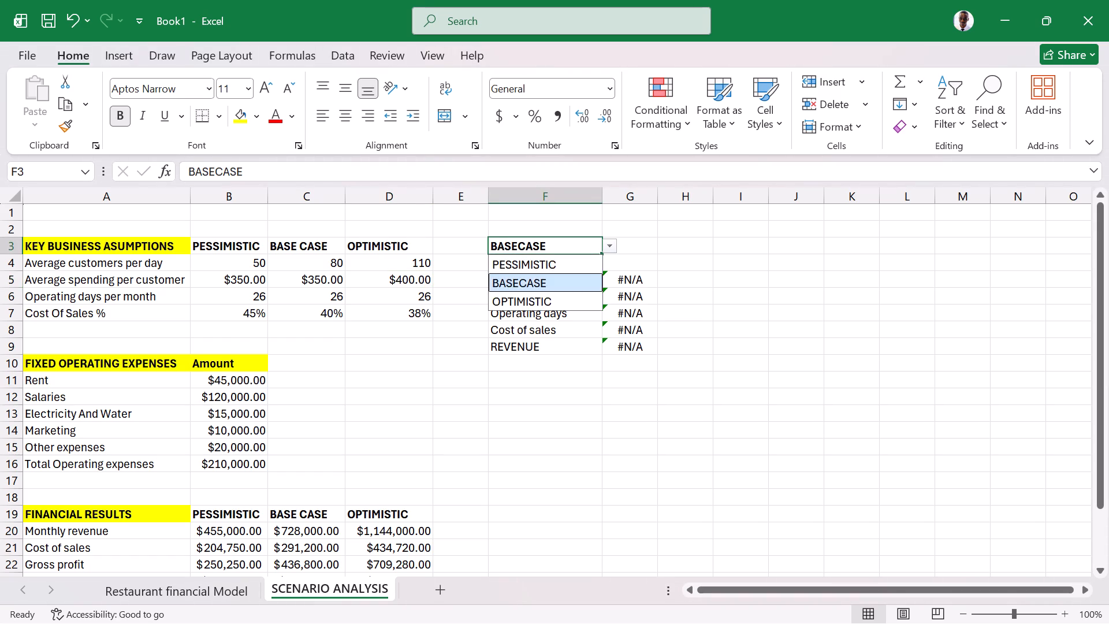
pyautogui.click(545, 262)
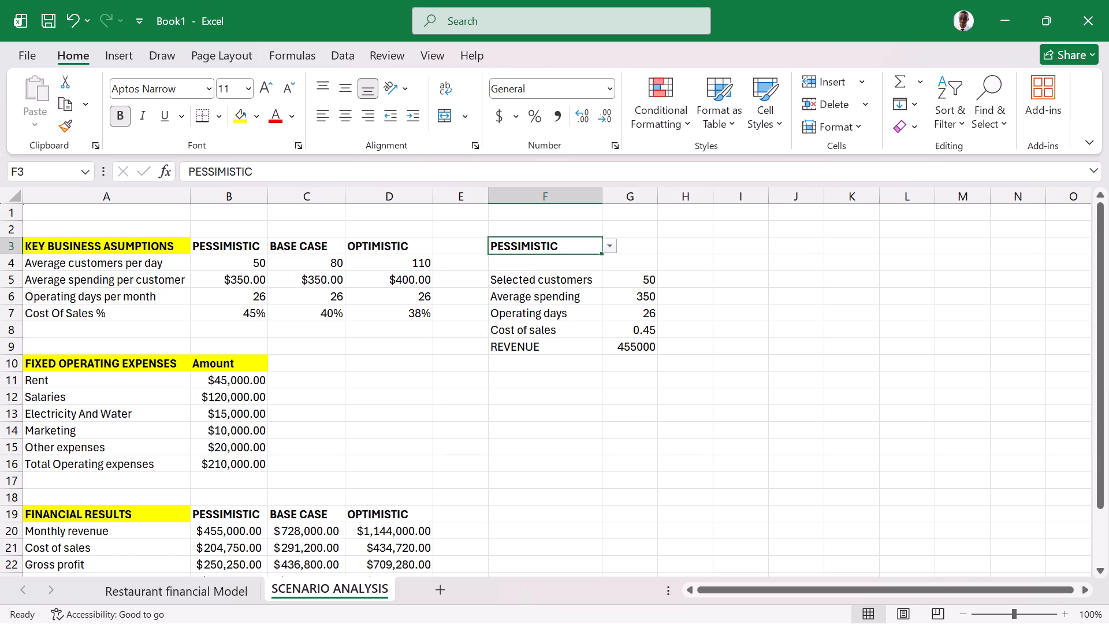
pyautogui.click(611, 246)
pyautogui.click(538, 273)
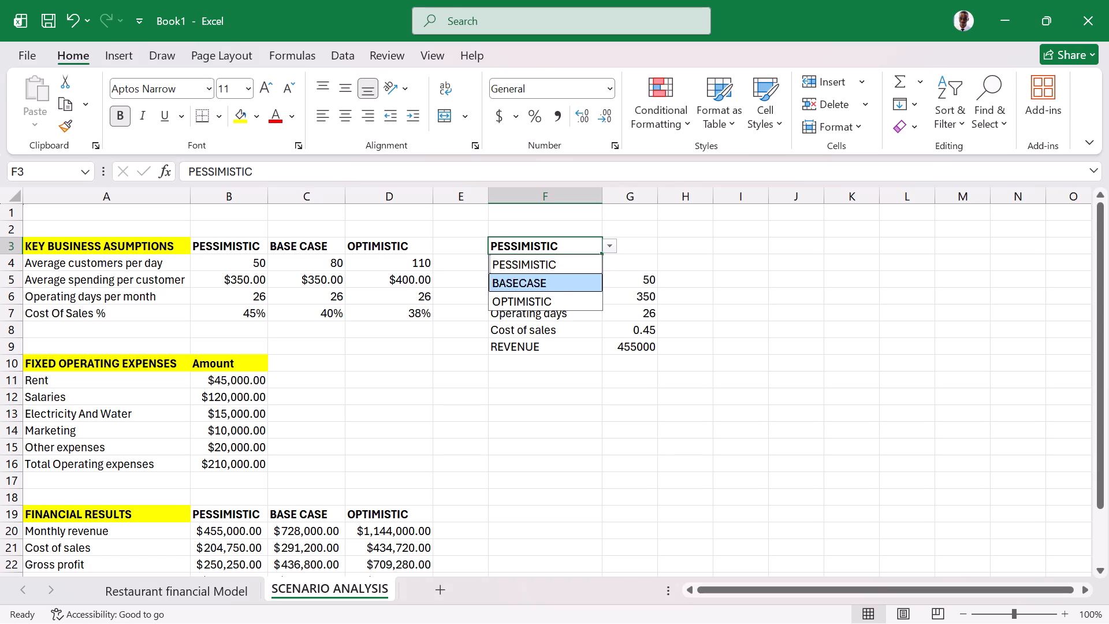
# Inspect the lookup formulas in G5 and G6 and examine the calculation steps of the error in G6.
pyautogui.click(621, 282)
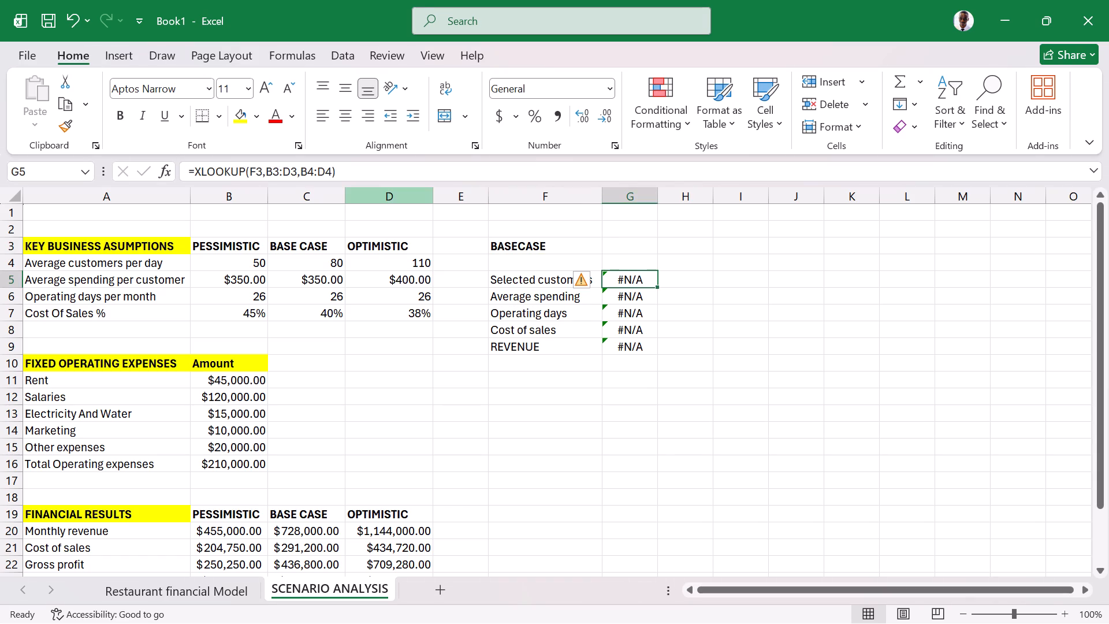
pyautogui.click(620, 290)
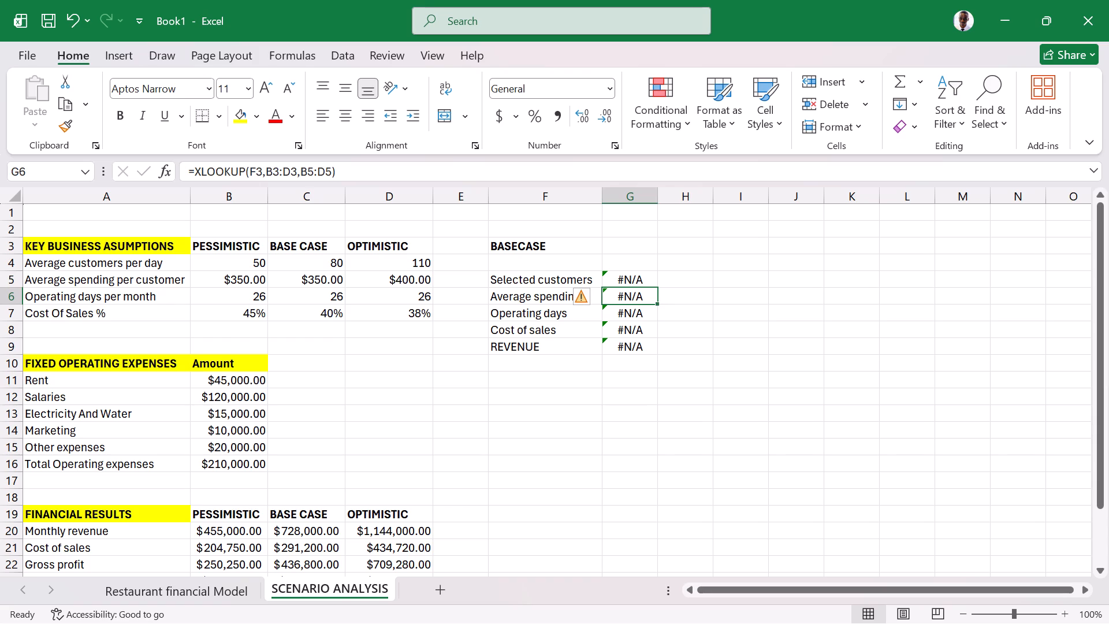
pyautogui.click(585, 298)
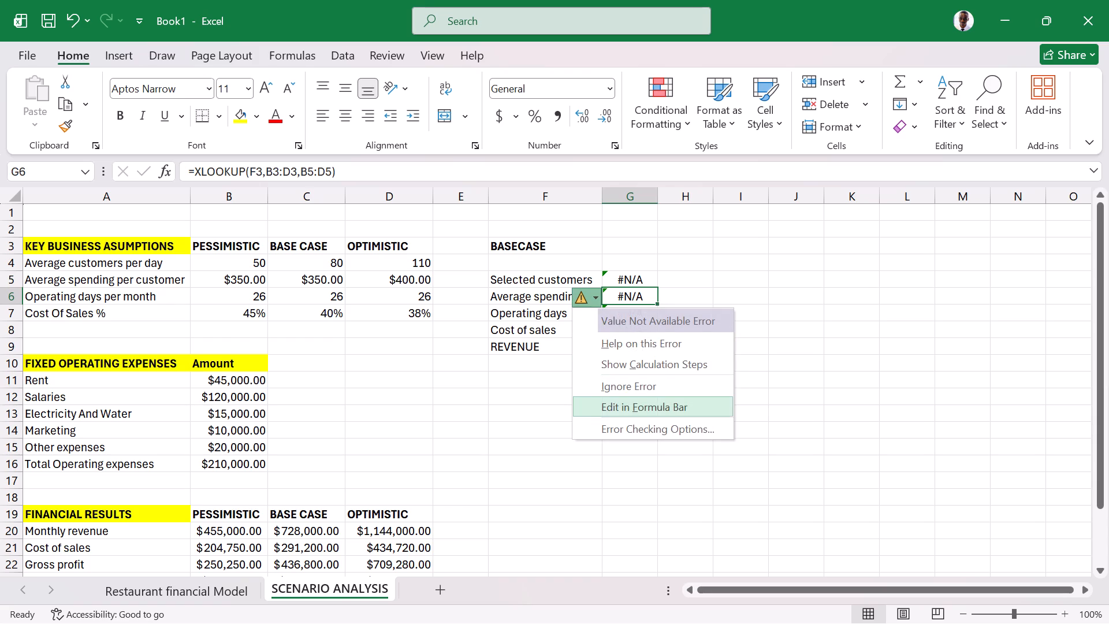
pyautogui.click(672, 369)
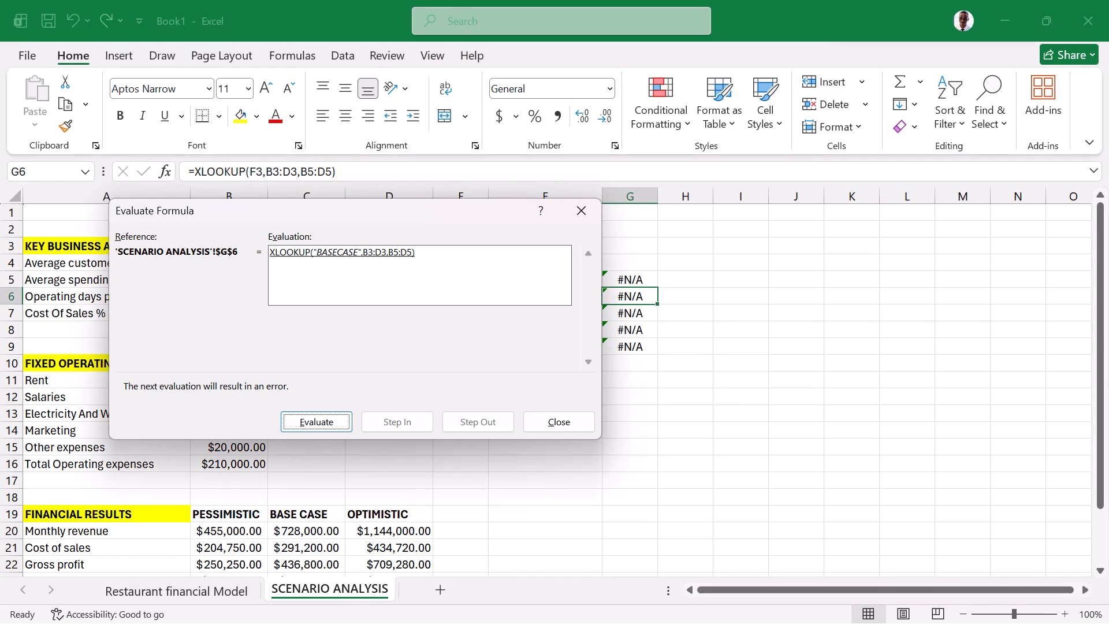
pyautogui.moveTo(375, 194); pyautogui.dragTo(408, 254)
pyautogui.moveTo(376, 206); pyautogui.dragTo(434, 292)
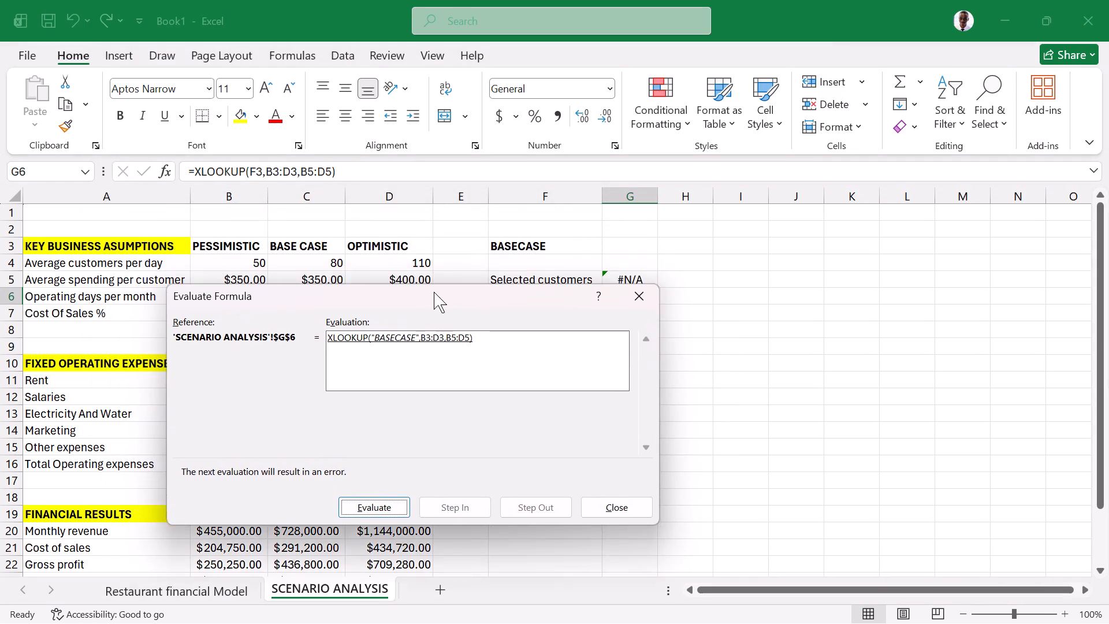
pyautogui.moveTo(434, 292); pyautogui.dragTo(461, 346)
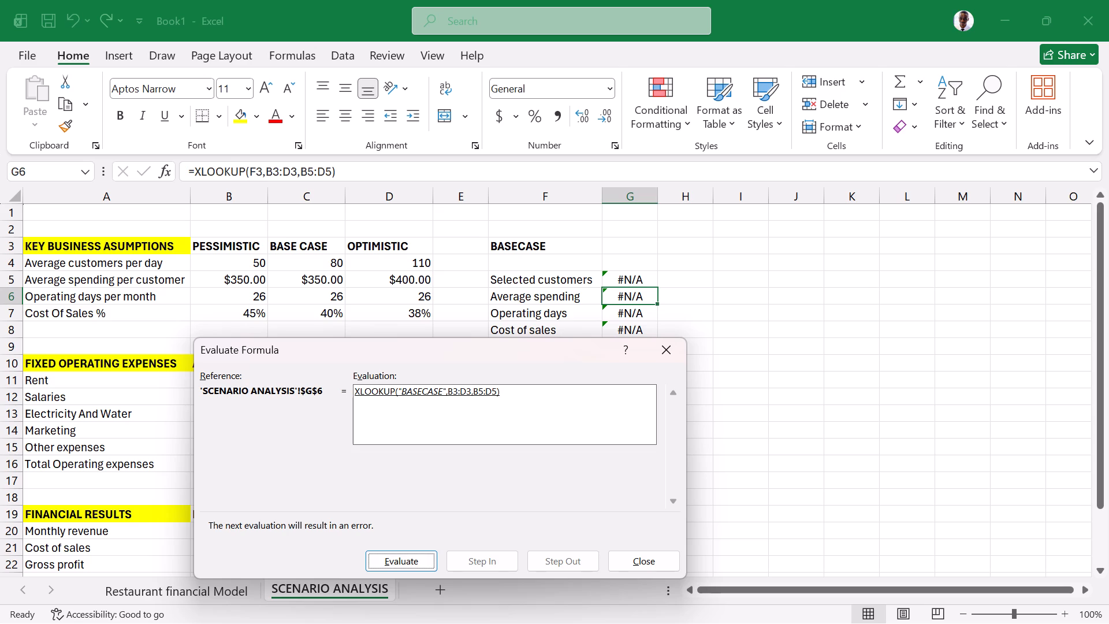
pyautogui.click(655, 562)
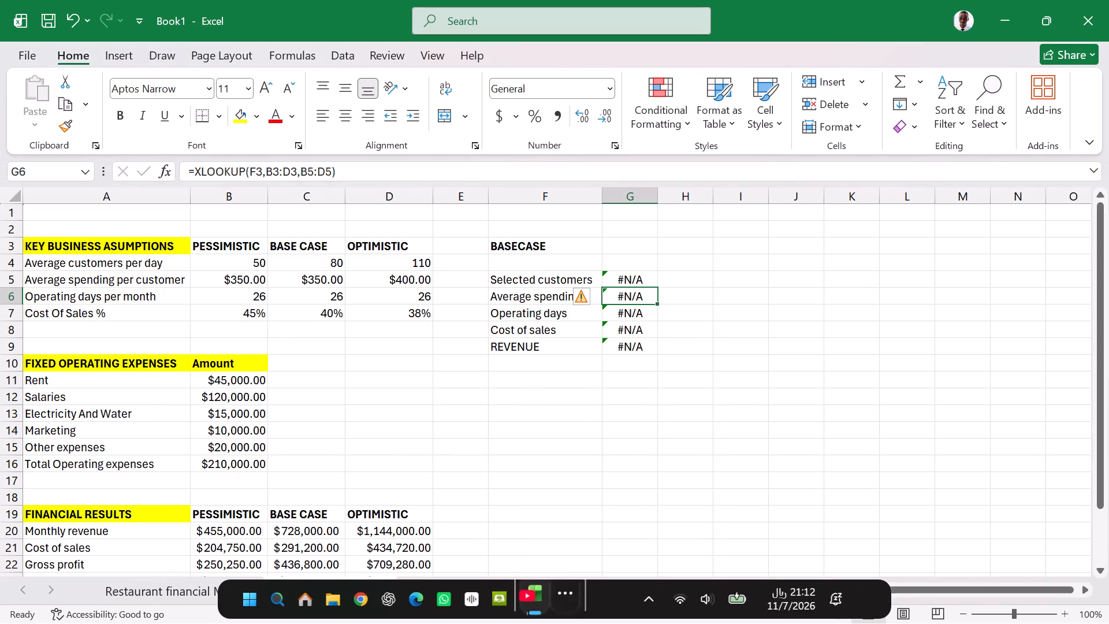
# Switch the F3 scenario to OPTIMISTIC and check the lookup formula in G5.
pyautogui.click(582, 341)
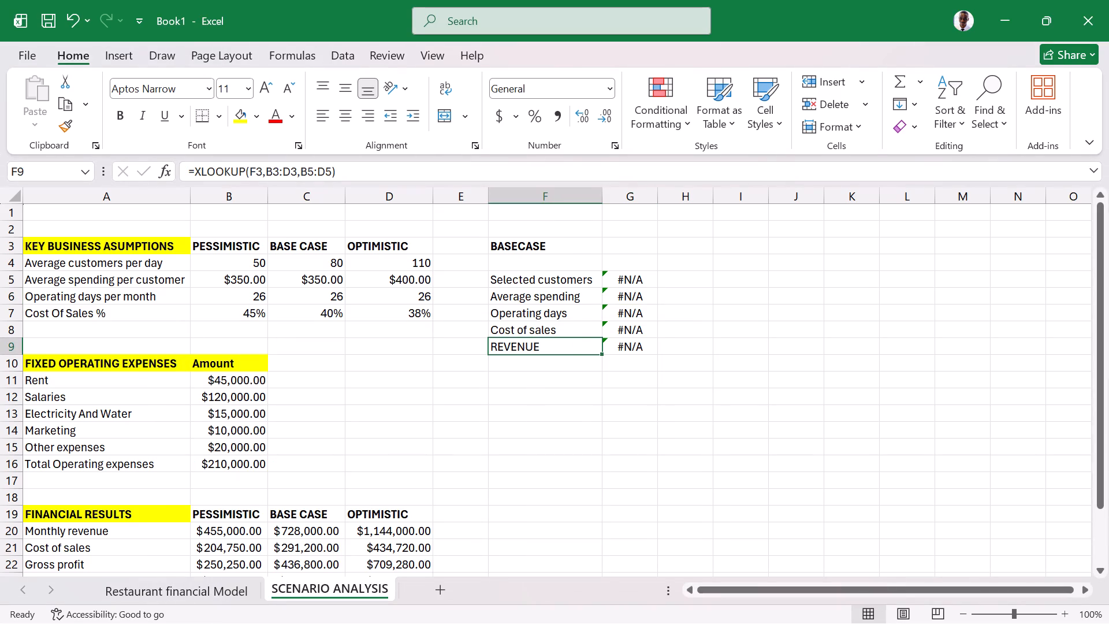
pyautogui.click(632, 354)
pyautogui.moveTo(540, 245); pyautogui.dragTo(555, 252)
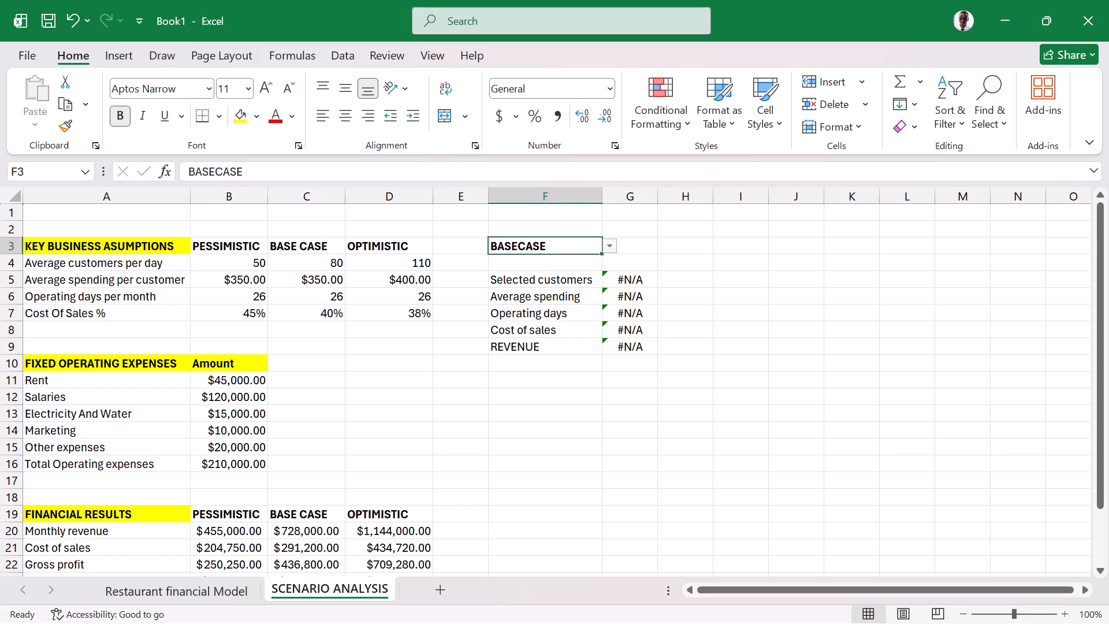
pyautogui.click(609, 249)
pyautogui.click(568, 310)
pyautogui.click(560, 304)
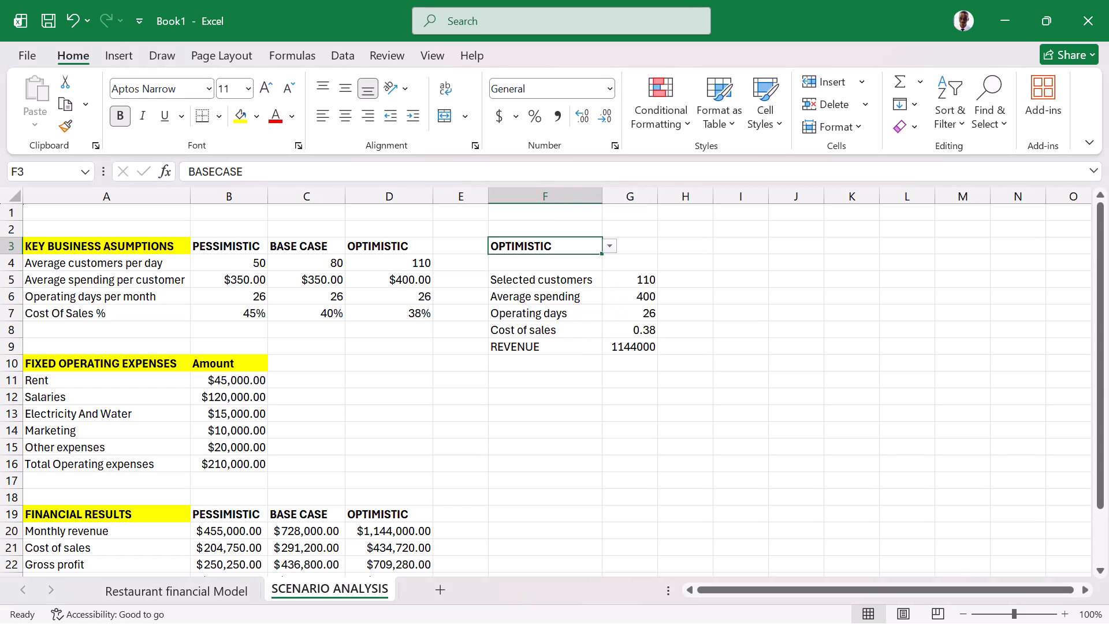
pyautogui.click(637, 284)
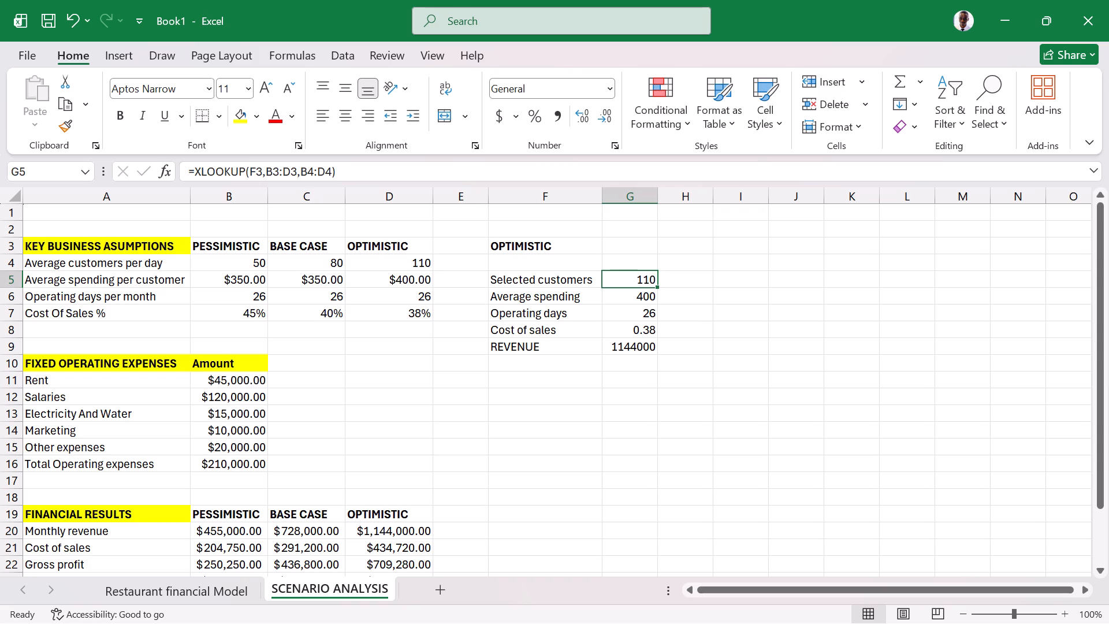
# Examine the base case assumptions in C4:C7 for differences that could affect the lookups.
pyautogui.click(331, 265)
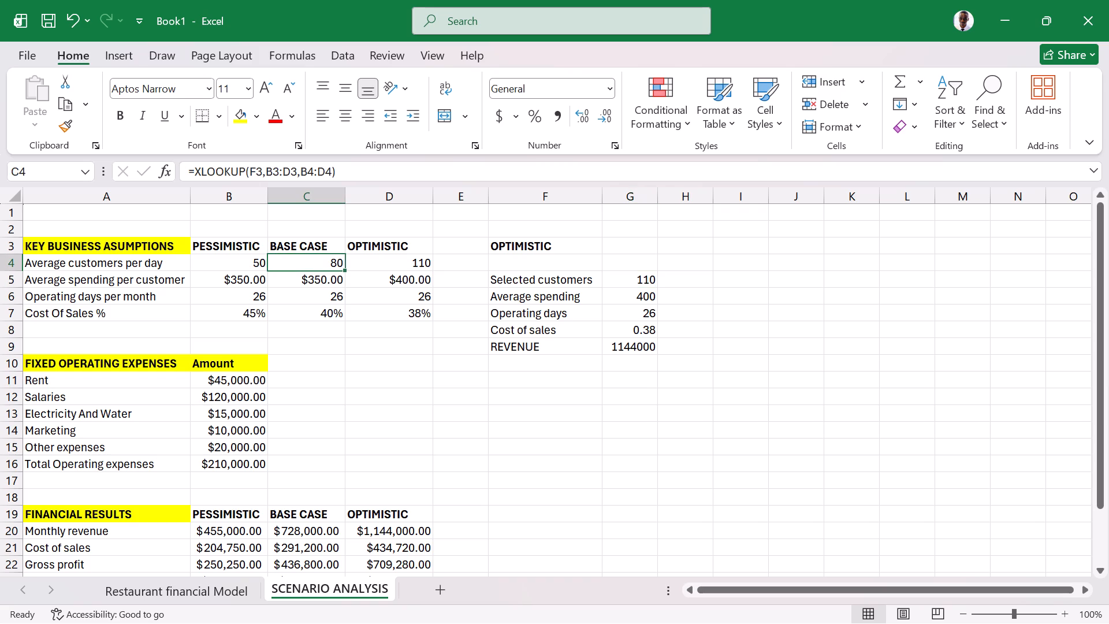
pyautogui.click(333, 283)
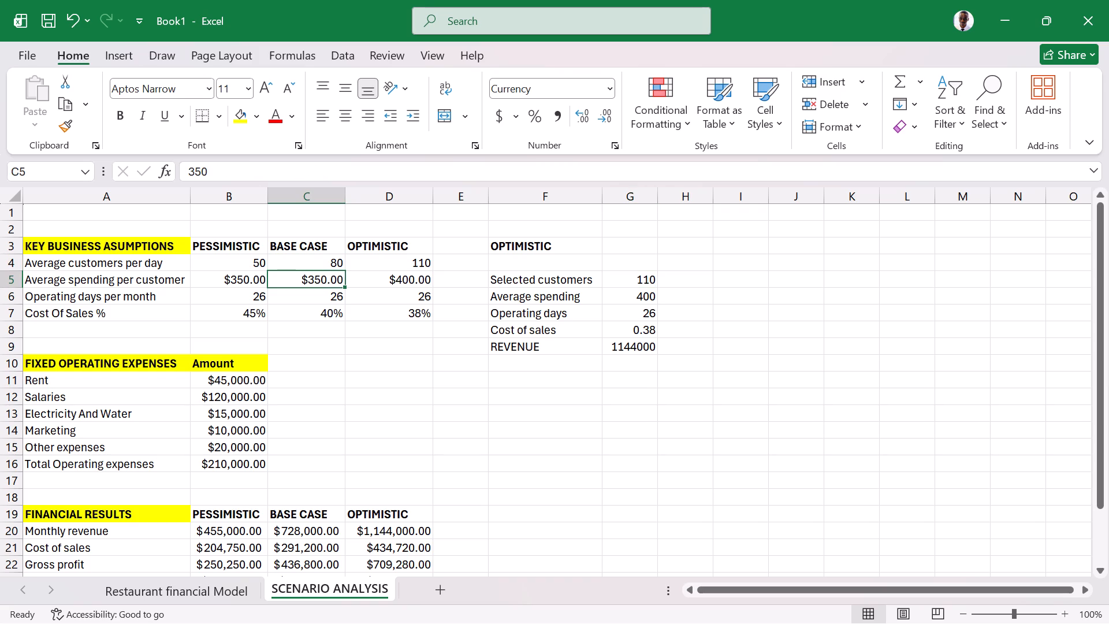
pyautogui.click(320, 298)
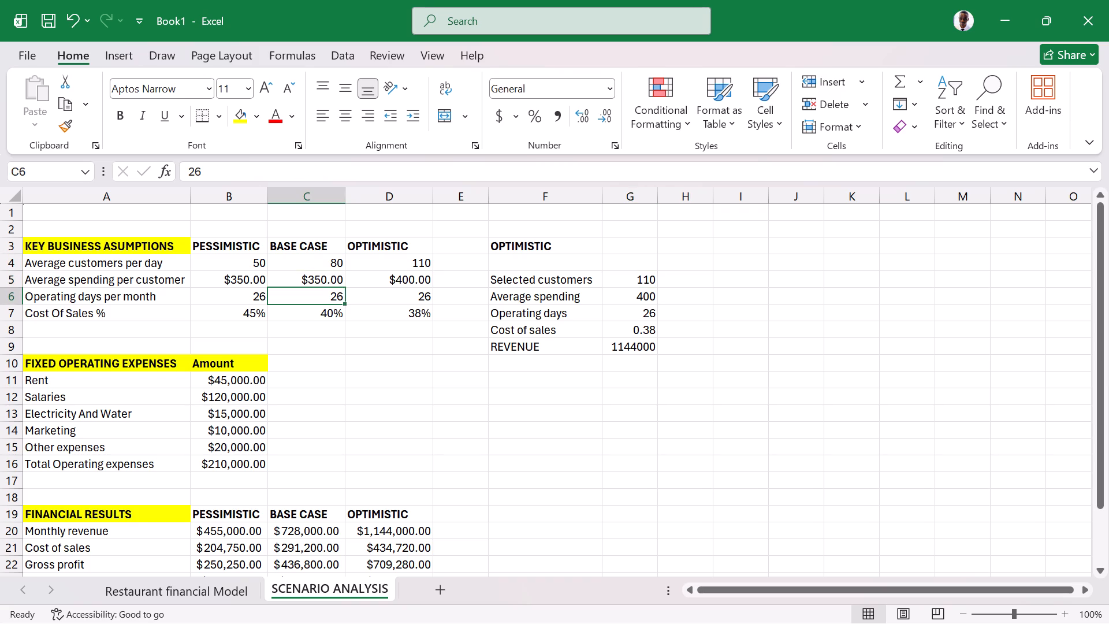
pyautogui.click(321, 318)
pyautogui.click(339, 272)
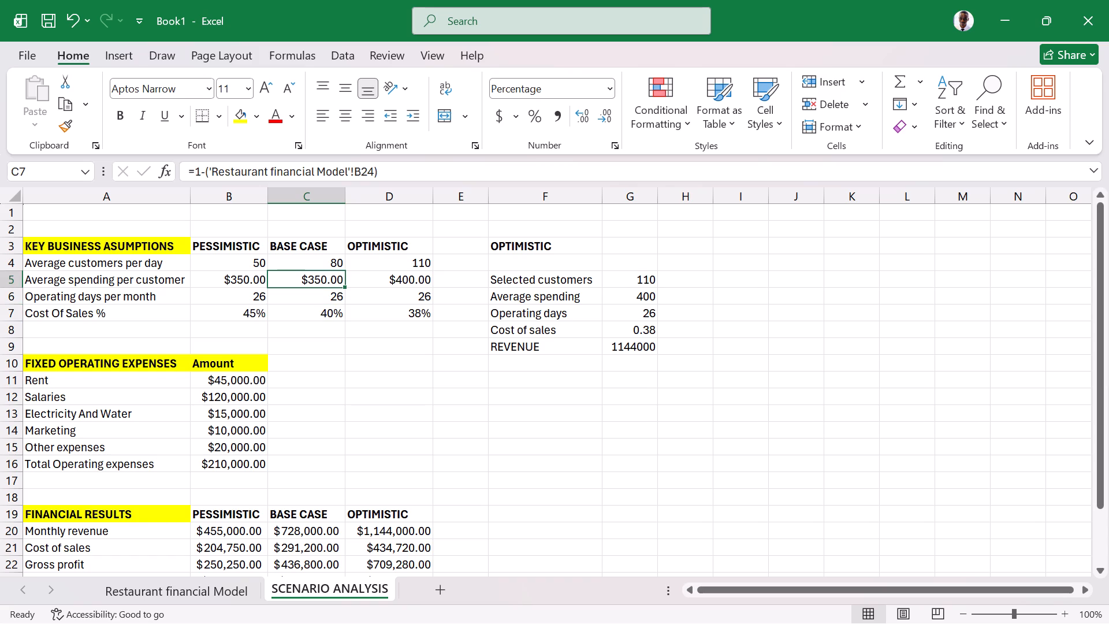
pyautogui.click(331, 315)
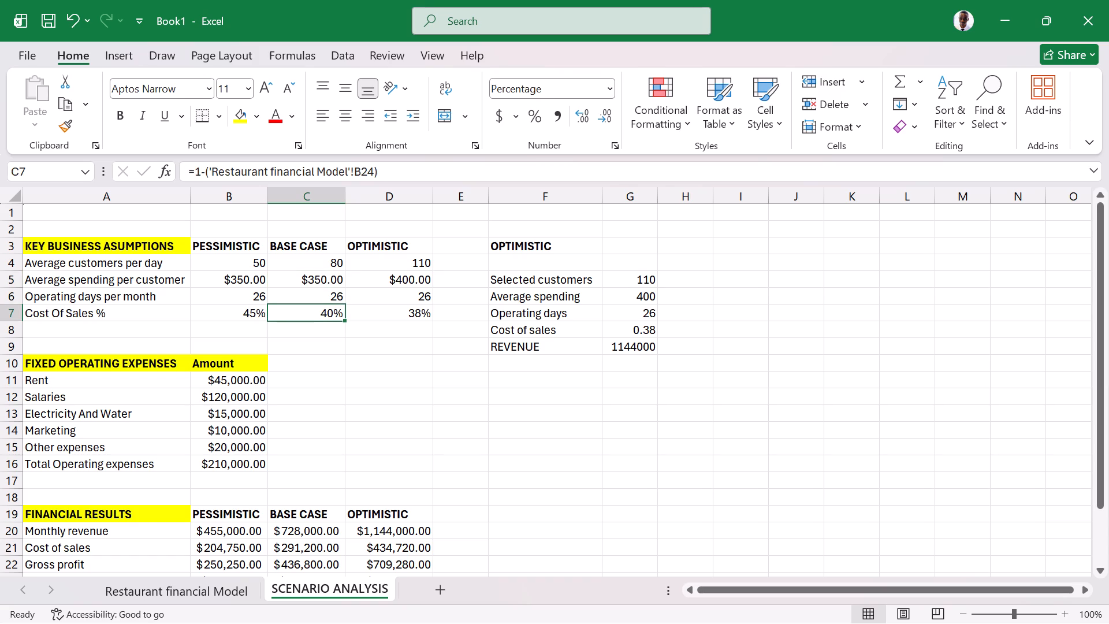
pyautogui.click(315, 297)
pyautogui.click(322, 278)
pyautogui.click(333, 263)
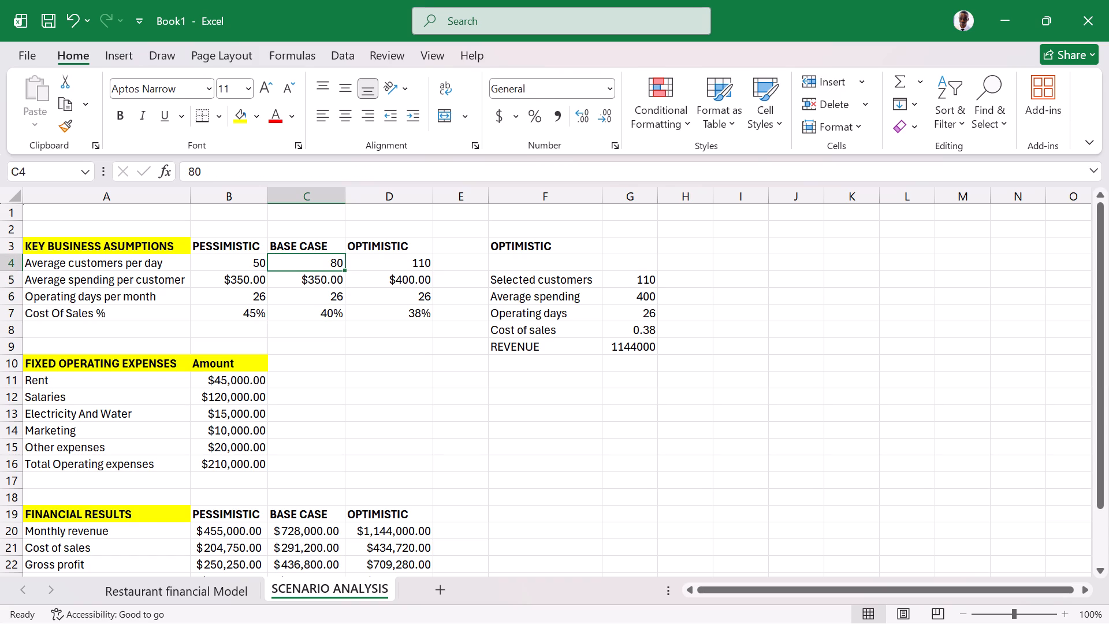
# Switch the F3 scenario back to BASECASE to retest the lookups.
pyautogui.click(630, 246)
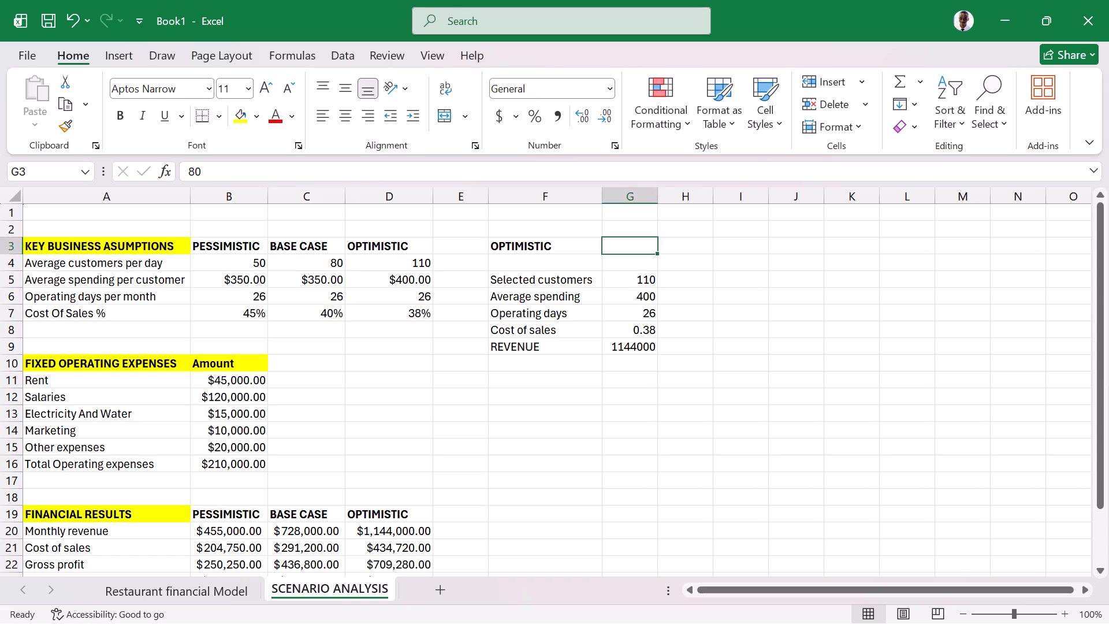
pyautogui.click(576, 252)
pyautogui.click(601, 244)
pyautogui.click(612, 247)
pyautogui.click(551, 276)
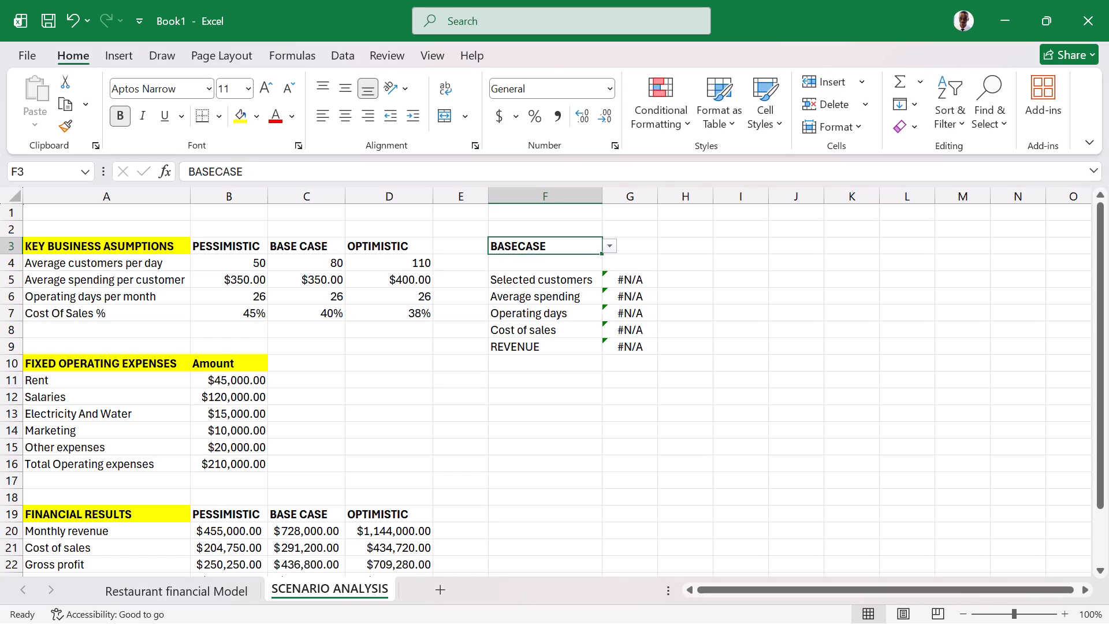
# Remove the space from the C3 column header so that it reads BASECASE, matching the scenario drop-down option.
pyautogui.click(323, 244)
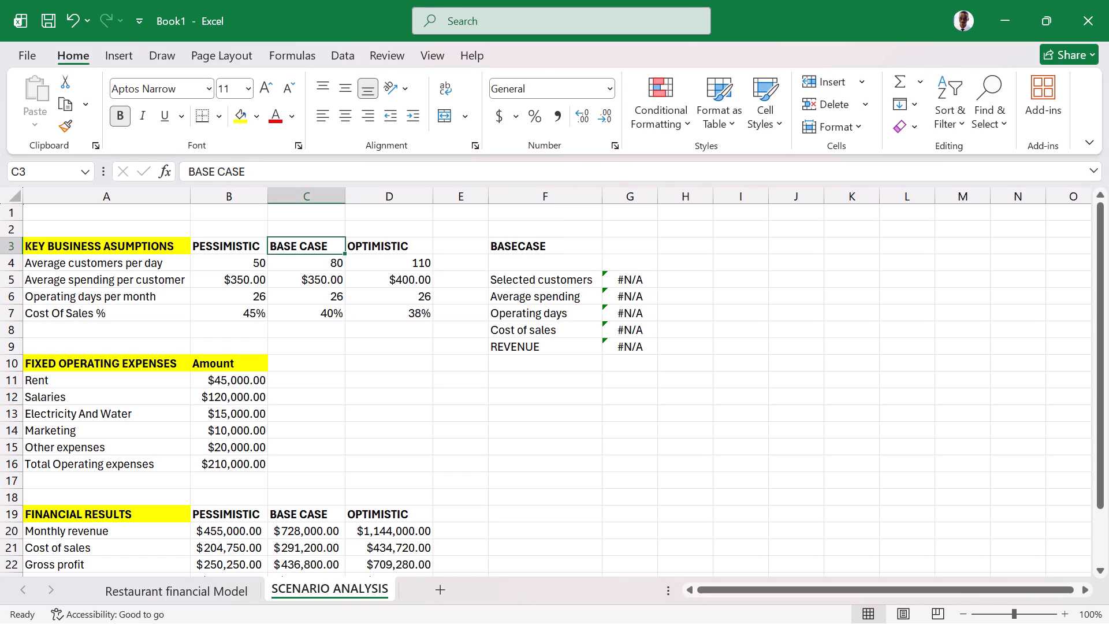
pyautogui.click(218, 174)
pyautogui.press('BackSpace')
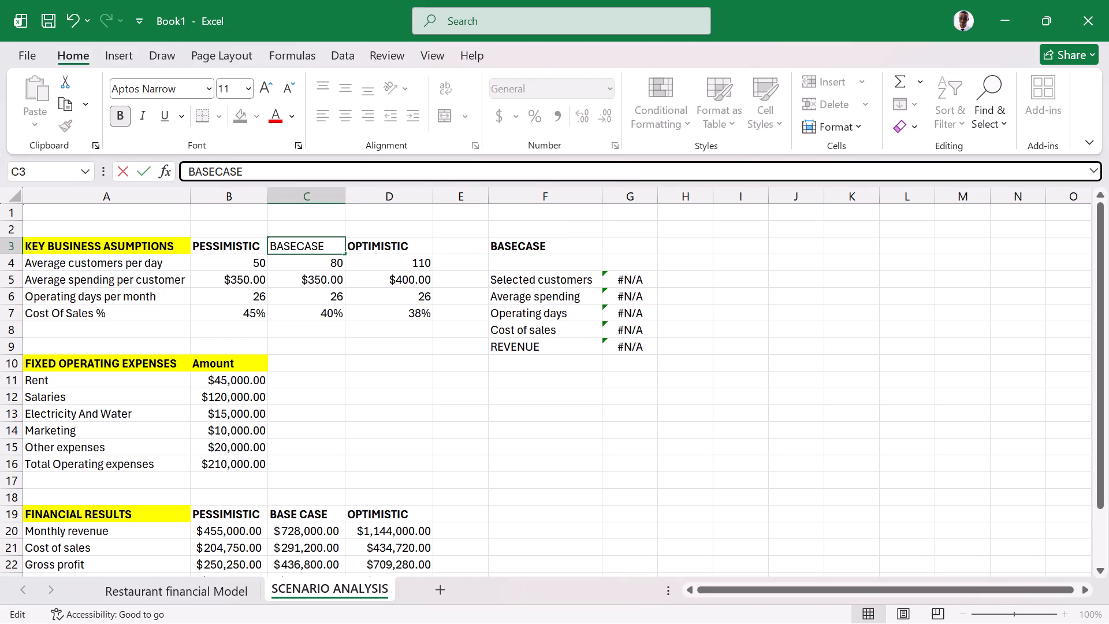
pyautogui.press('Return')
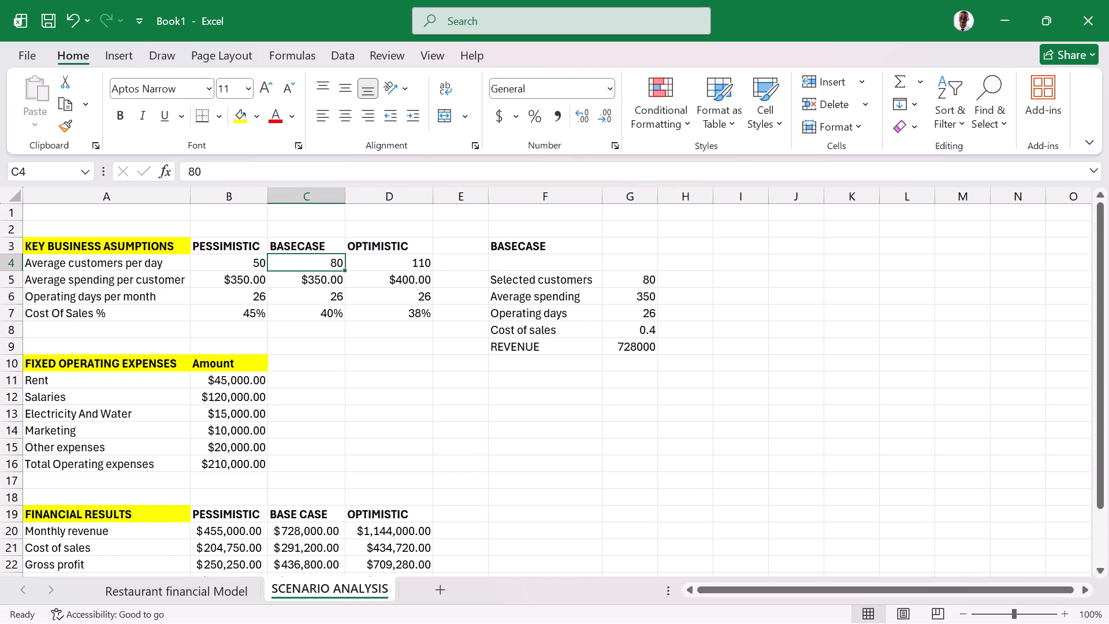
# Apply the Percentage format to the cost of sales result in G8.
pyautogui.click(636, 333)
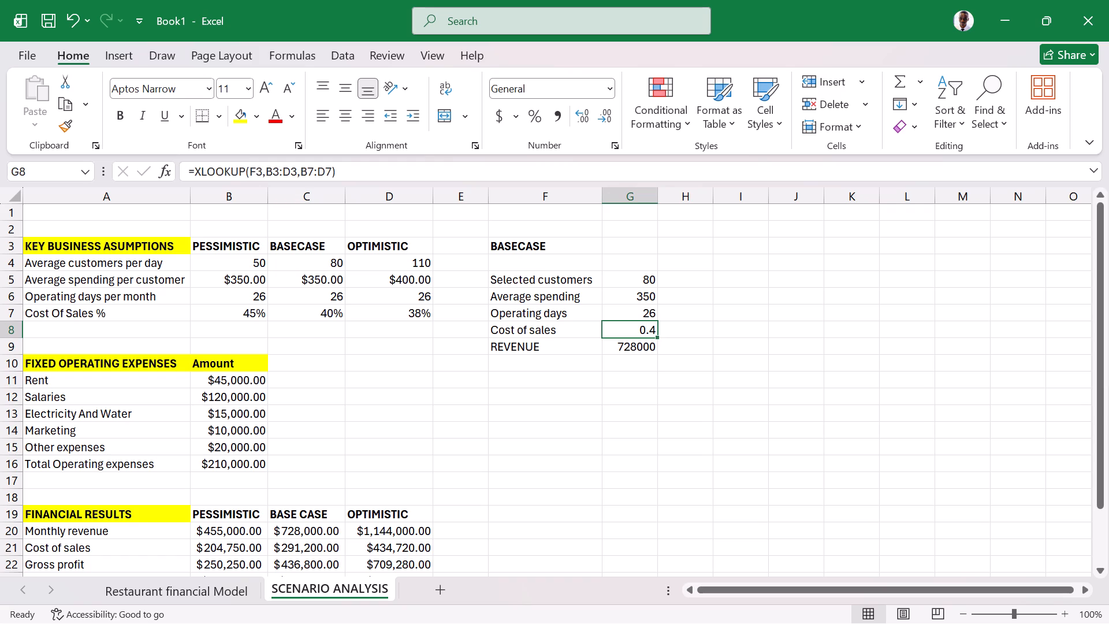
pyautogui.click(535, 113)
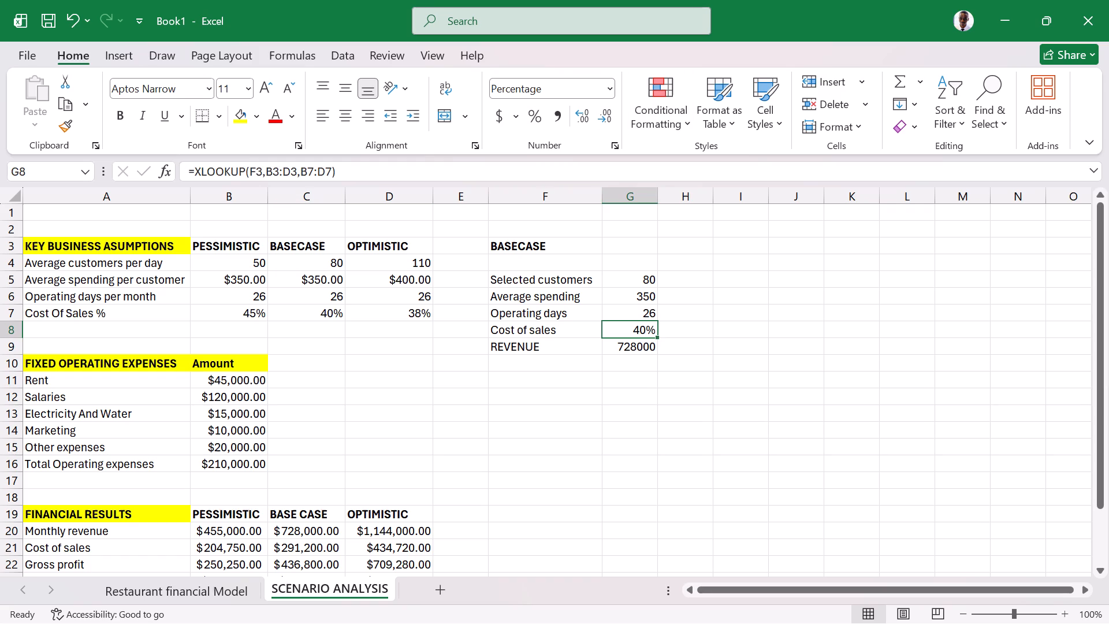
# Switch the F3 scenario to PESSIMISTIC and back to BASECASE to test the results in G5:G9.
pyautogui.click(535, 248)
pyautogui.click(613, 247)
pyautogui.click(563, 263)
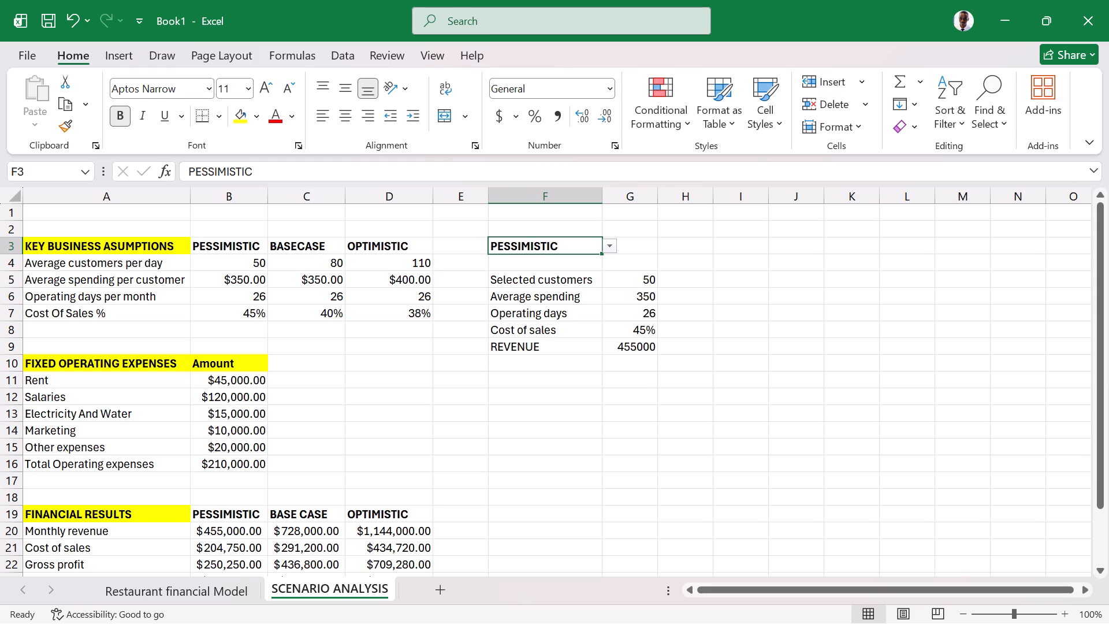
pyautogui.click(613, 245)
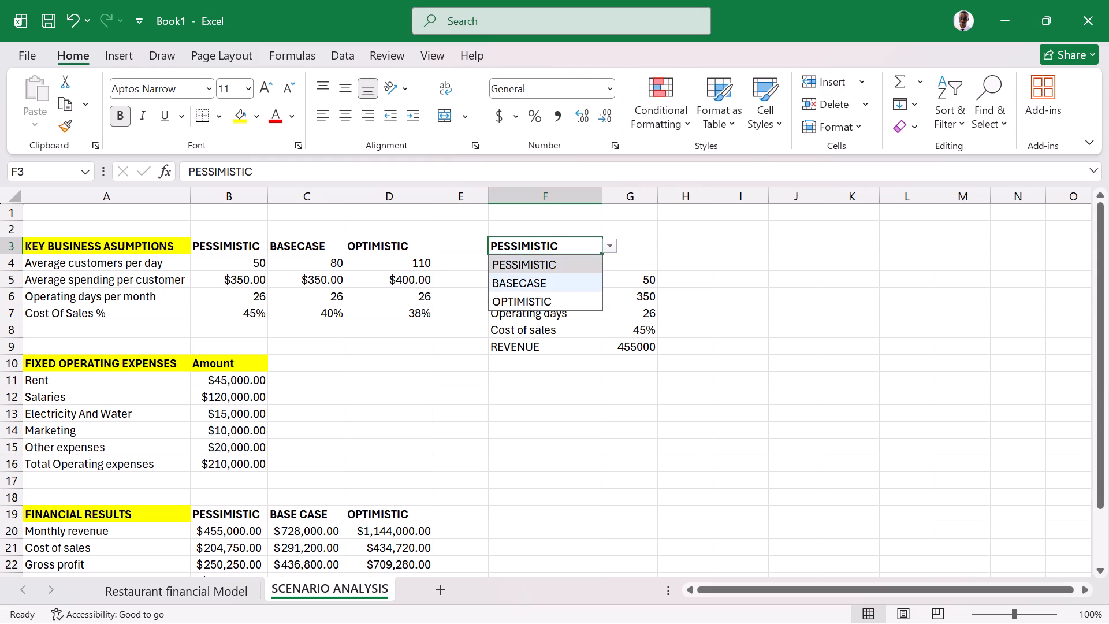
pyautogui.click(524, 277)
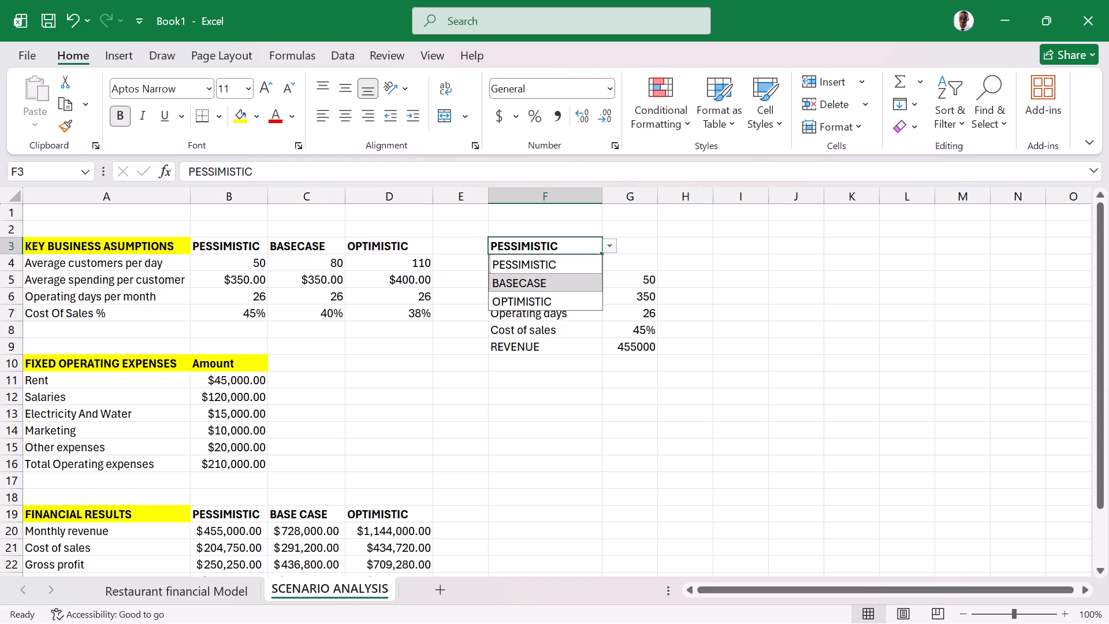
pyautogui.click(542, 281)
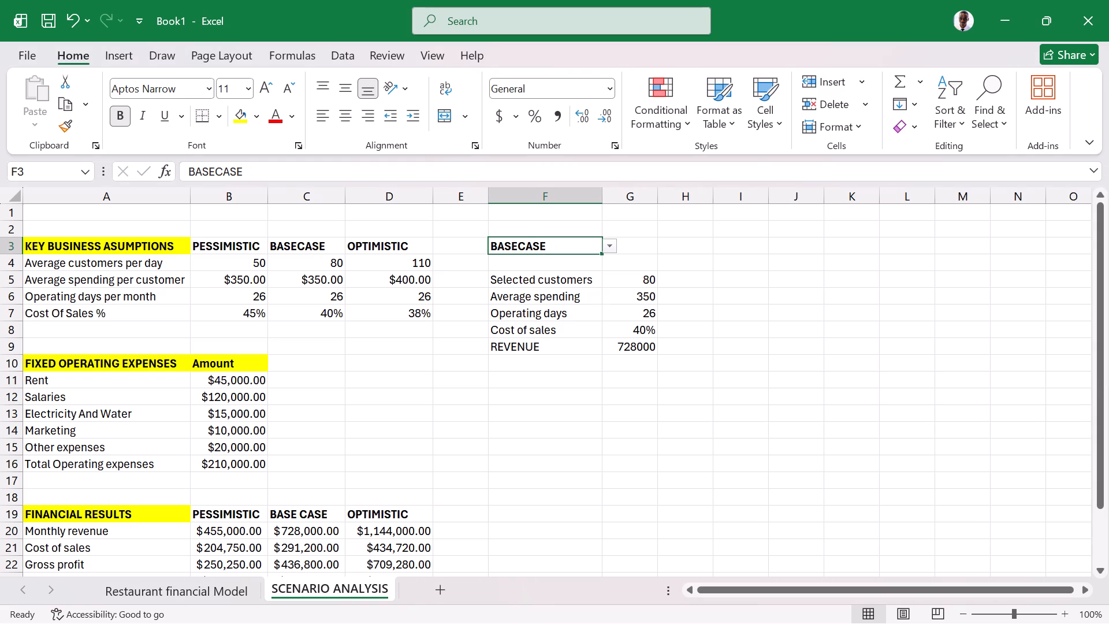
# Apply the Currency format to the revenue result in G9.
pyautogui.click(634, 350)
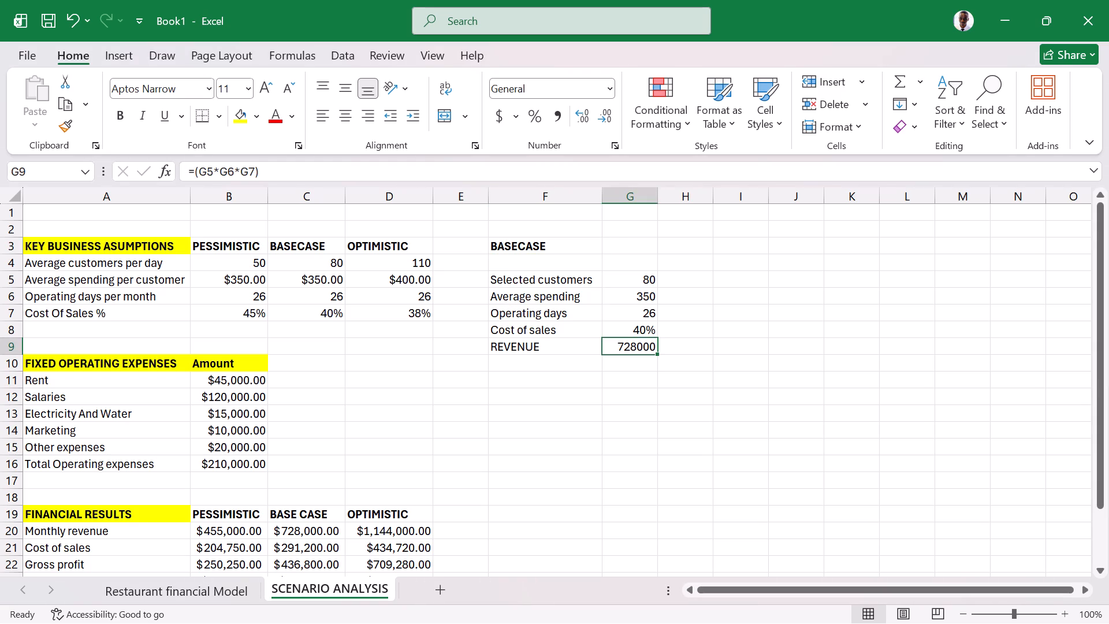
pyautogui.click(497, 113)
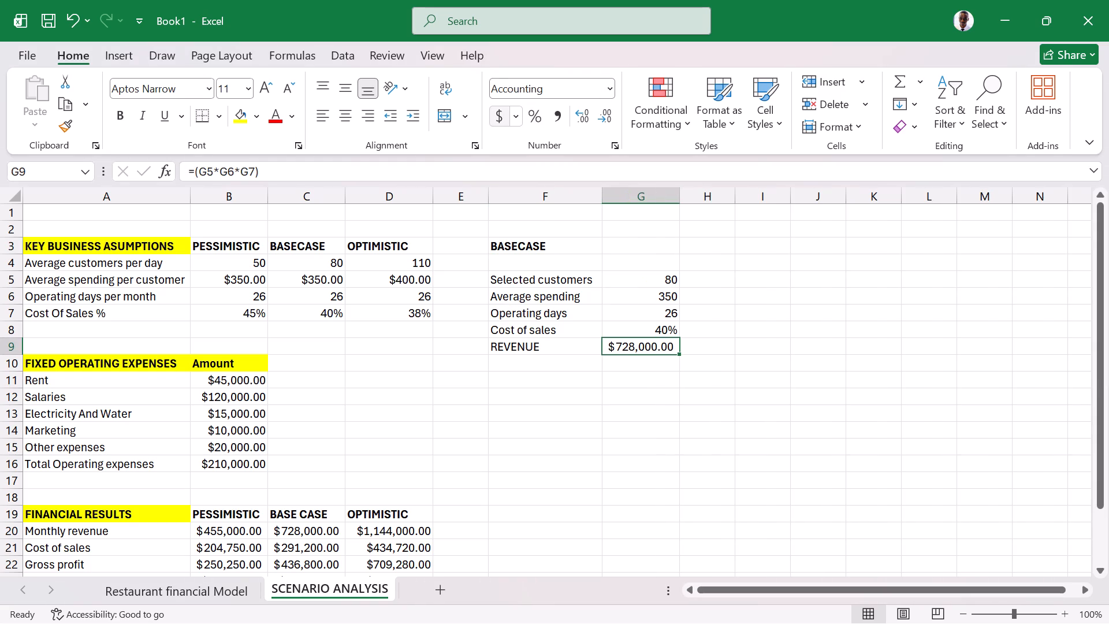
pyautogui.click(496, 117)
pyautogui.click(604, 91)
pyautogui.click(512, 114)
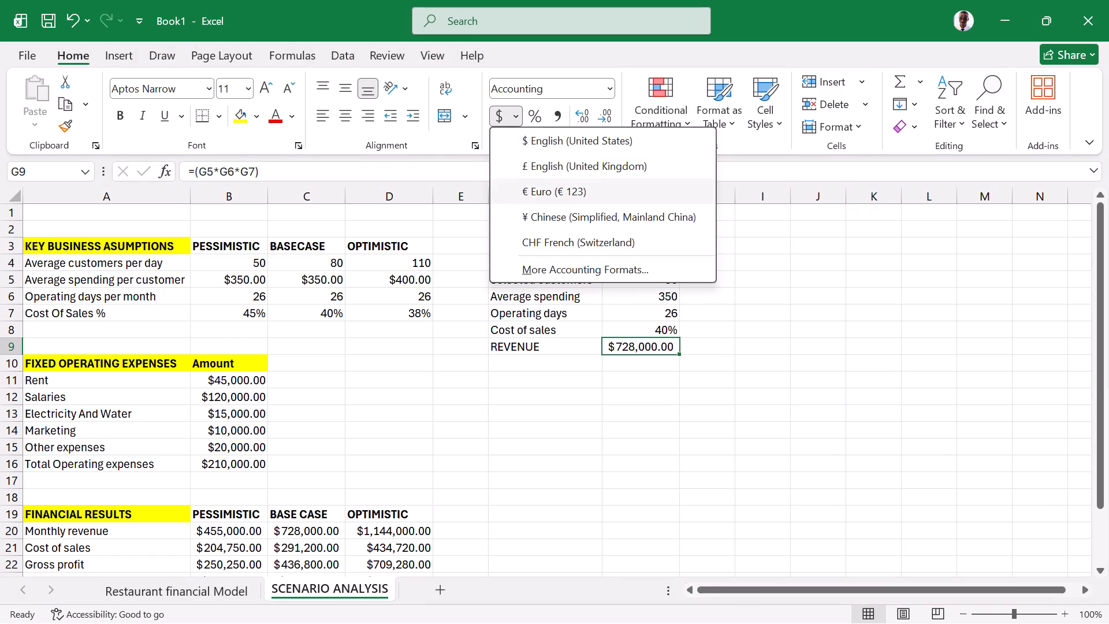
pyautogui.click(608, 89)
pyautogui.click(561, 199)
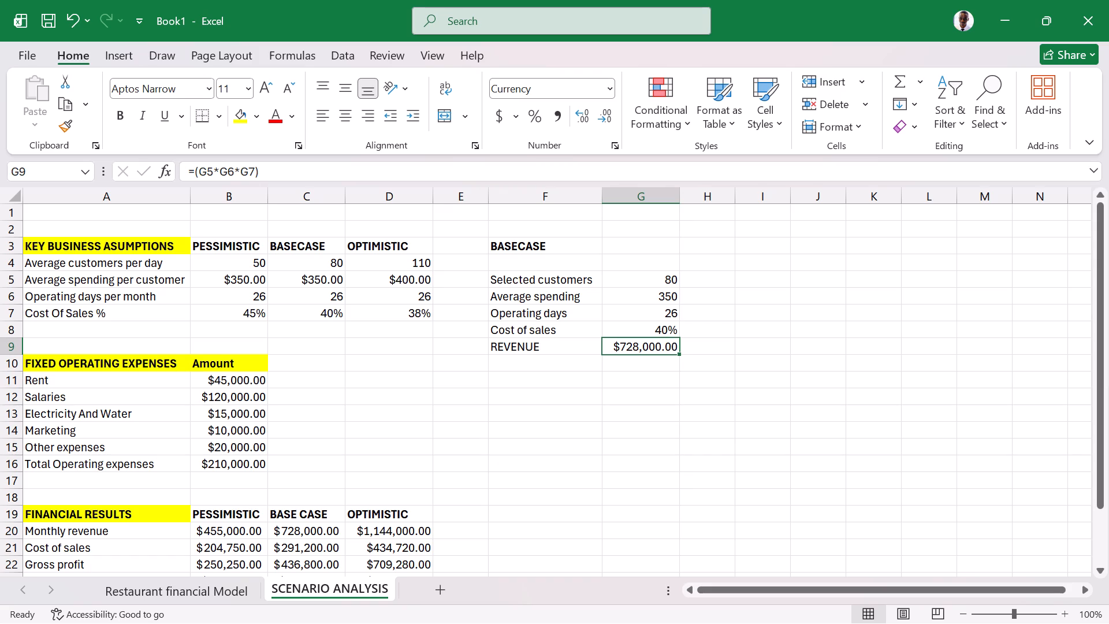
# Apply the Currency format to the average spending result in G6.
pyautogui.click(675, 299)
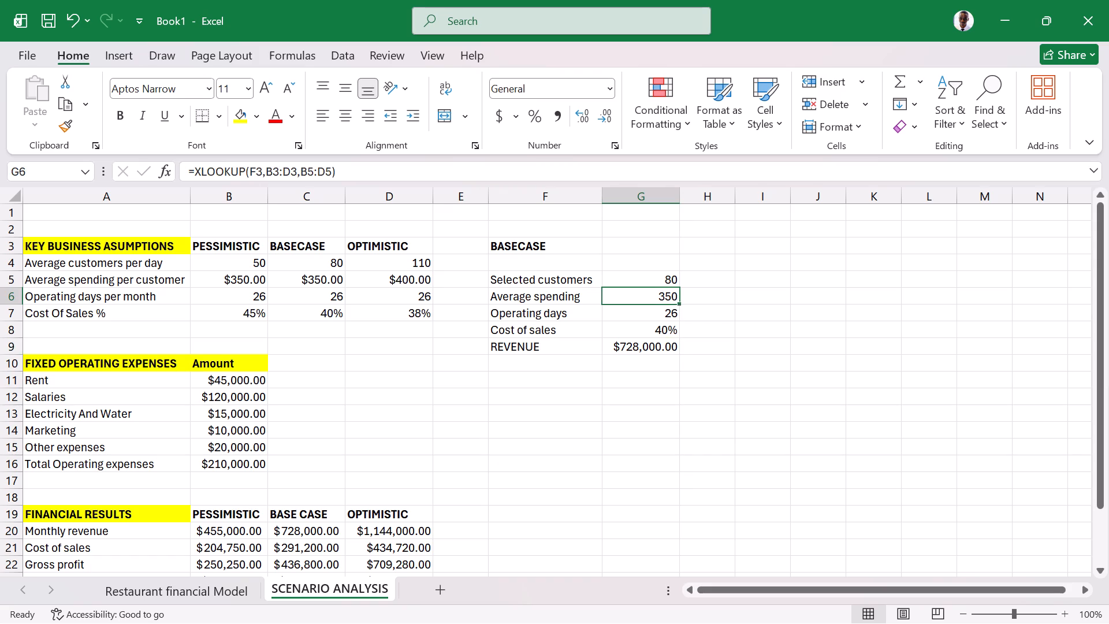
pyautogui.click(611, 87)
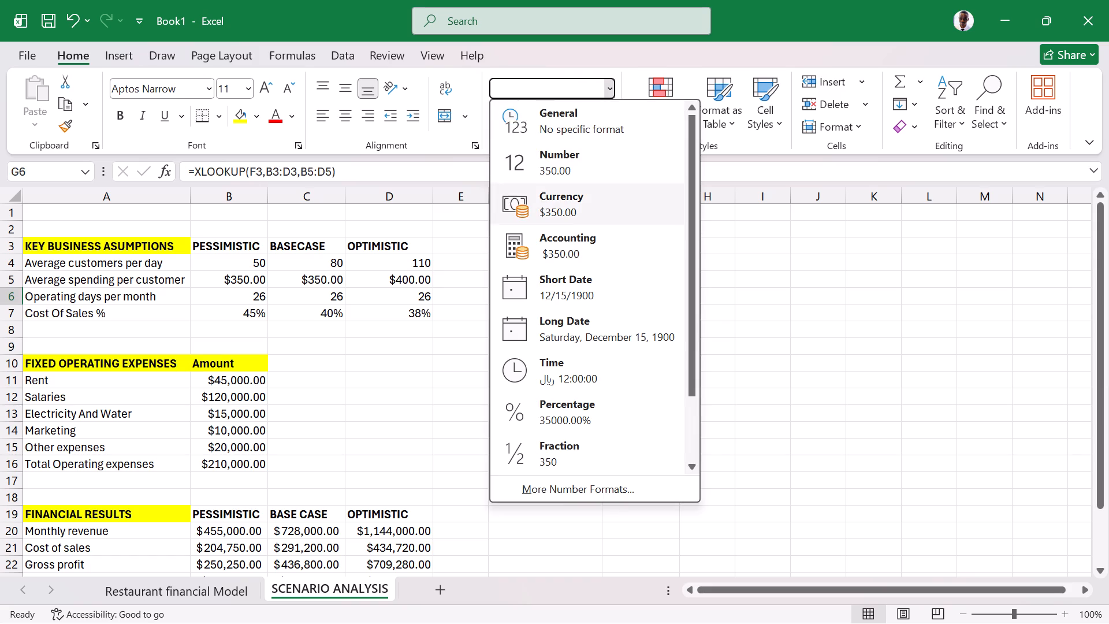
pyautogui.click(549, 214)
# Review the Scenario Analysis sheet from the key business assumptions through the financial results table to the operating profit margin row.
pyautogui.scroll(-1, 423, 332)
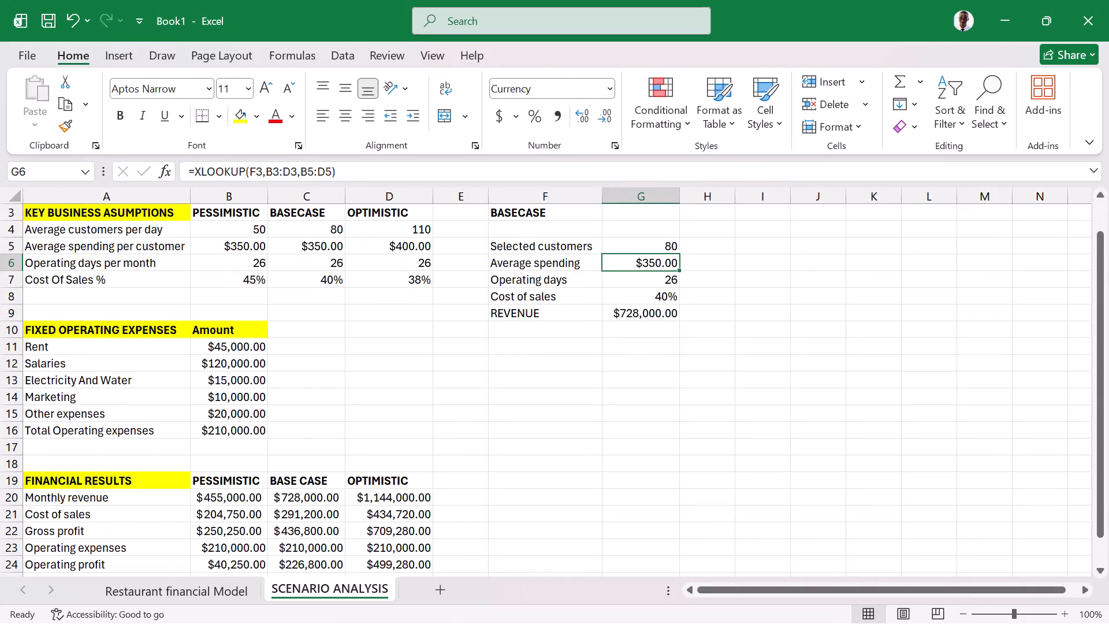
pyautogui.scroll(-2, 487, 347)
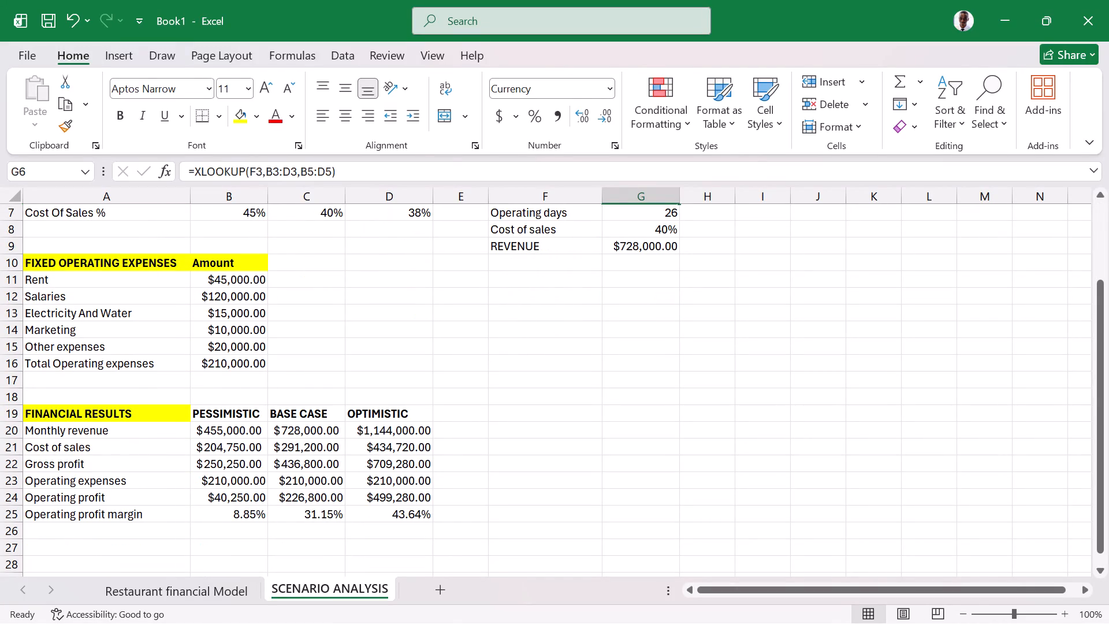
pyautogui.scroll(3, 460, 423)
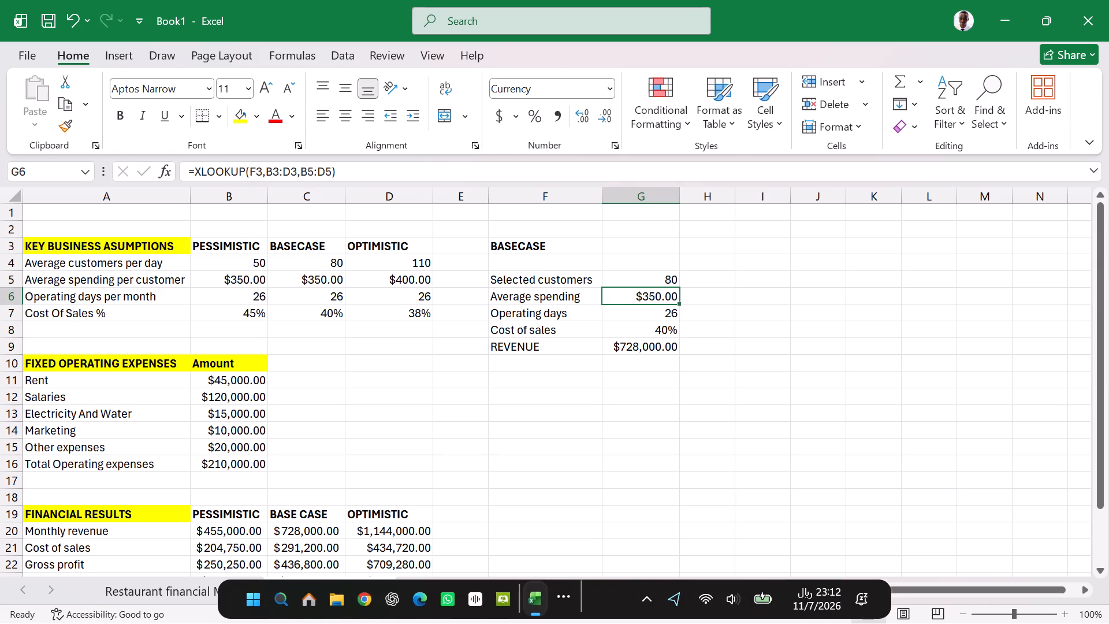
pyautogui.scroll(-3, 528, 329)
pyautogui.scroll(-6, 470, 336)
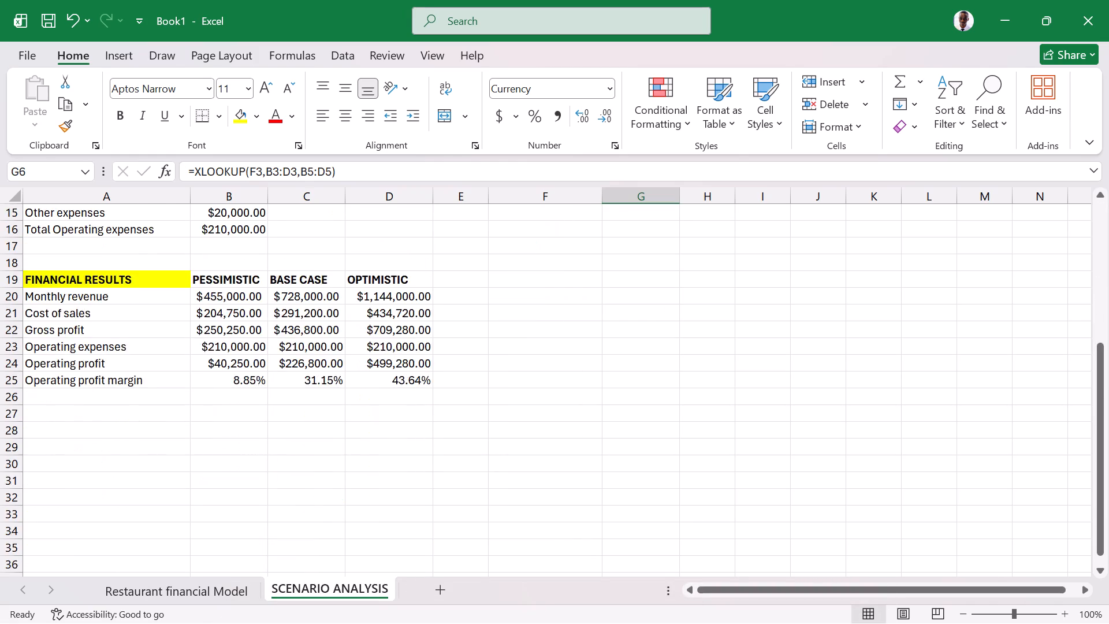
pyautogui.scroll(-3, 445, 340)
pyautogui.scroll(5, 444, 321)
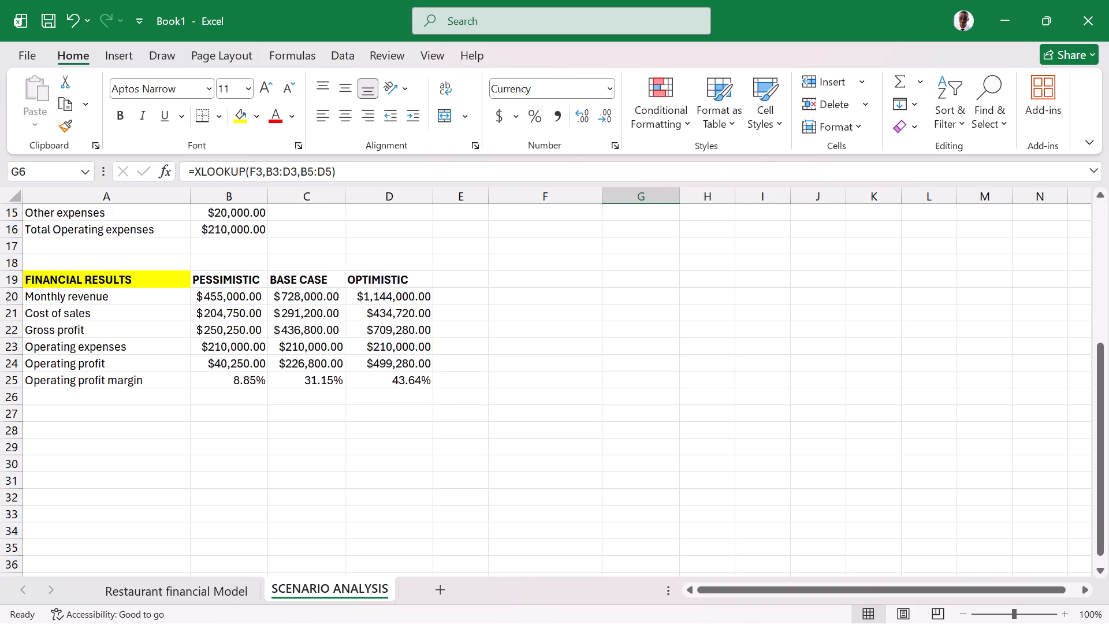
pyautogui.scroll(15, 451, 330)
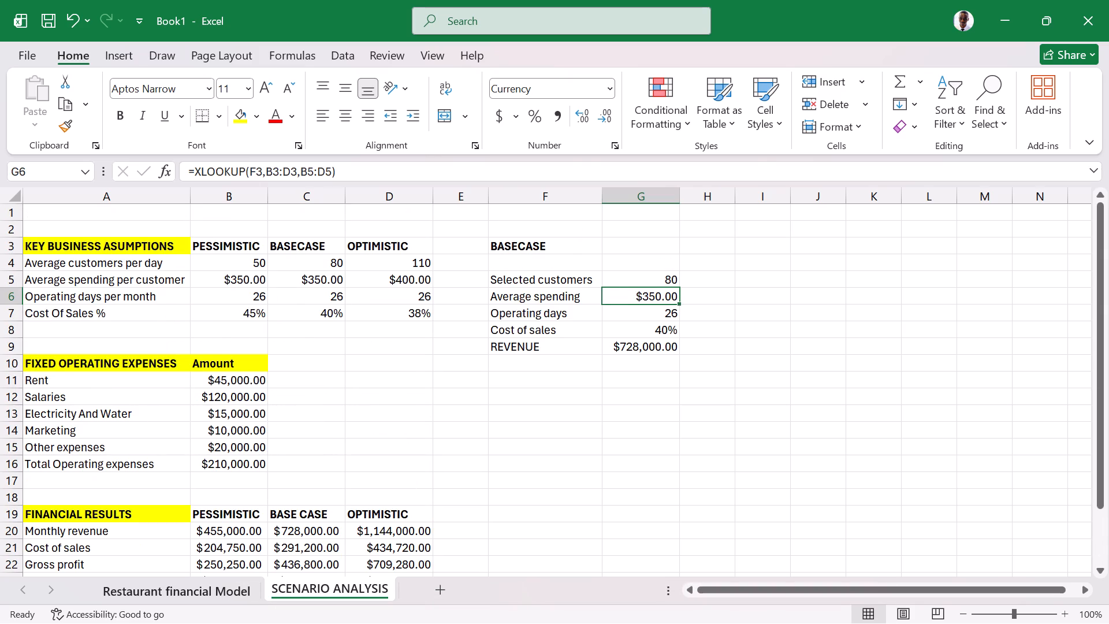
# Examine the cost of sales, operating expense and profit margin sections on the Restaurant financial Model sheet, and return to SCENARIO ANALYSIS.
pyautogui.click(230, 574)
pyautogui.click(226, 589)
pyautogui.scroll(-5, 323, 395)
pyautogui.scroll(-5, 135, 419)
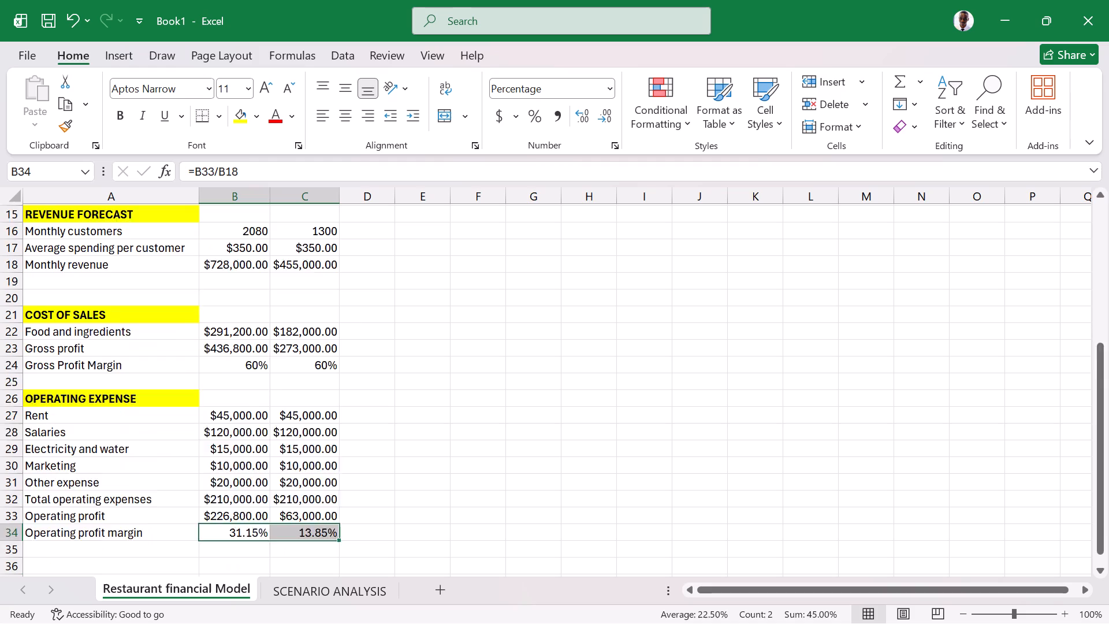
pyautogui.click(315, 435)
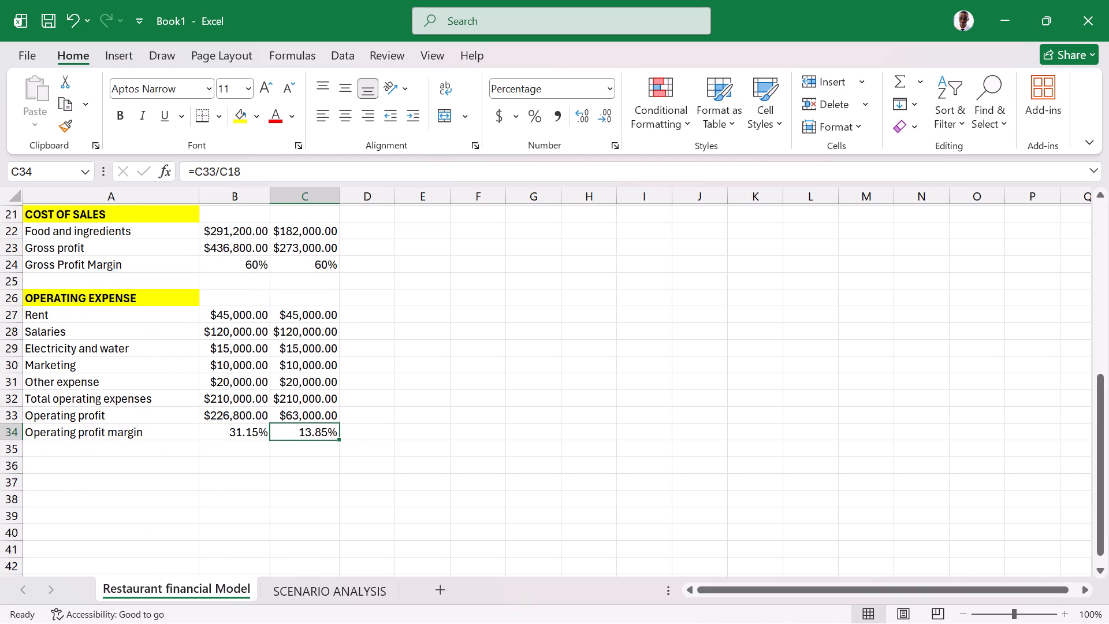
pyautogui.scroll(7, 299, 433)
pyautogui.click(332, 606)
pyautogui.click(319, 587)
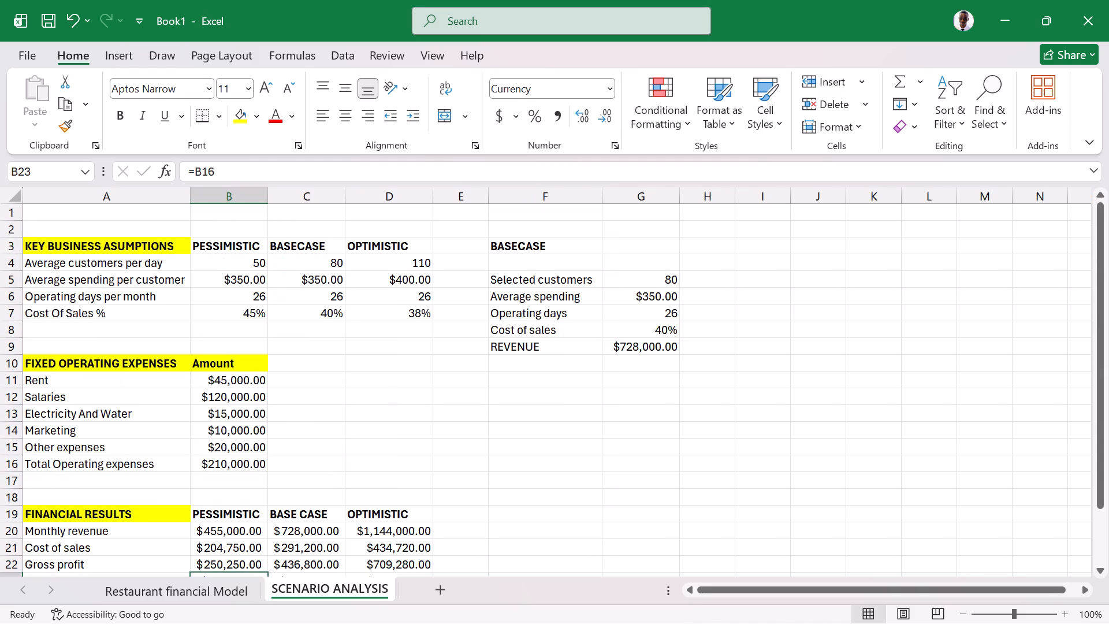
pyautogui.scroll(2, 303, 410)
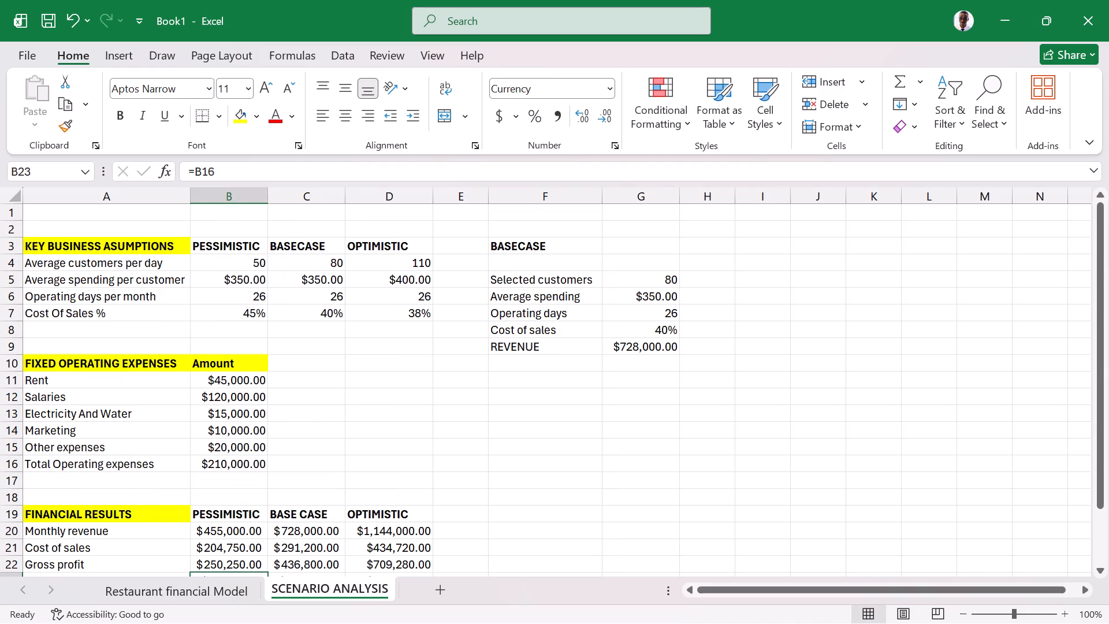
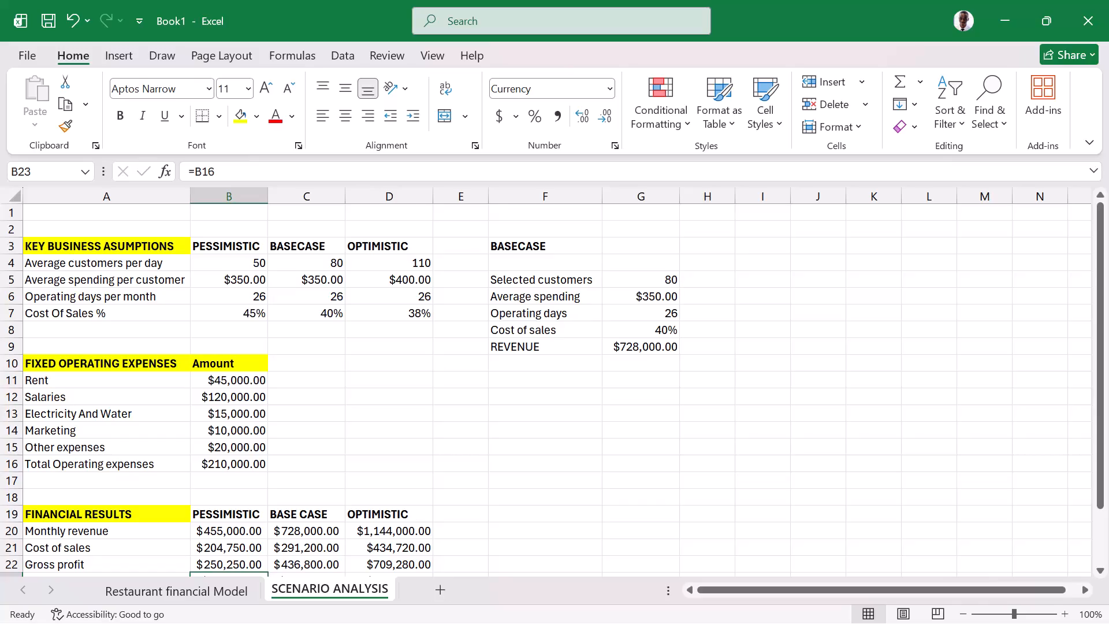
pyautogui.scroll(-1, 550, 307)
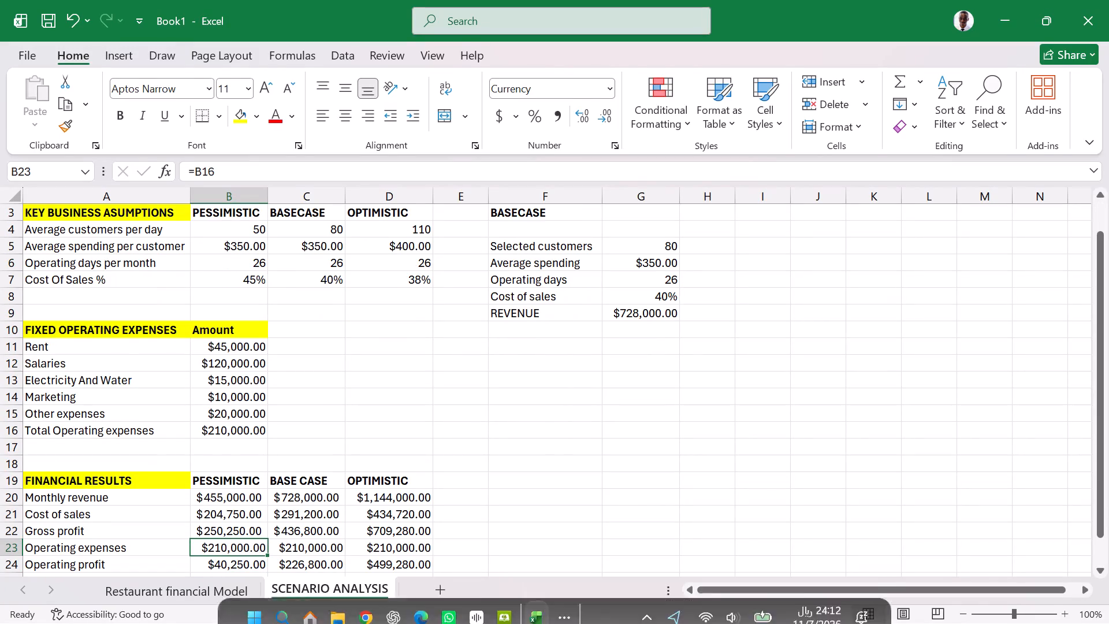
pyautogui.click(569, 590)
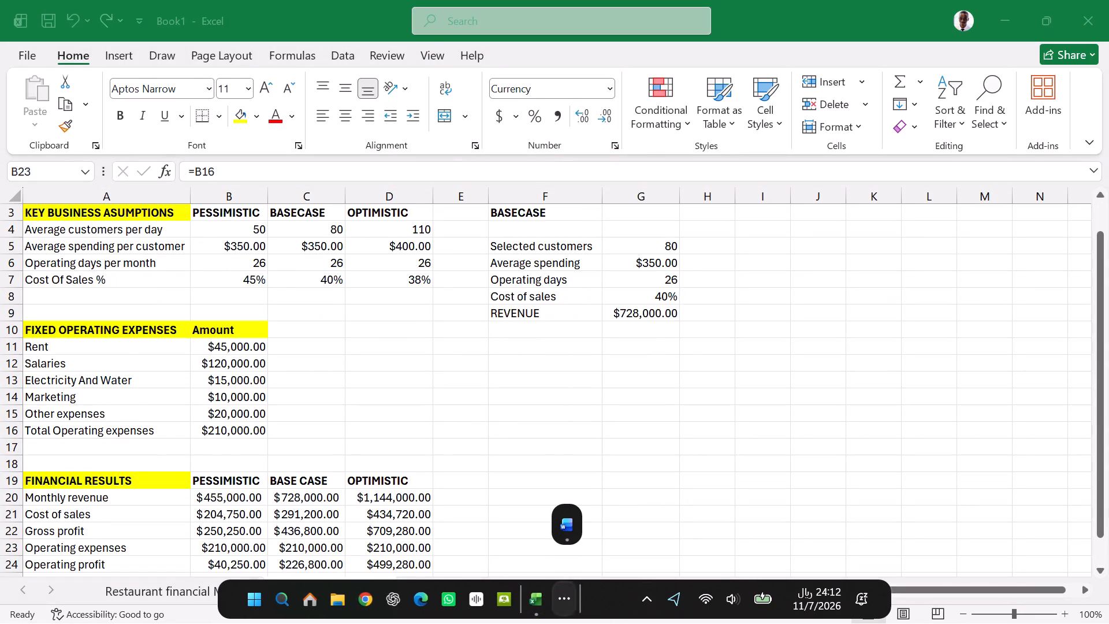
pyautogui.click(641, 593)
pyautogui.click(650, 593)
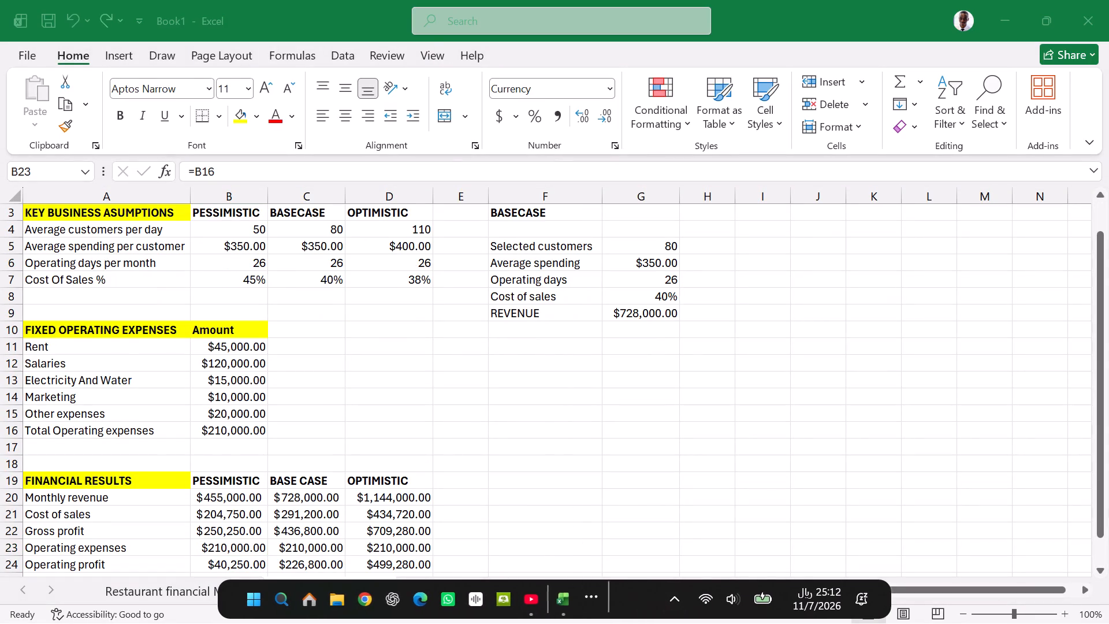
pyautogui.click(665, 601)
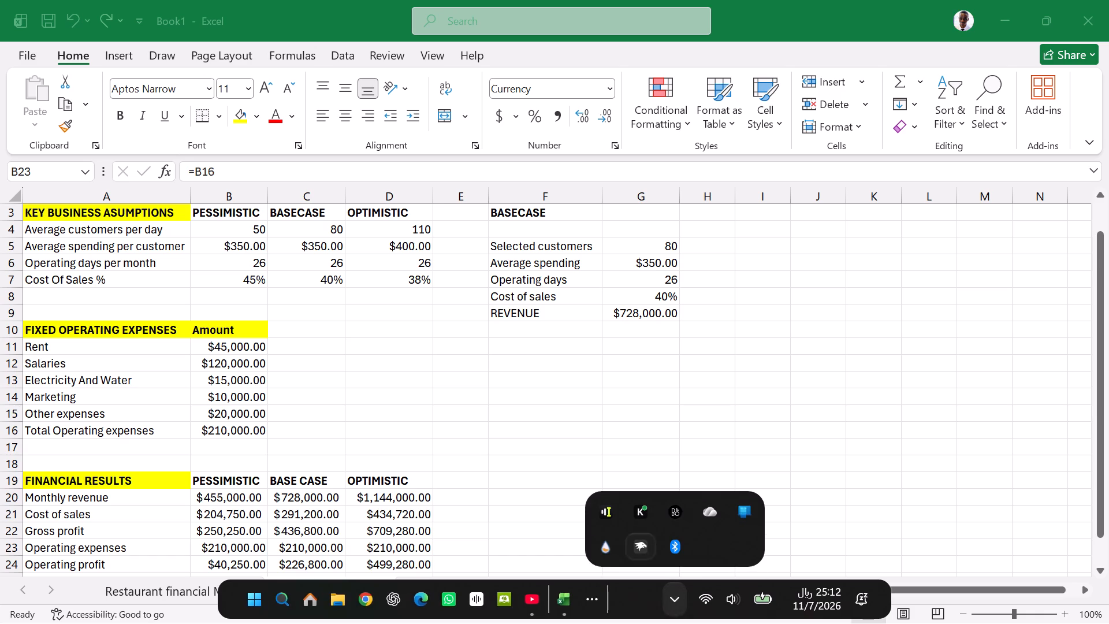
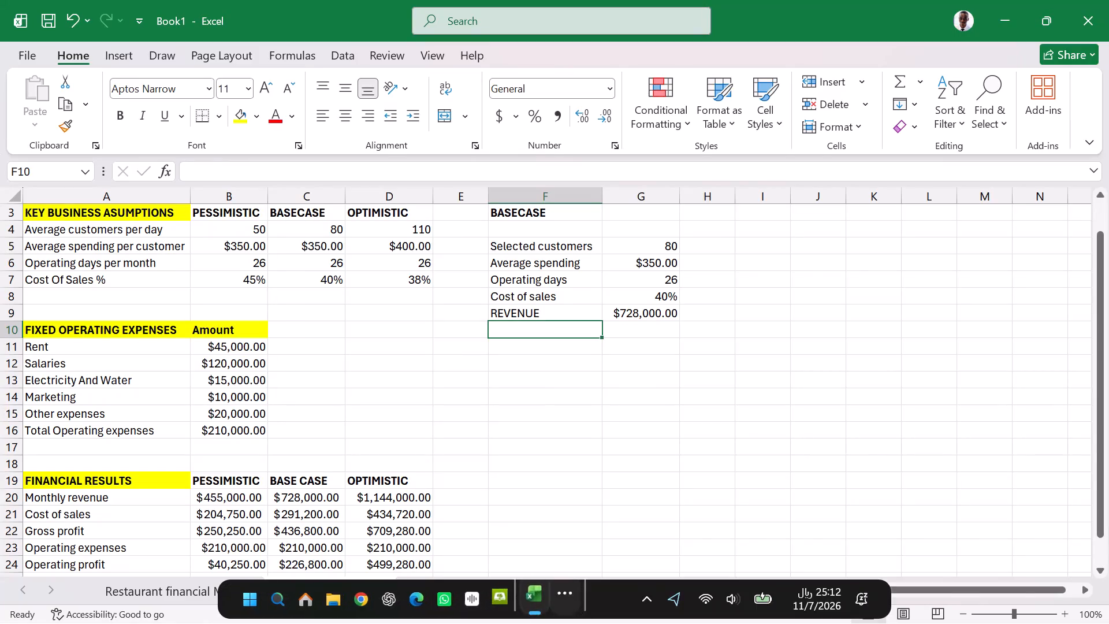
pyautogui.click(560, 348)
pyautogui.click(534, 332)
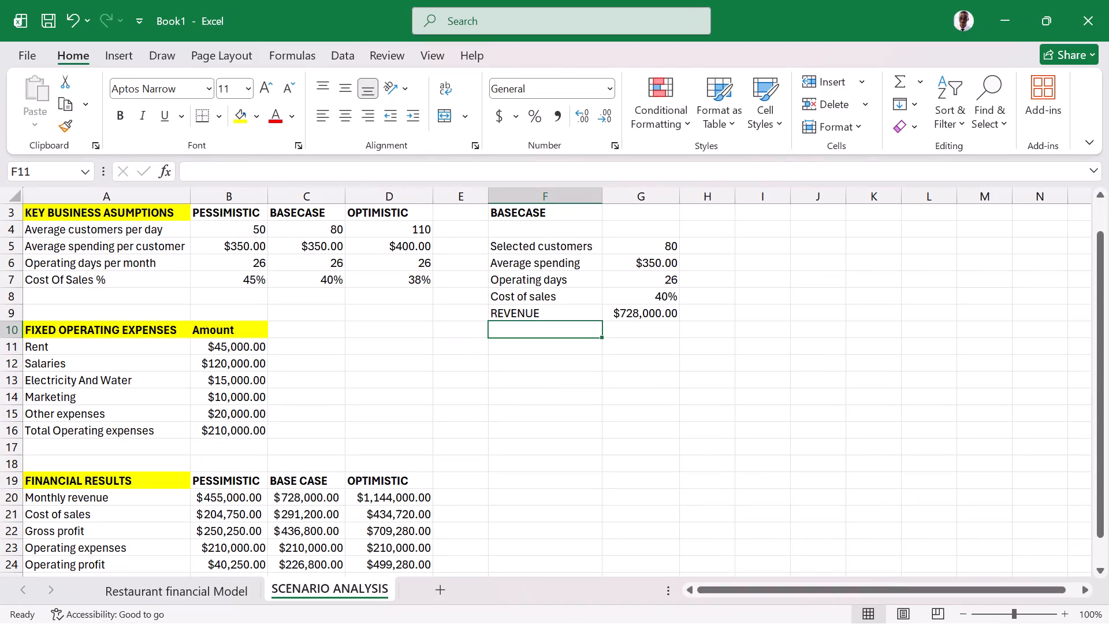